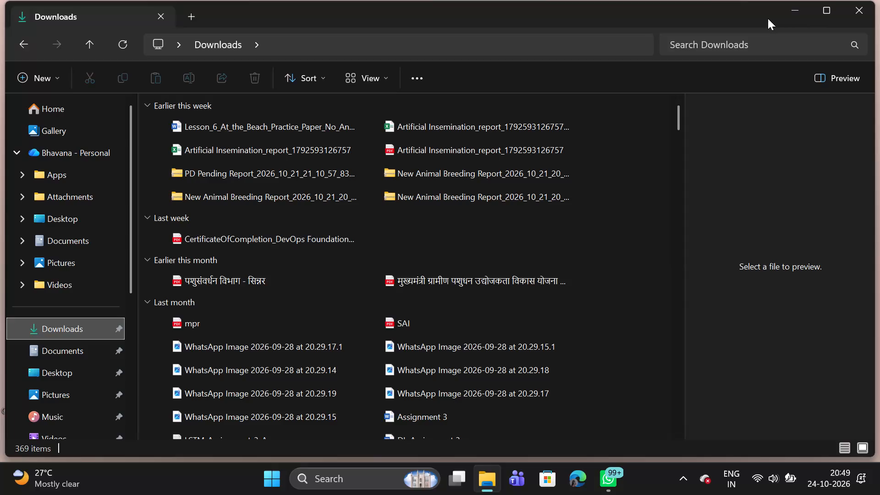
Close the Downloads folder window.
click(851, 6)
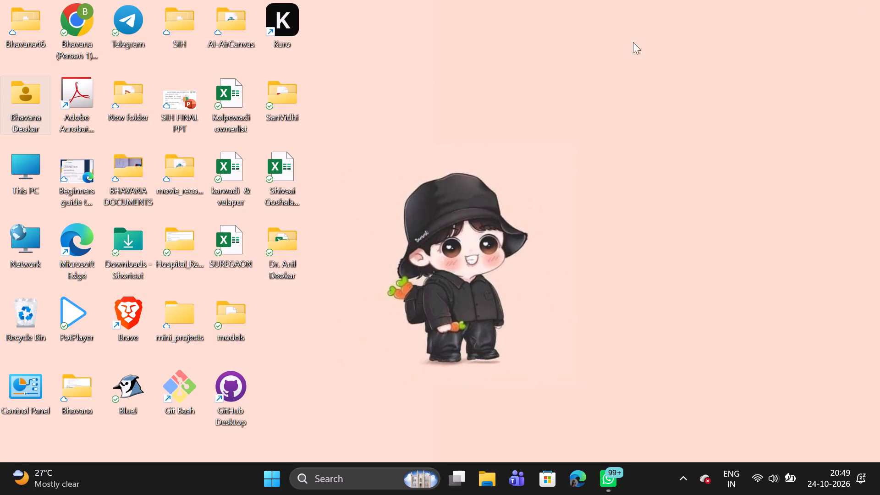
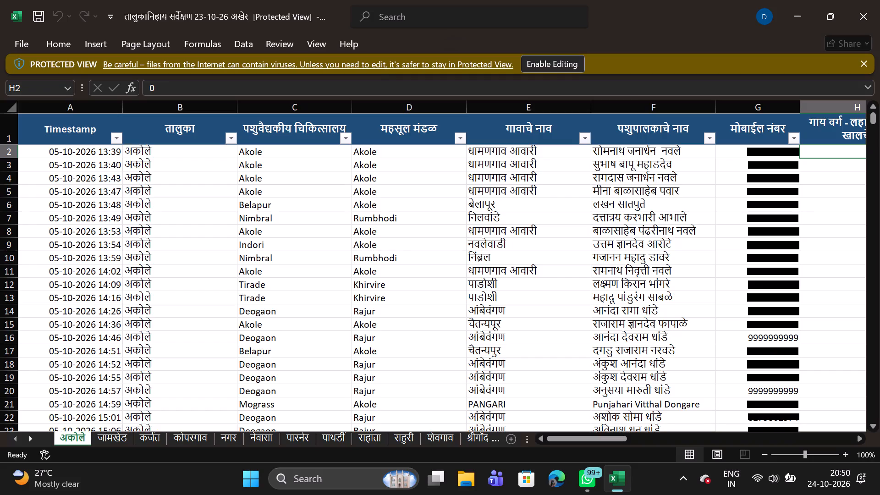
Enable editing for the taluka-wise survey workbook that is open in Protected View.
click(233, 141)
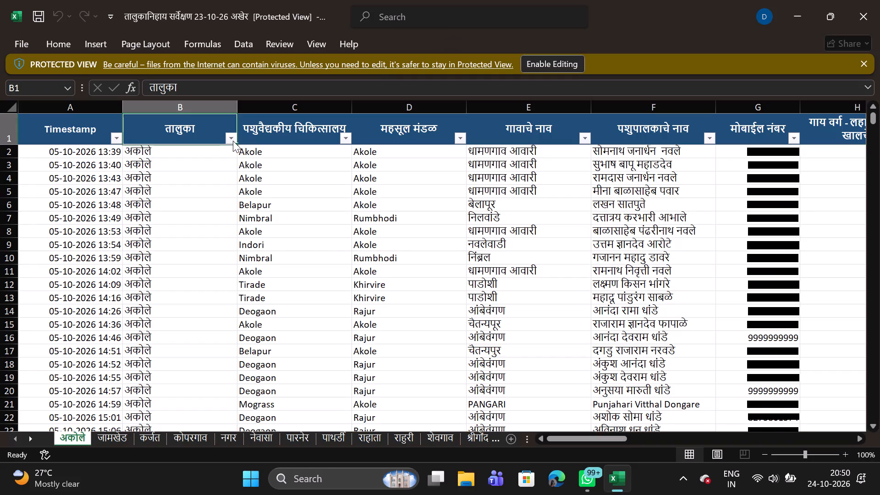
click(546, 55)
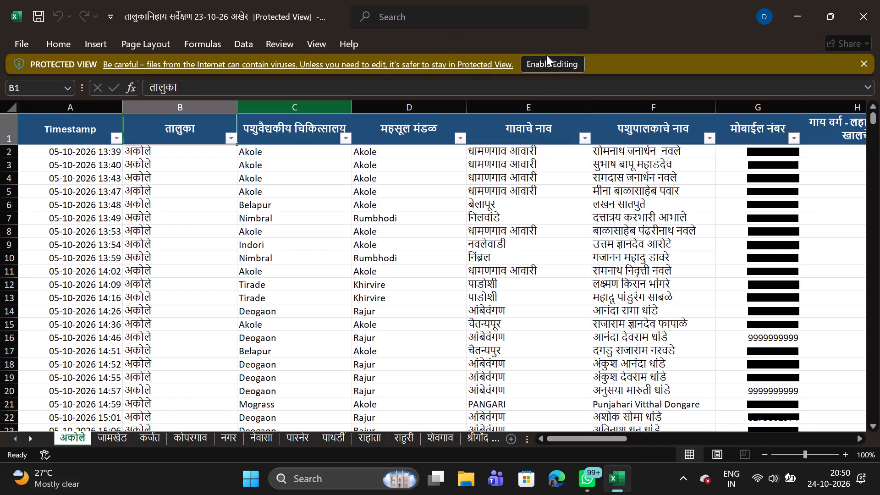
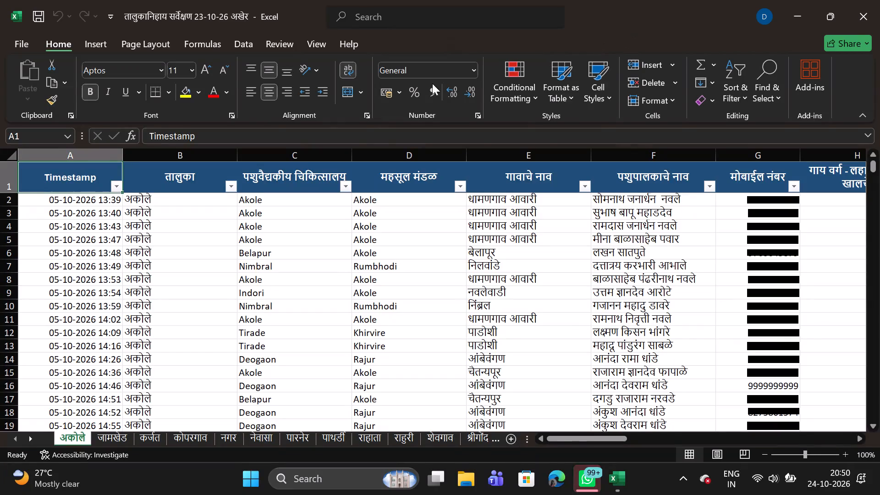
Check the available filter values of the तालुका column on the अकोले sheet, leaving the column unfiltered.
click(235, 187)
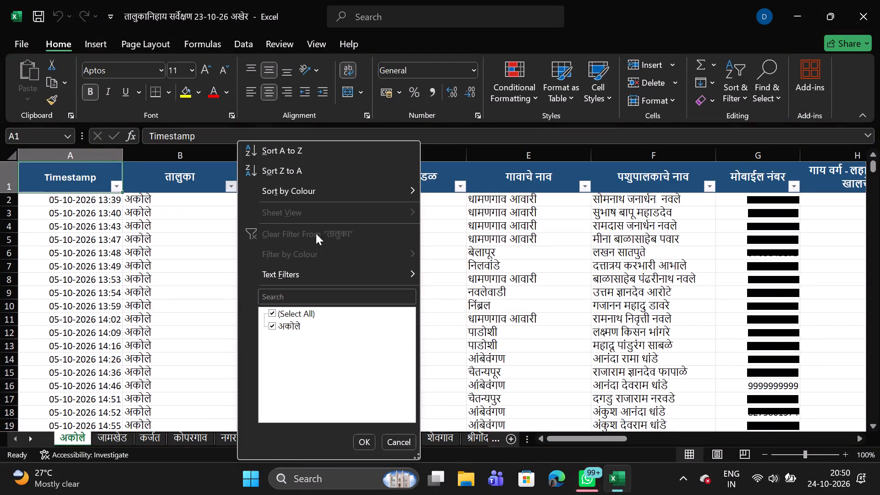
click(273, 310)
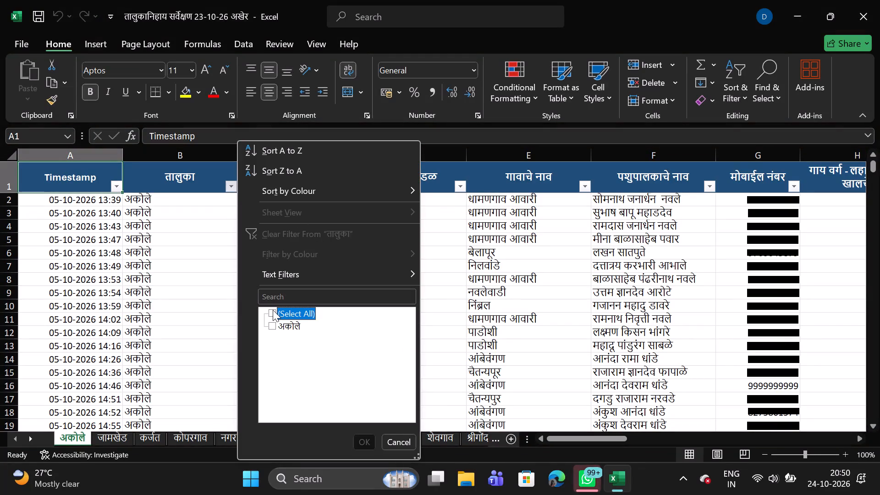
click(273, 310)
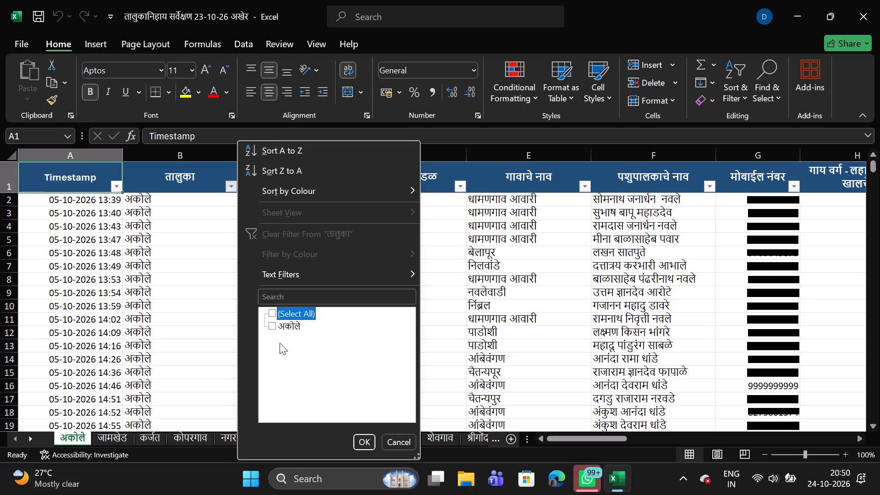
click(195, 248)
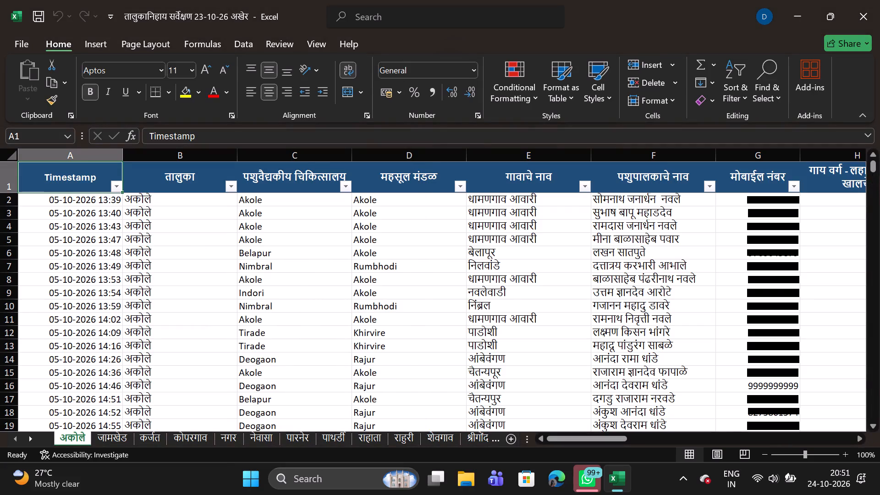
click(233, 187)
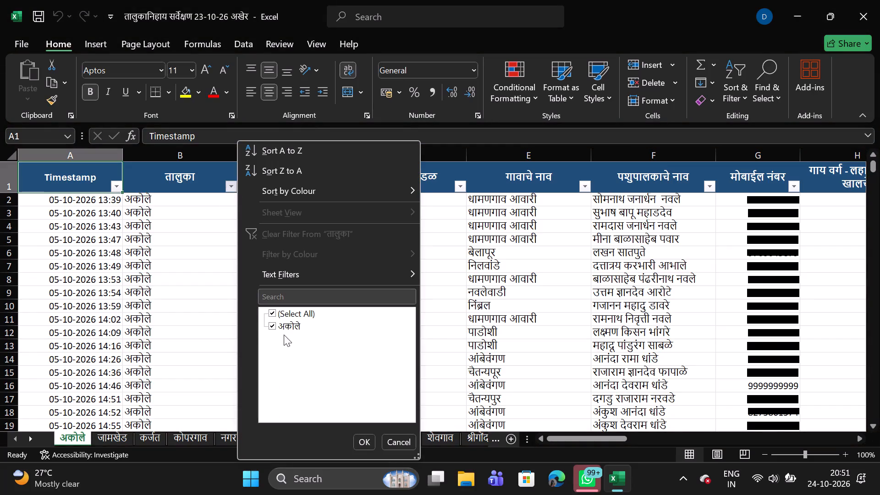
click(269, 320)
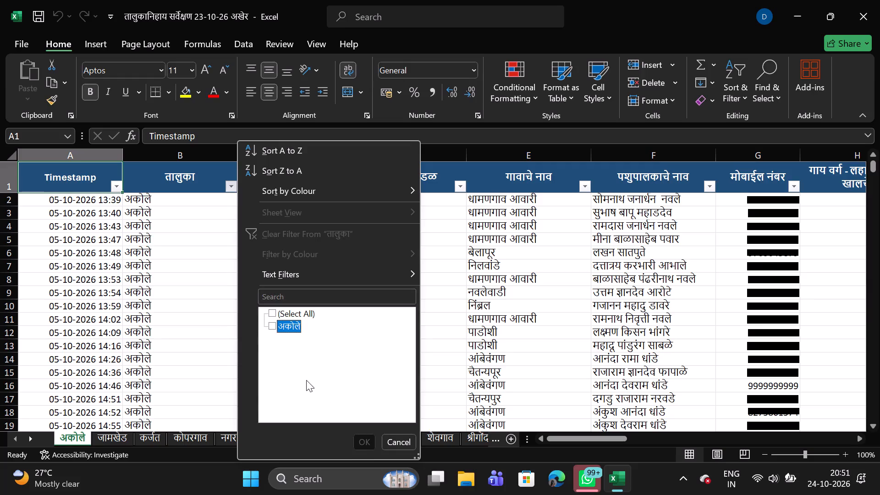
click(273, 315)
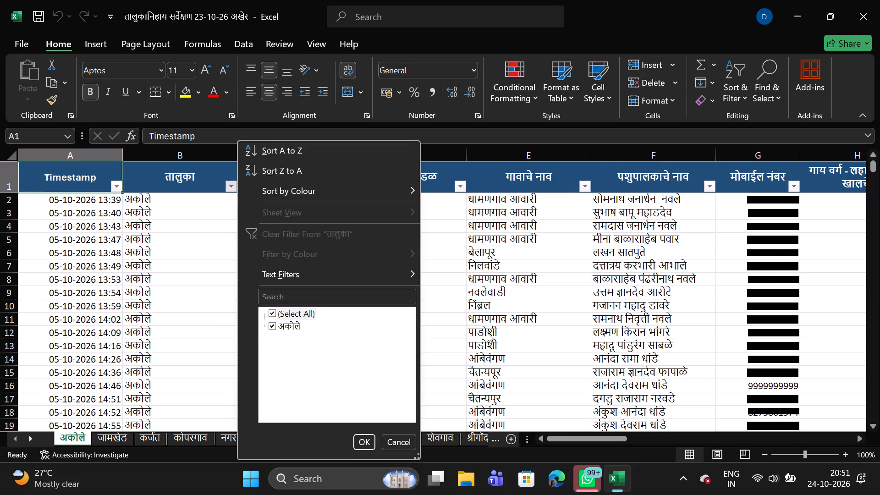
click(456, 324)
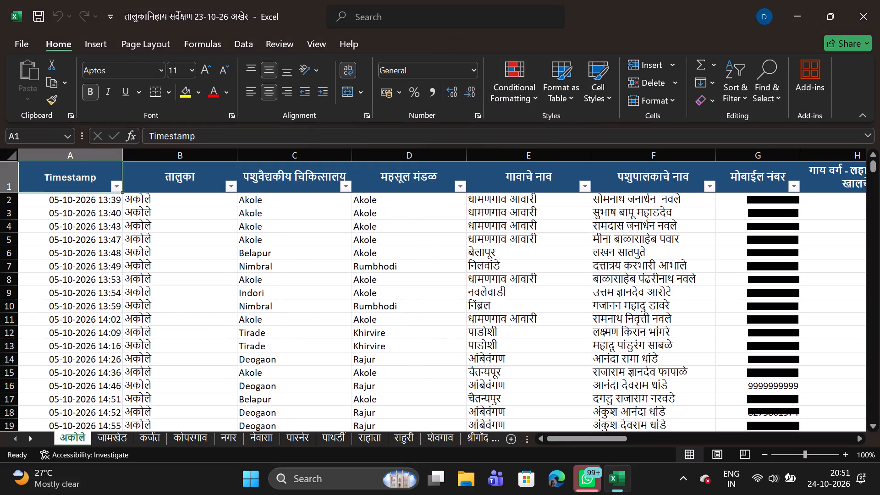
Look through the full list of filter values in the पशुवैद्यकीय चिकित्सालय column without applying a filter.
click(346, 191)
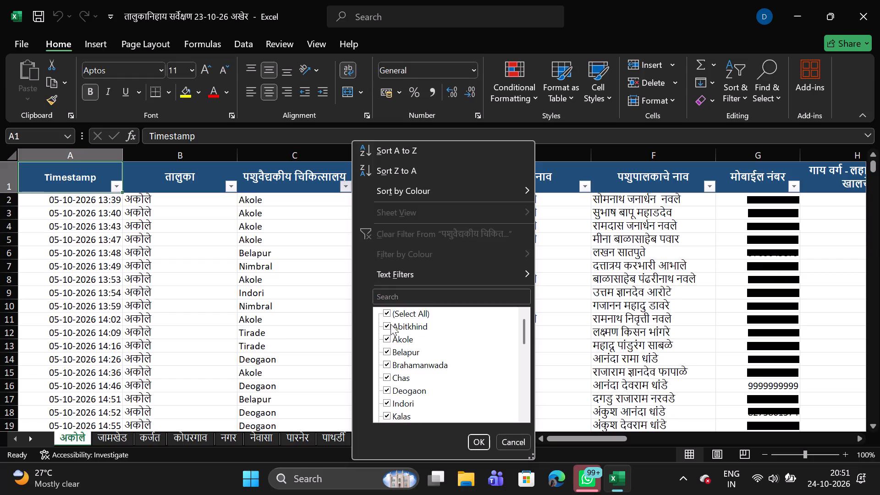
click(386, 313)
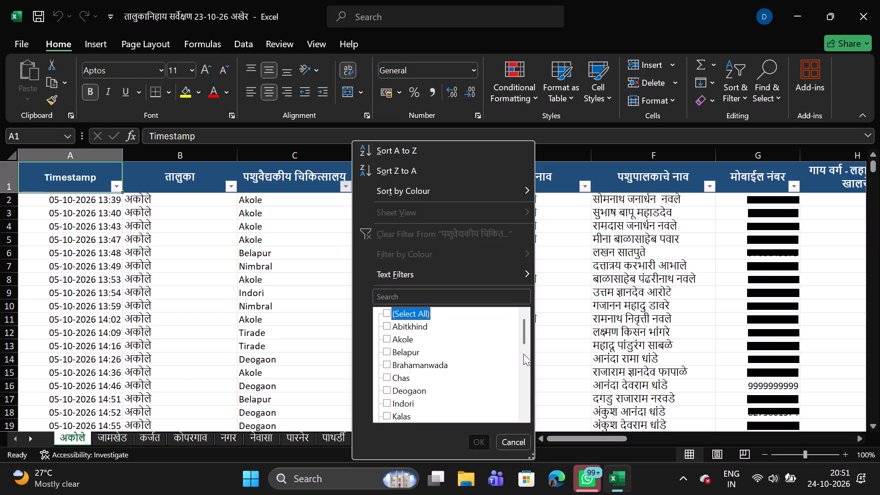
drag(525, 341, 525, 384)
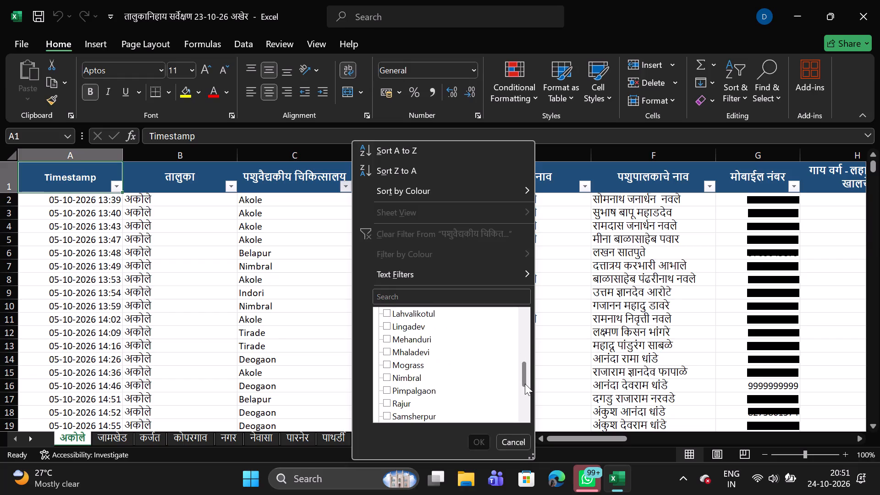
drag(525, 384, 528, 417)
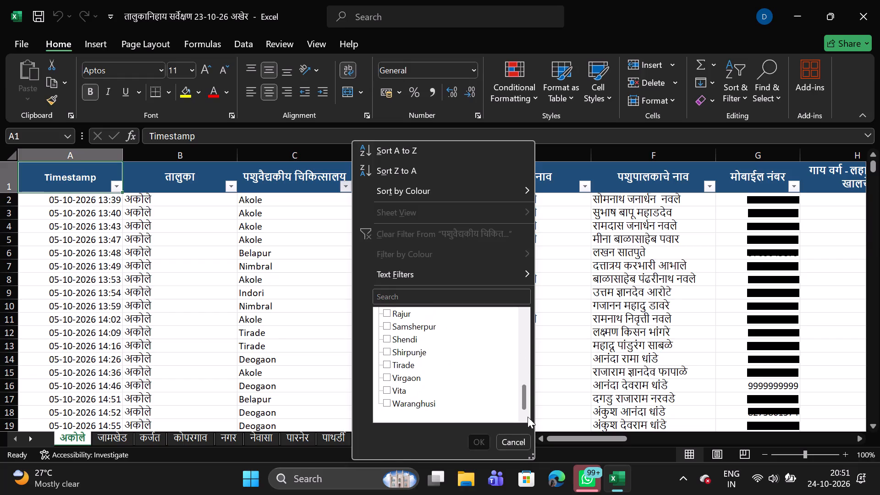
drag(528, 417, 529, 420)
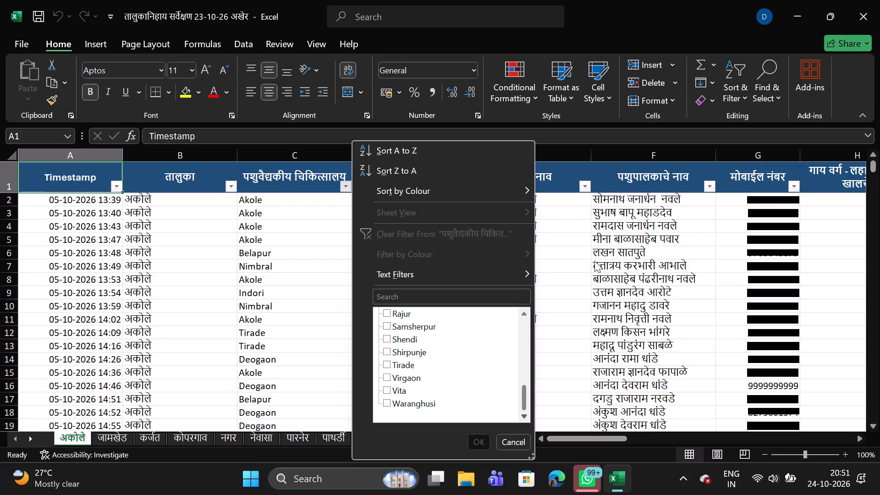
click(594, 263)
click(594, 263)
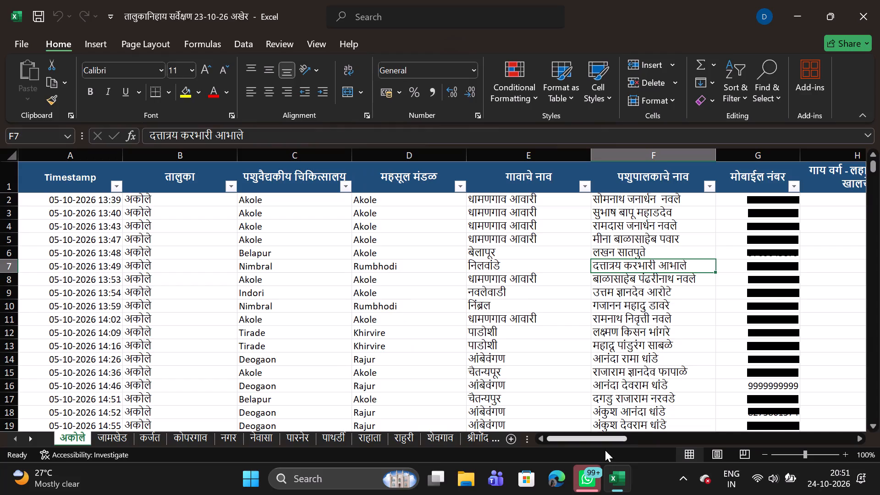
Filter the अकोले sheet's Timestamp column to show only records dated 18 October 2026.
triple_click(874, 426)
click(874, 426)
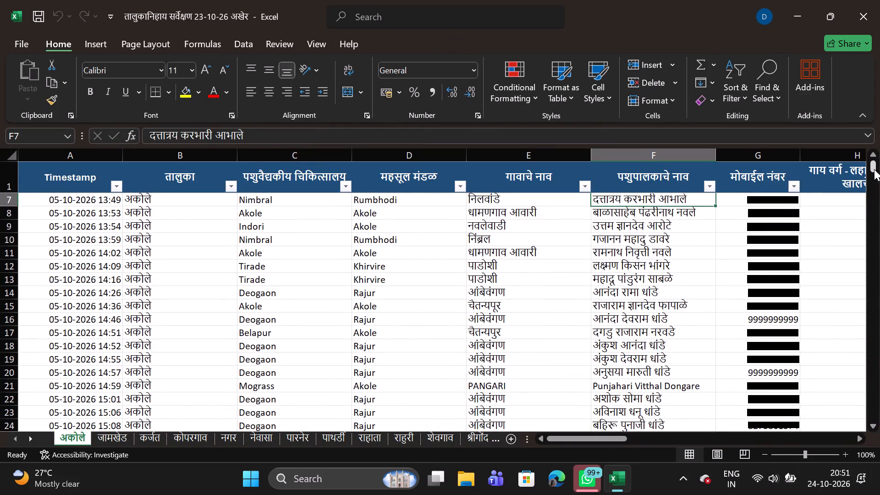
drag(874, 168, 867, 186)
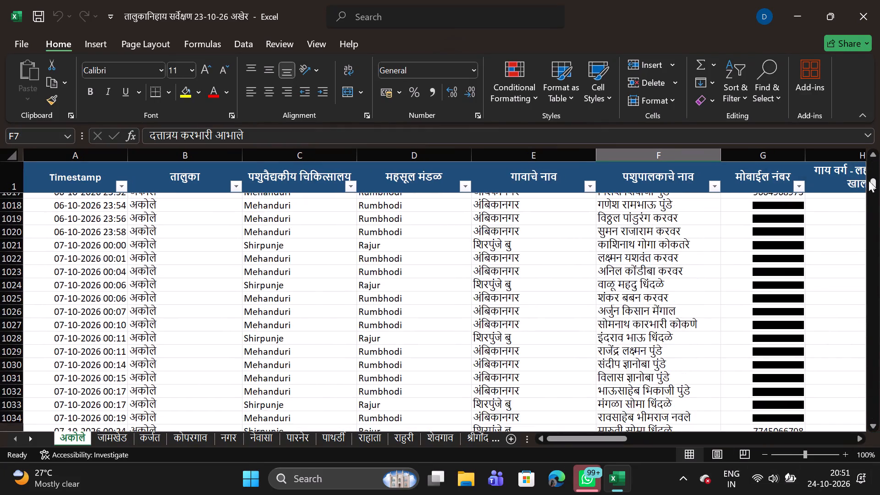
drag(874, 185, 879, 378)
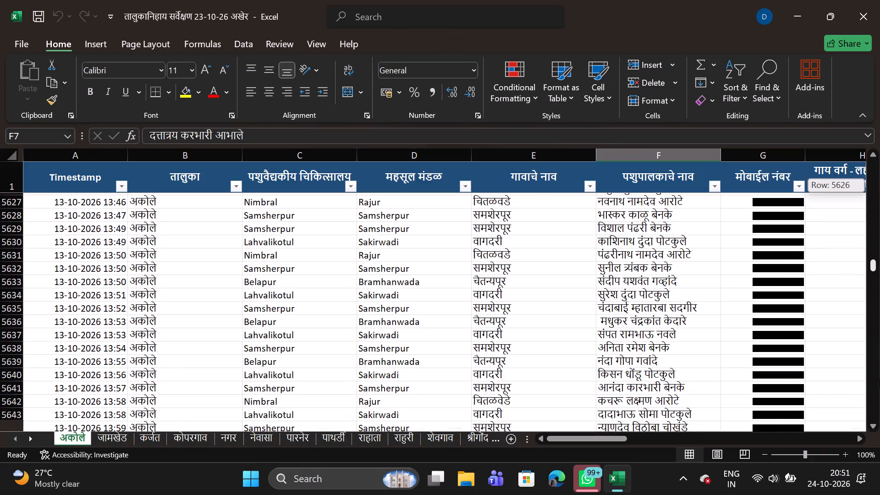
drag(879, 378, 879, 455)
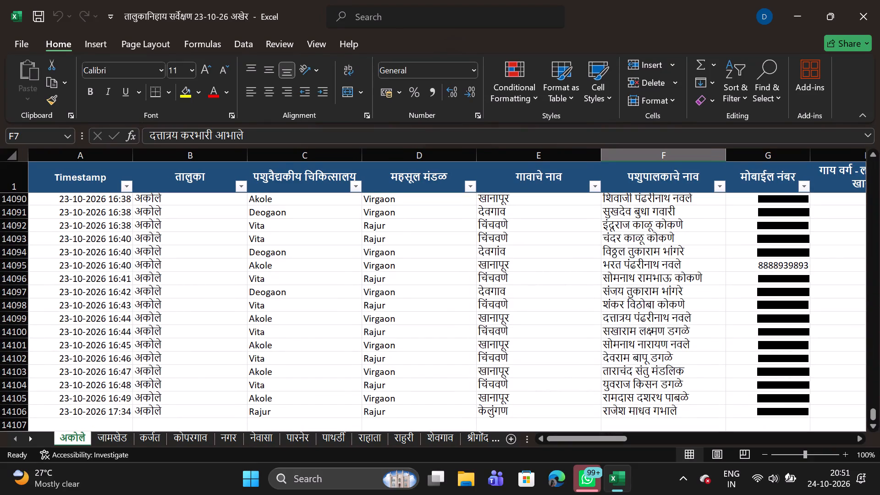
click(127, 183)
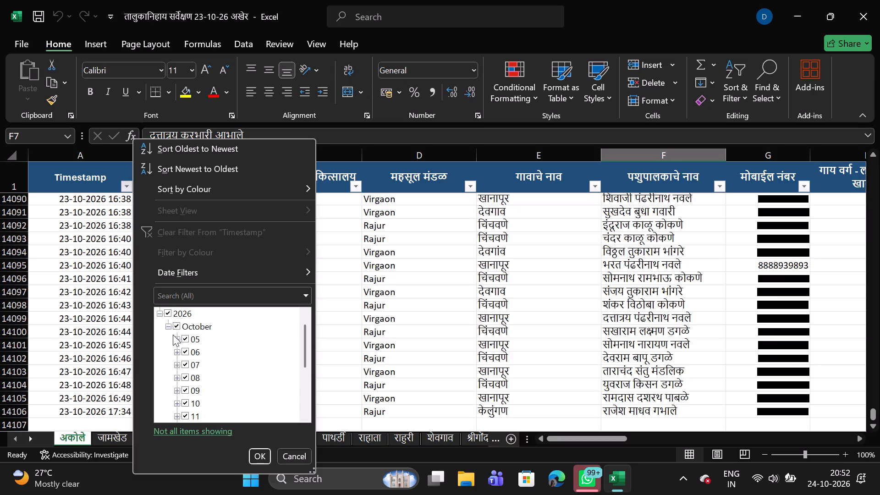
click(171, 313)
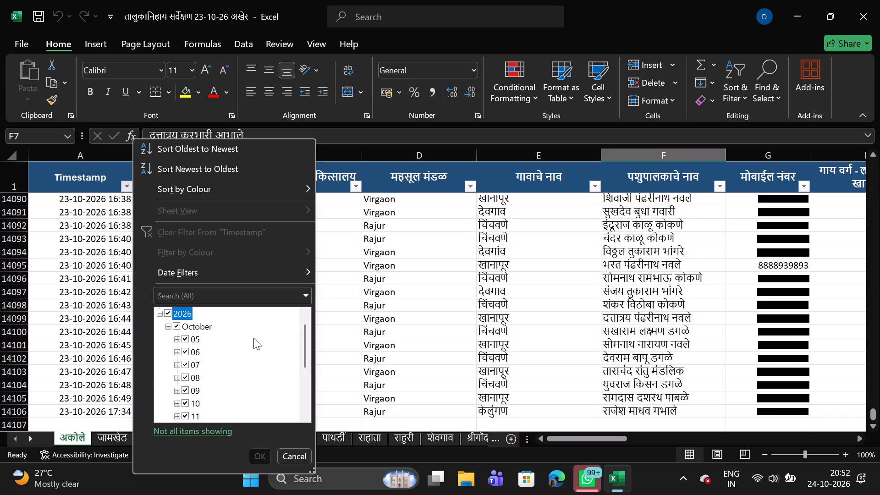
drag(306, 360, 306, 389)
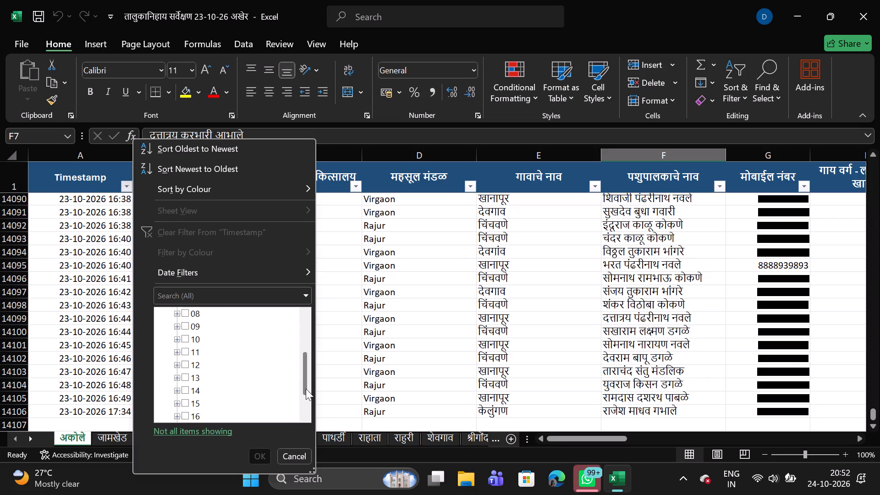
drag(306, 389, 315, 414)
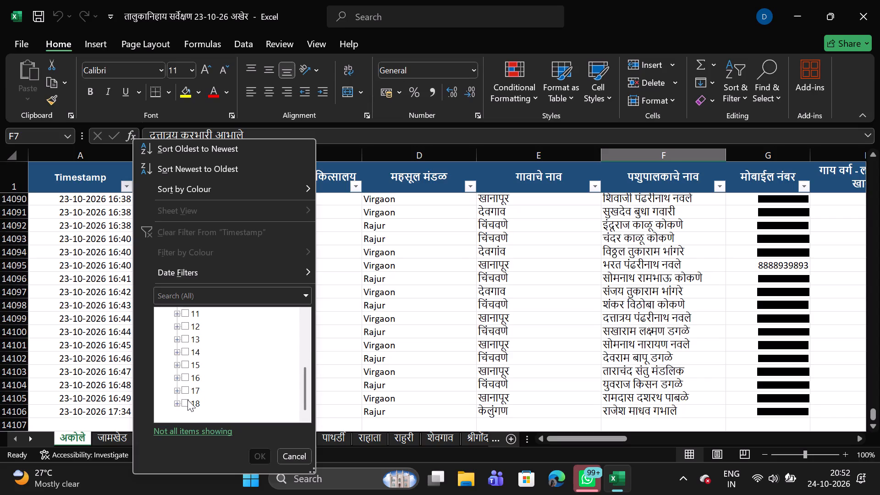
click(187, 401)
click(264, 456)
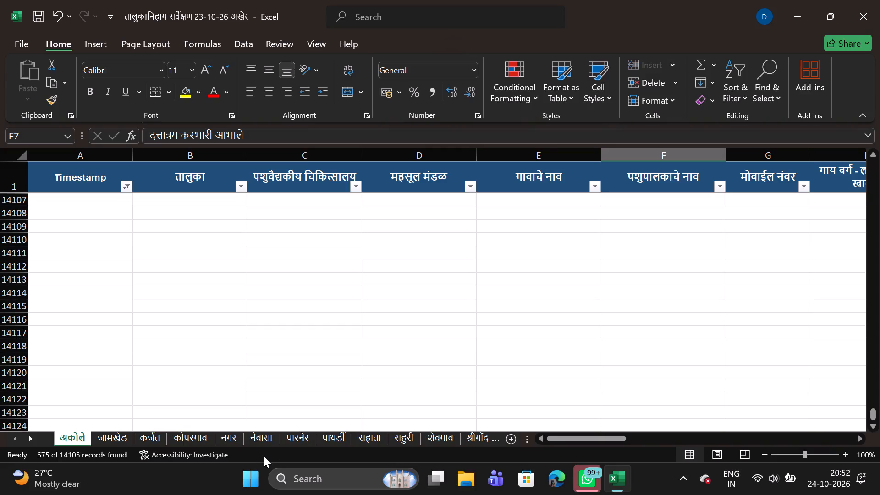
Check the पशुवैद्यकीय चिकित्सालय column's filter values on the कोपरगाव sheet without applying a filter.
click(189, 434)
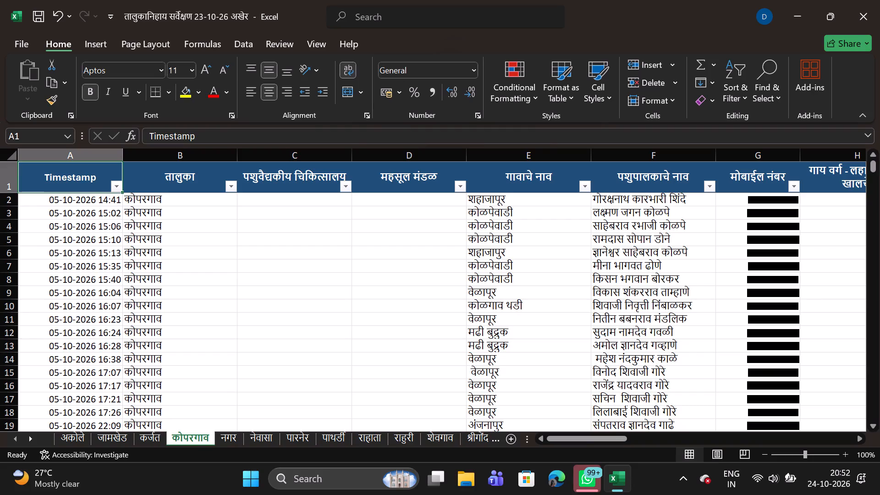
click(348, 191)
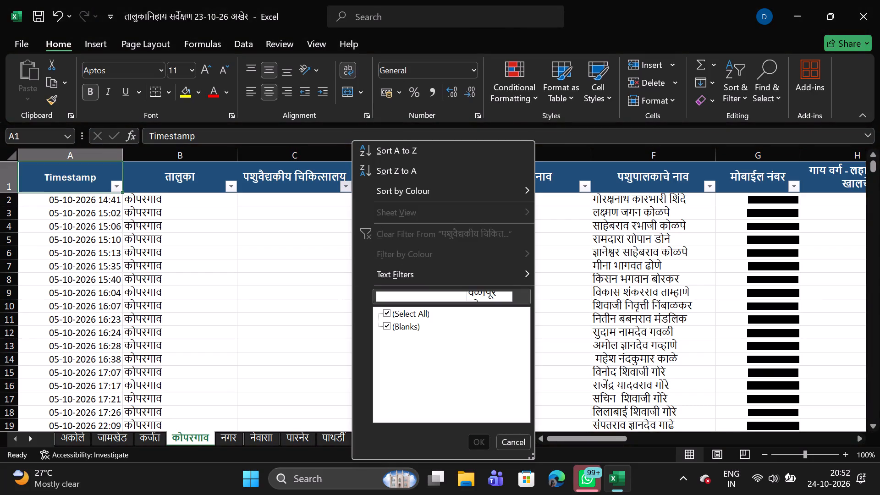
click(389, 313)
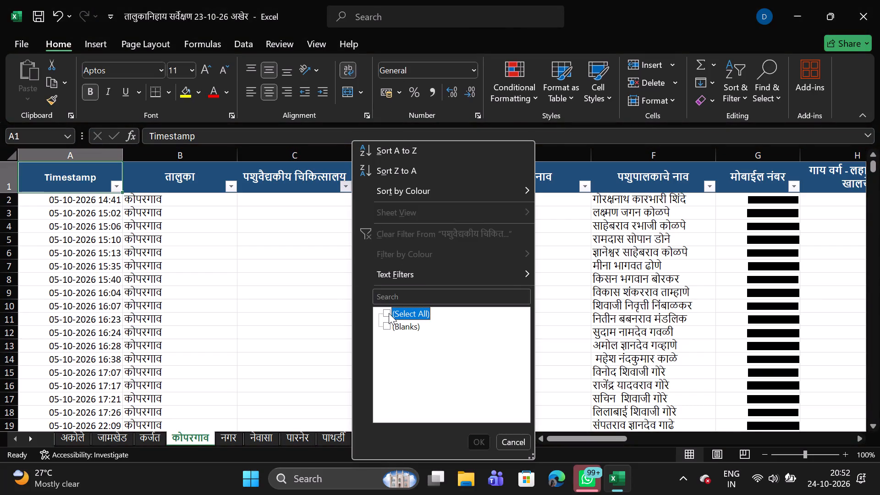
click(309, 330)
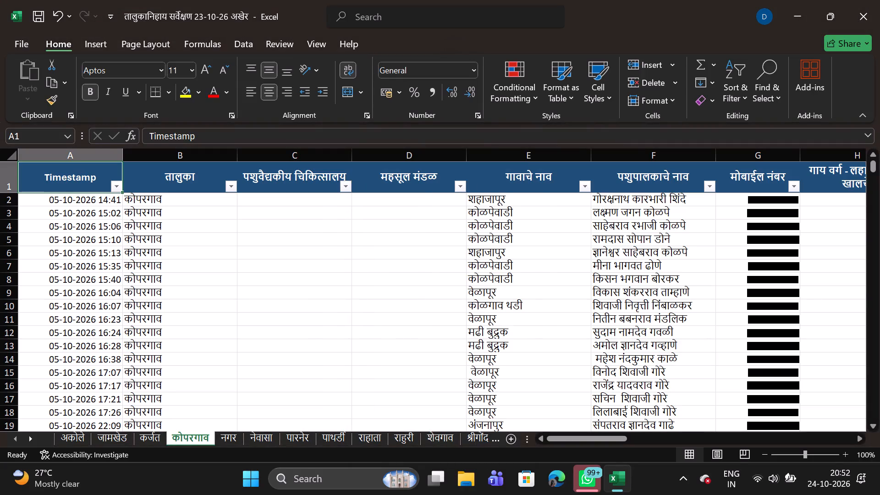
Check the Timestamp and तालुका filter values on the जामखेड sheet, leaving both columns unfiltered.
click(148, 438)
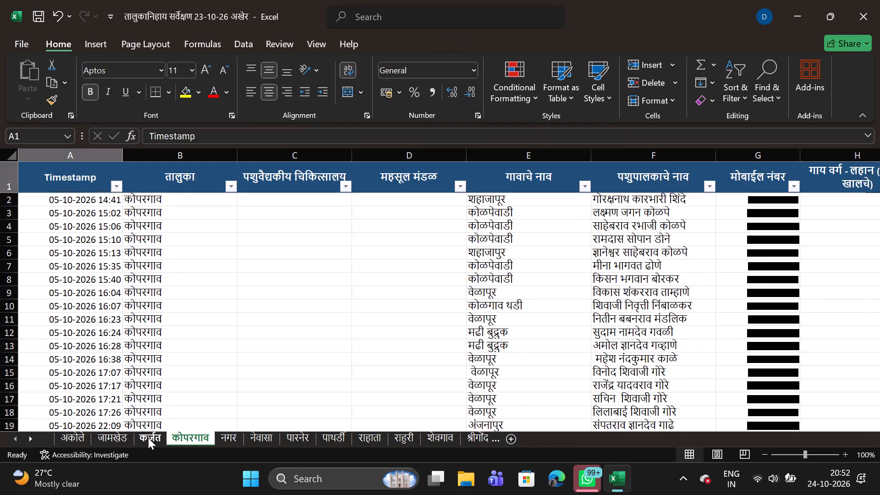
click(111, 441)
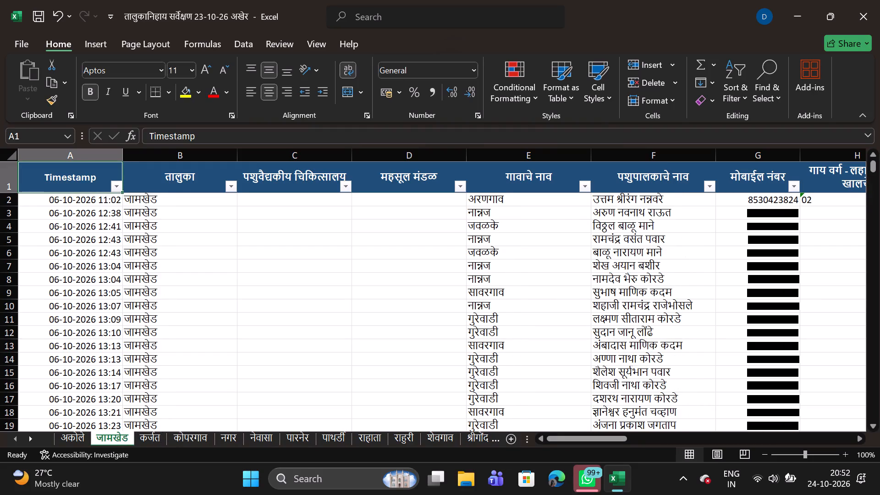
click(118, 185)
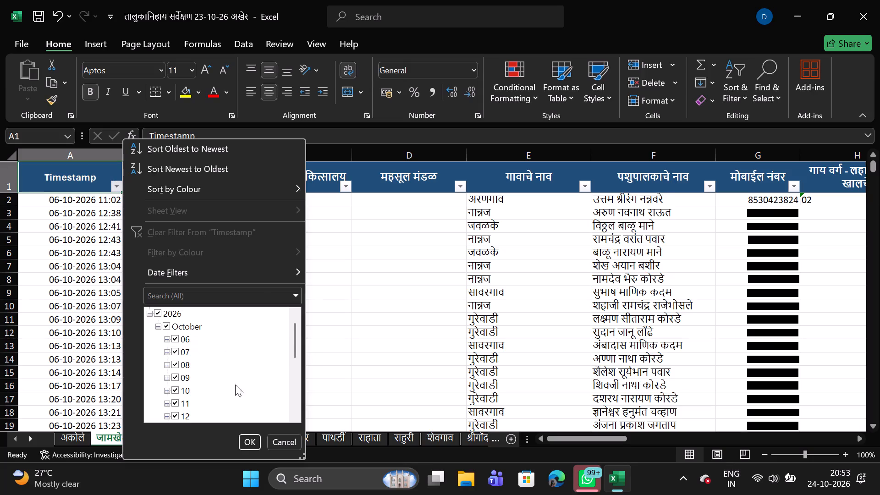
click(247, 438)
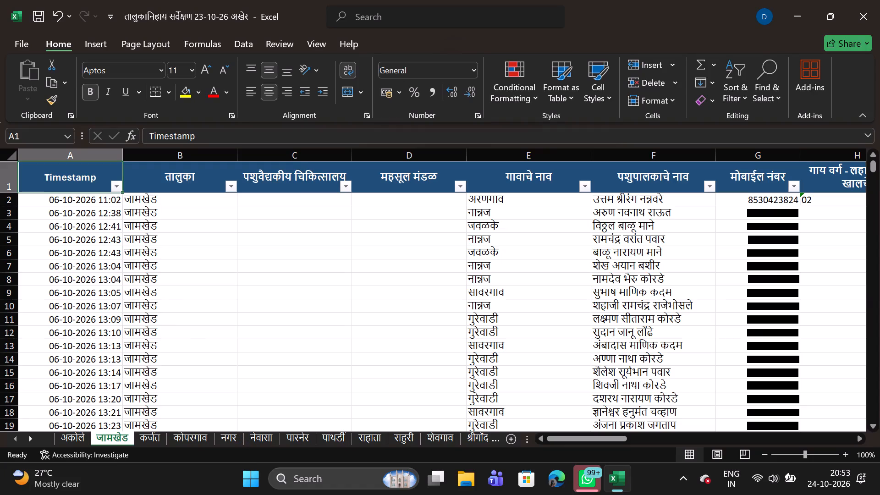
click(232, 187)
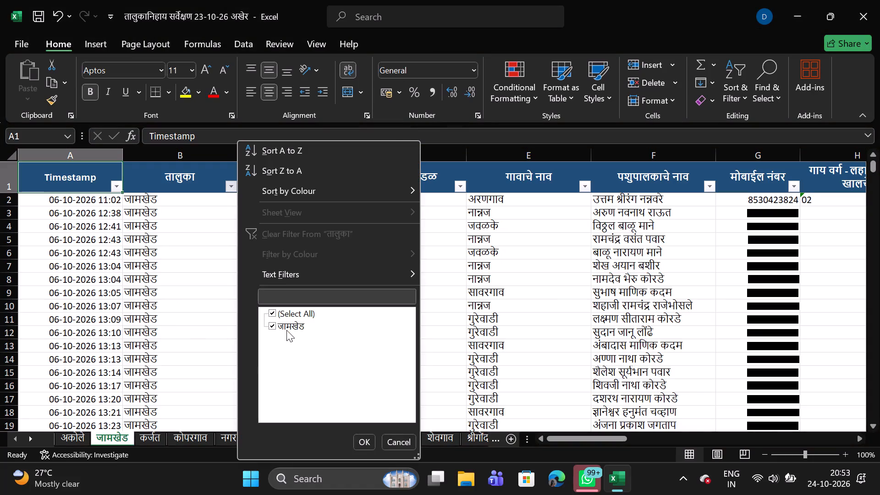
click(212, 363)
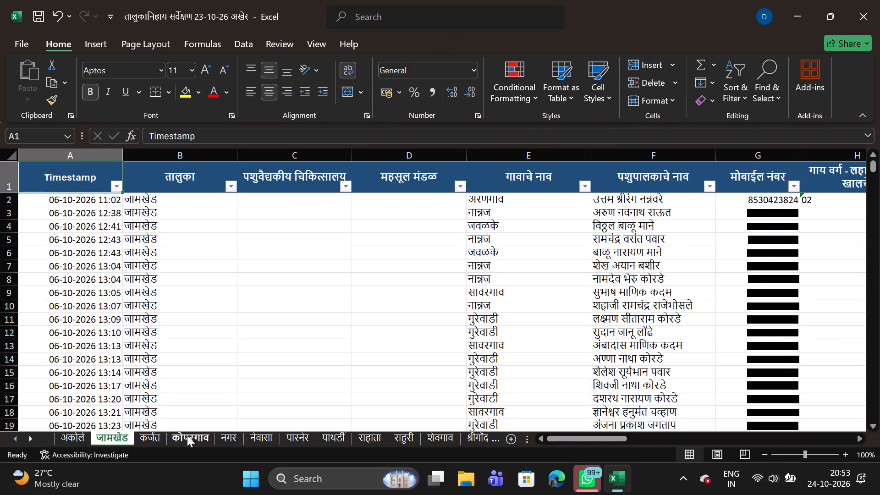
Check the तालुका, पशुवैद्यकीय चिकित्सालय and महसूल मंडळ filter values on the कोपरगाव sheet without applying a filter.
click(187, 435)
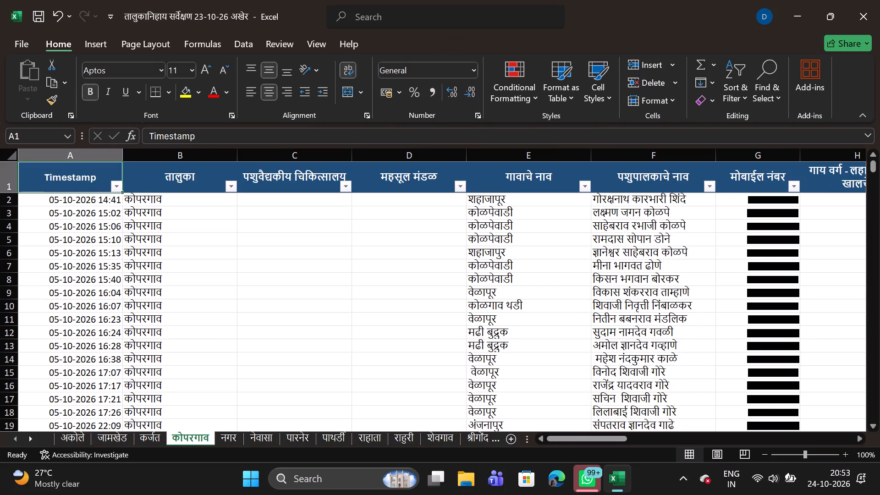
click(229, 188)
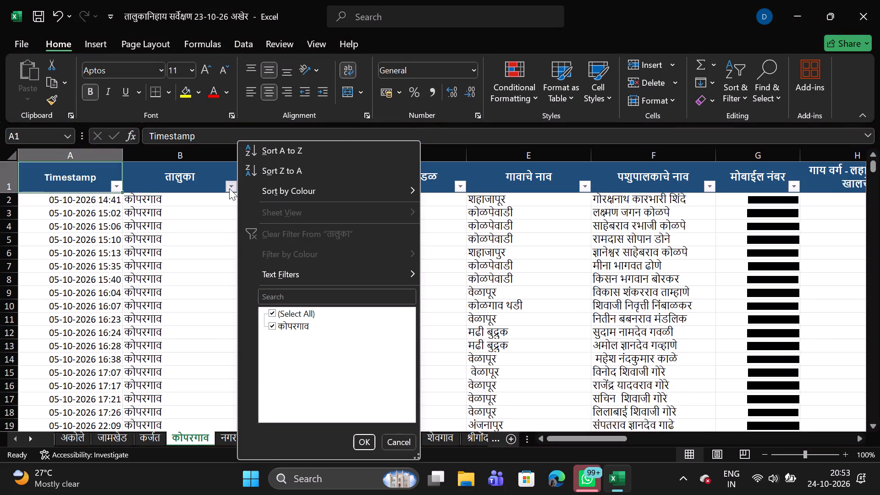
click(215, 232)
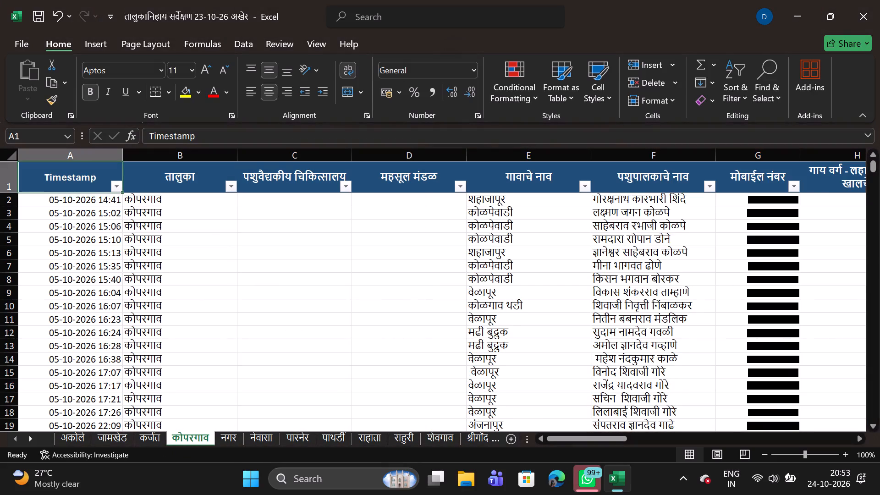
click(346, 190)
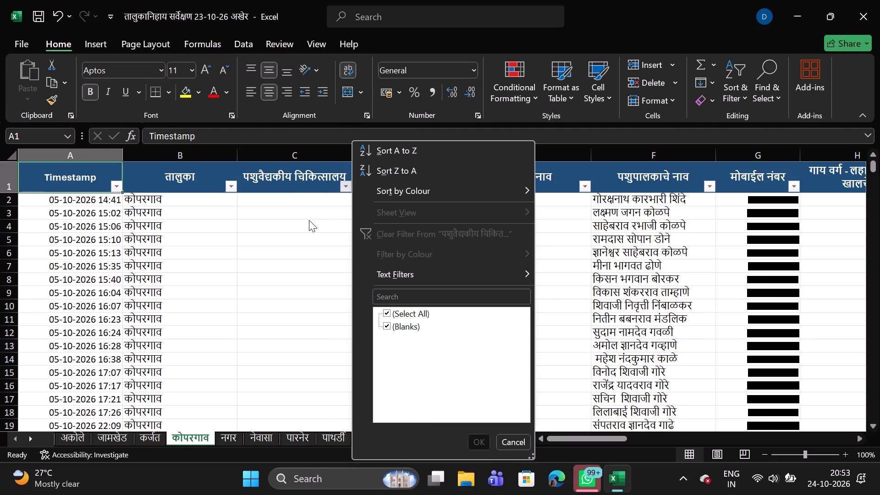
click(309, 220)
click(348, 184)
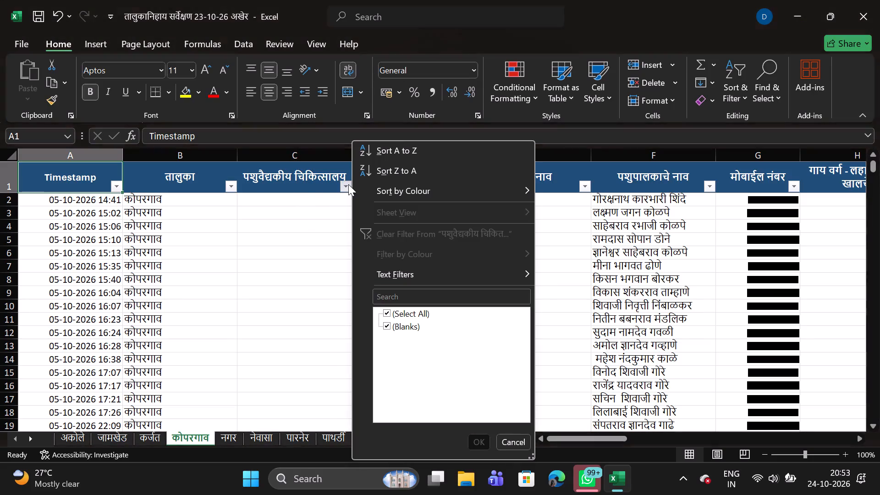
click(348, 184)
click(348, 184)
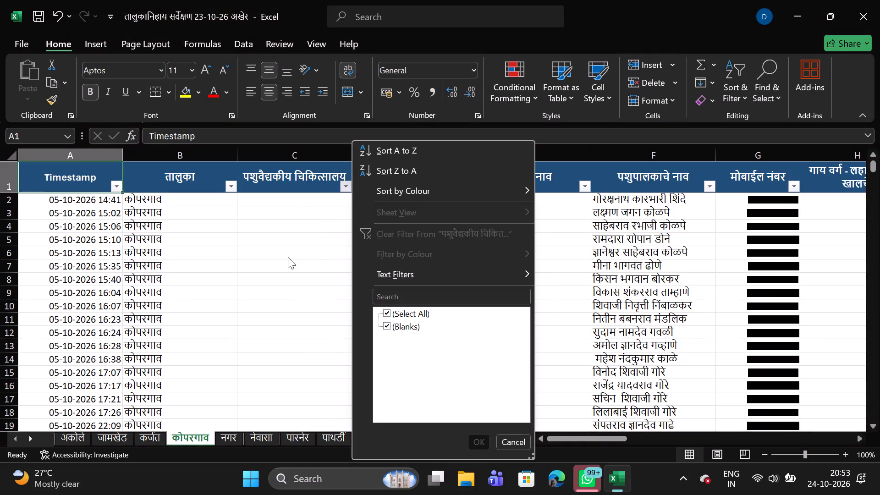
click(288, 257)
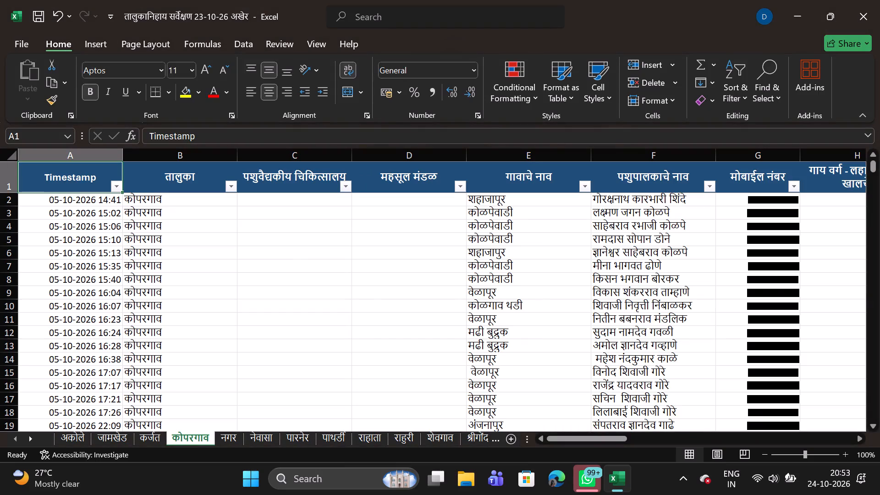
click(460, 185)
click(407, 247)
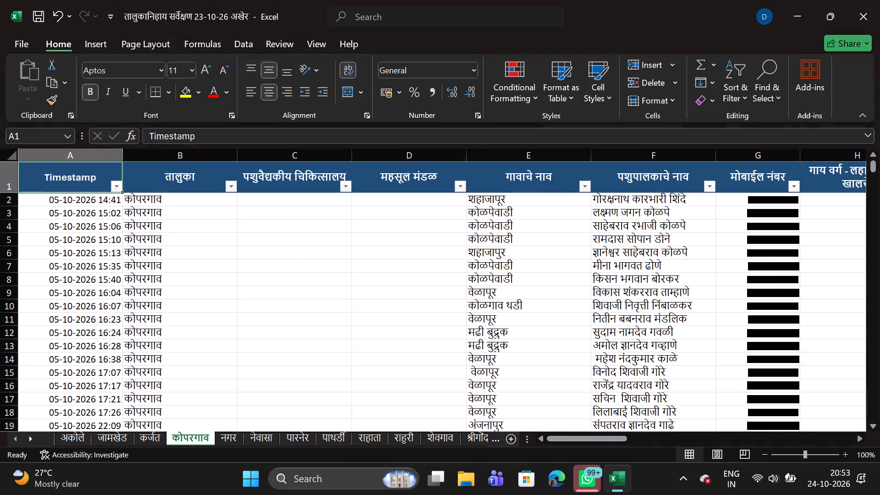
Filter the कोपरगाव sheet's गावाचे नाव column to show only the village Derde.
click(586, 188)
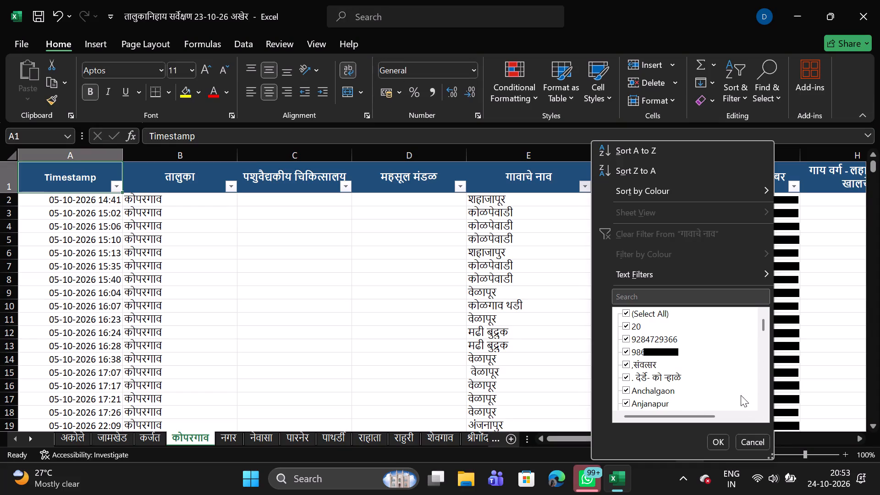
click(626, 313)
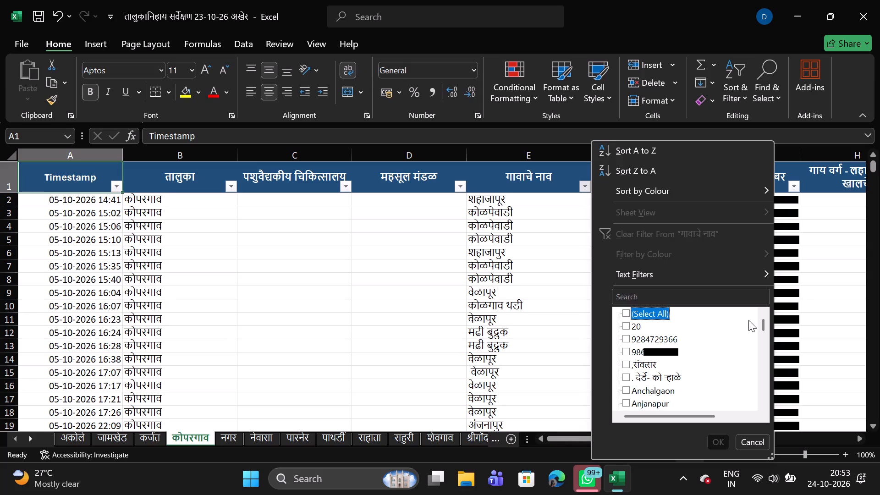
drag(764, 328, 764, 335)
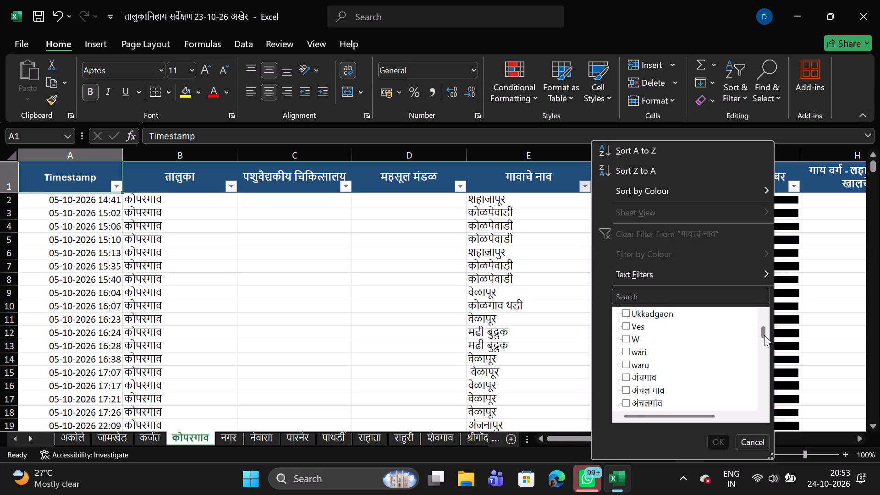
drag(764, 335, 759, 319)
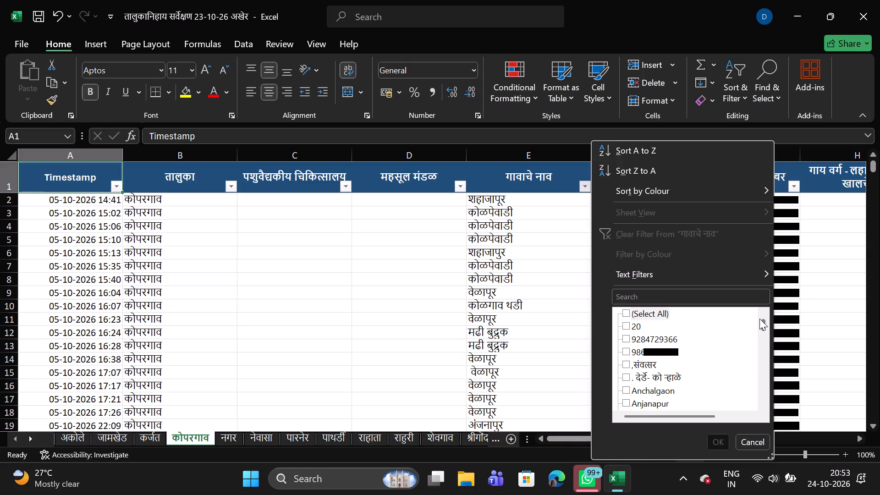
drag(759, 319, 759, 319)
click(761, 403)
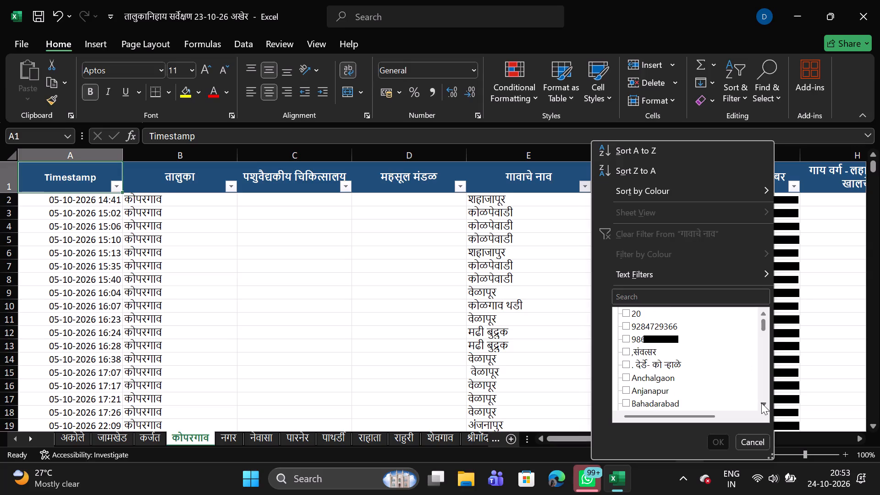
double_click(761, 403)
double_click(761, 403)
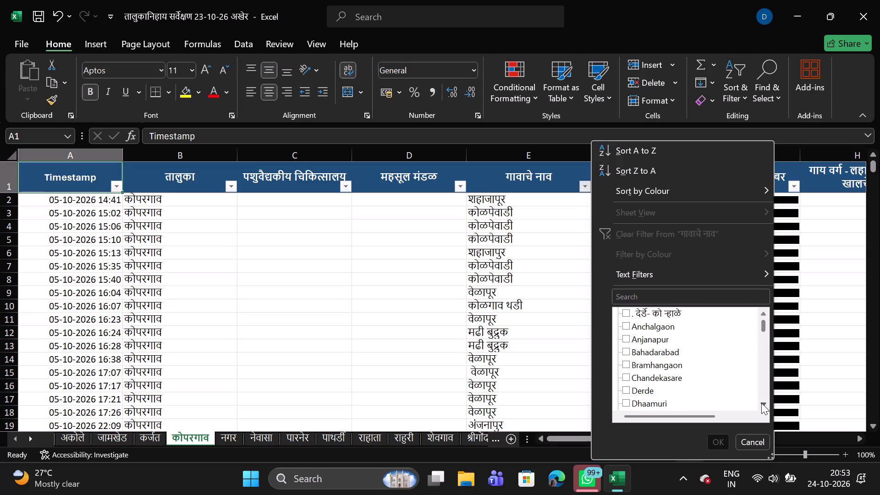
click(761, 403)
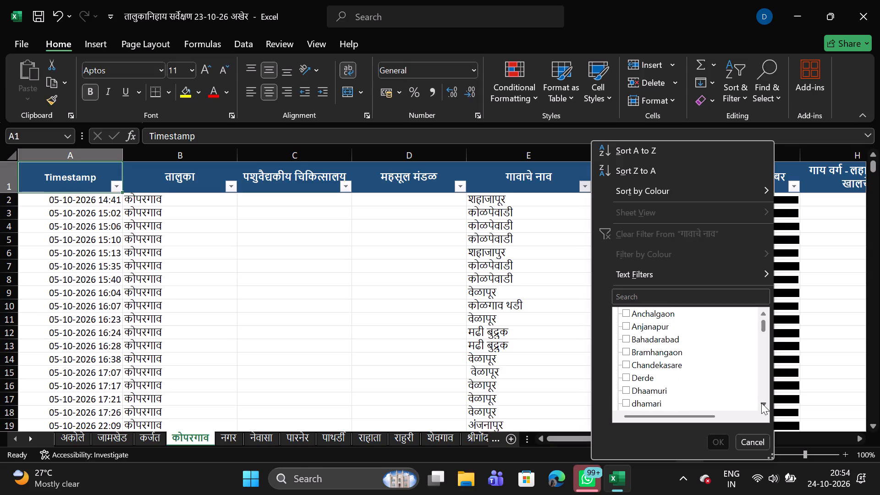
double_click(761, 403)
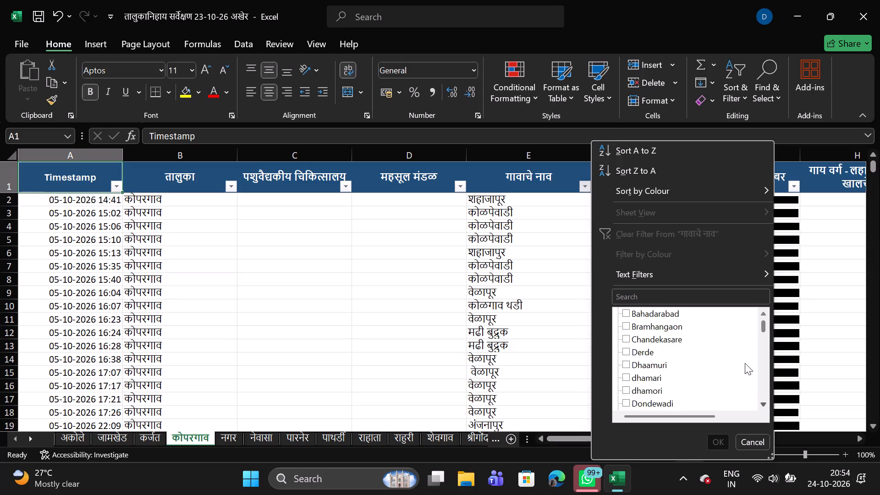
click(627, 355)
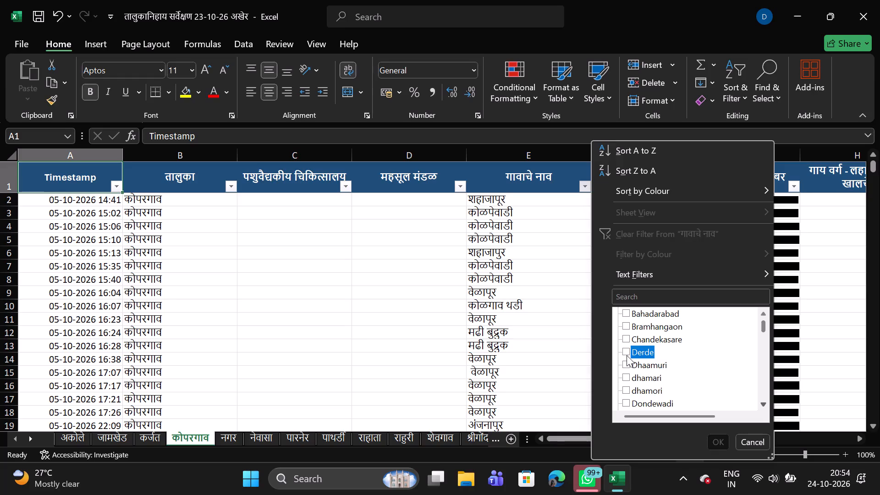
click(716, 439)
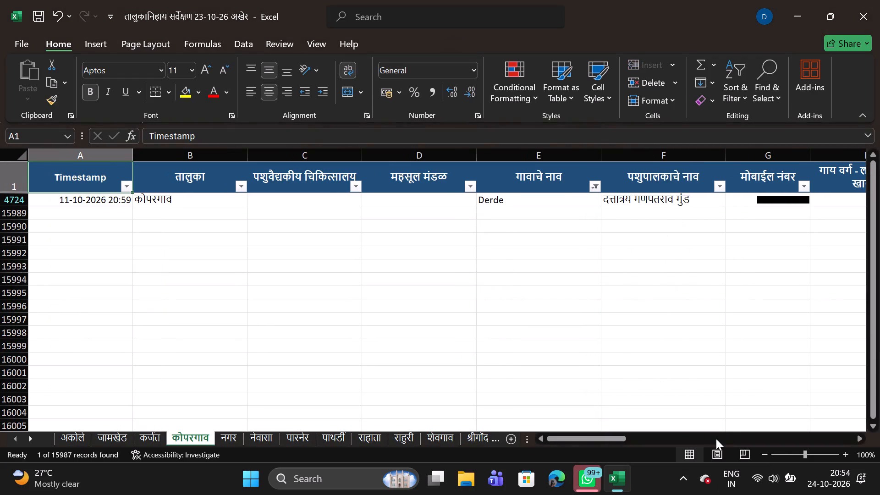
Add the village Kumbhari to the गावाचे नाव column filter, keeping Derde selected.
click(595, 180)
click(598, 187)
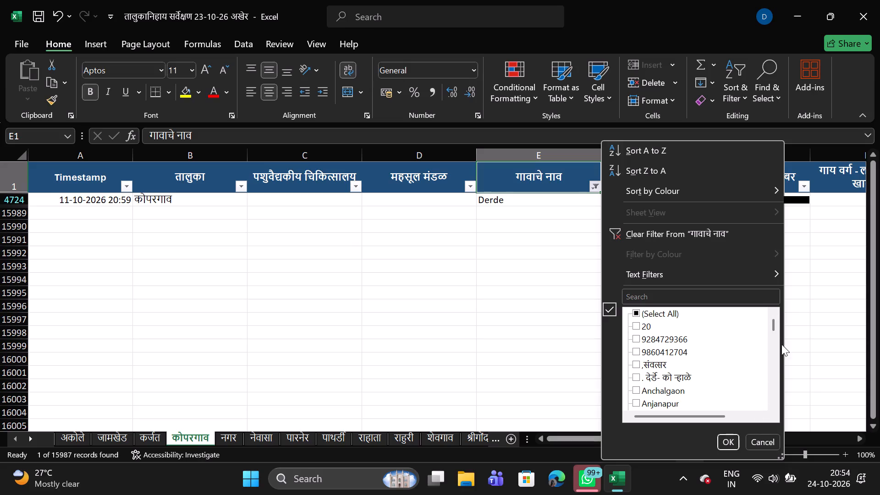
click(779, 366)
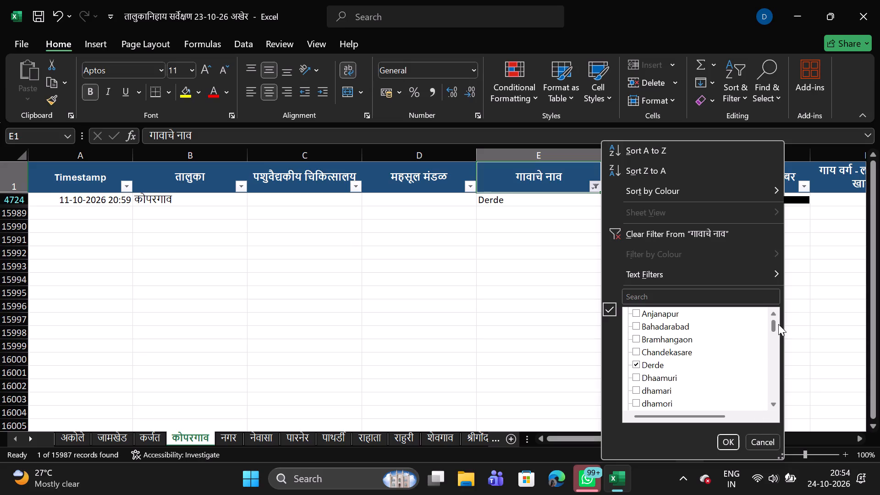
triple_click(772, 402)
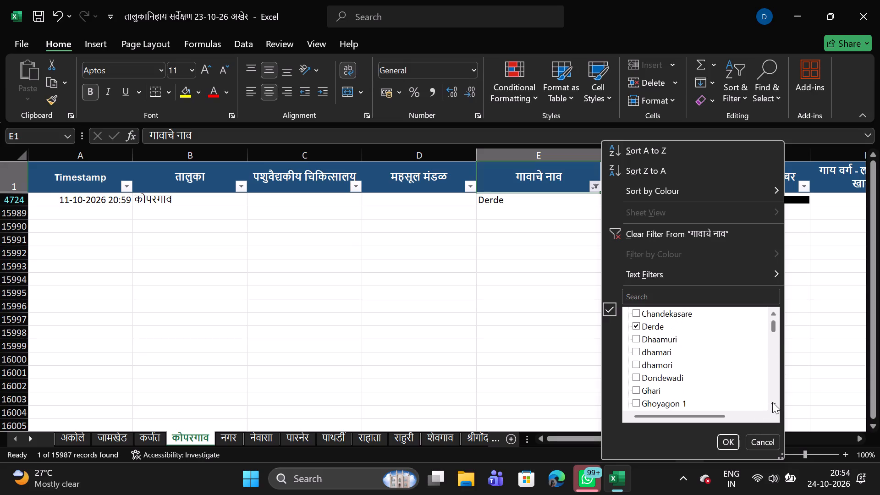
click(772, 402)
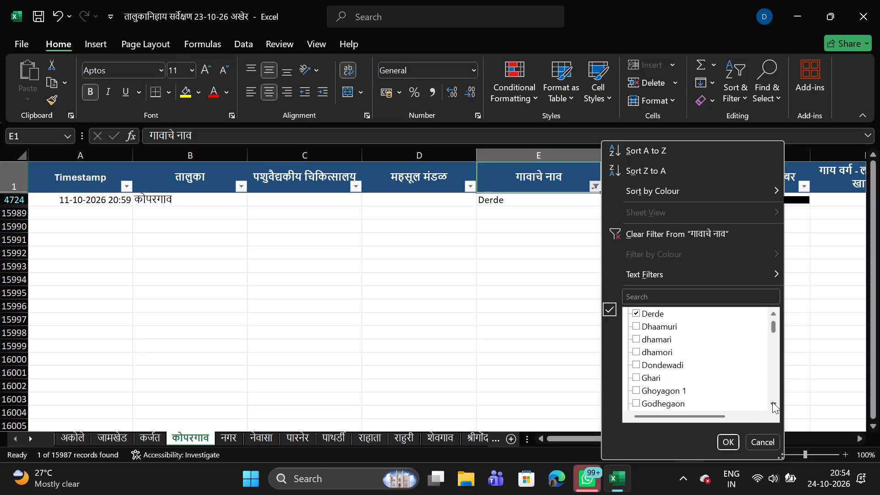
click(772, 402)
click(772, 402)
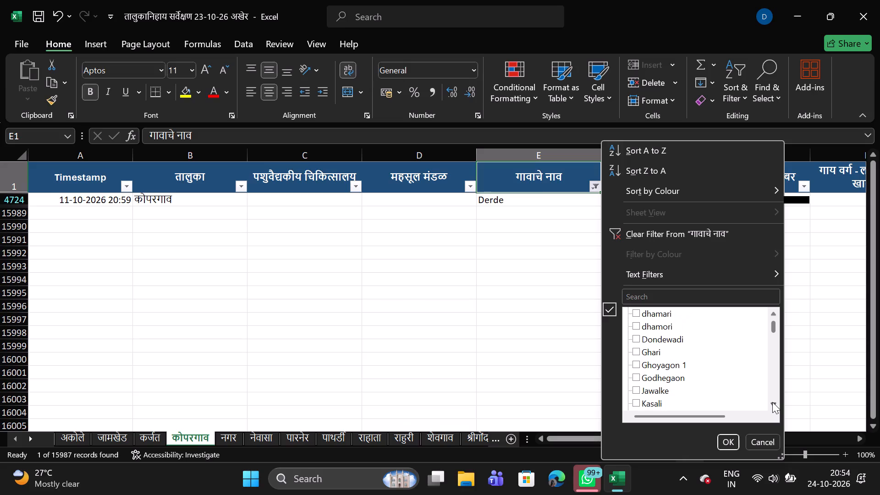
click(772, 402)
click(772, 402)
click(772, 402)
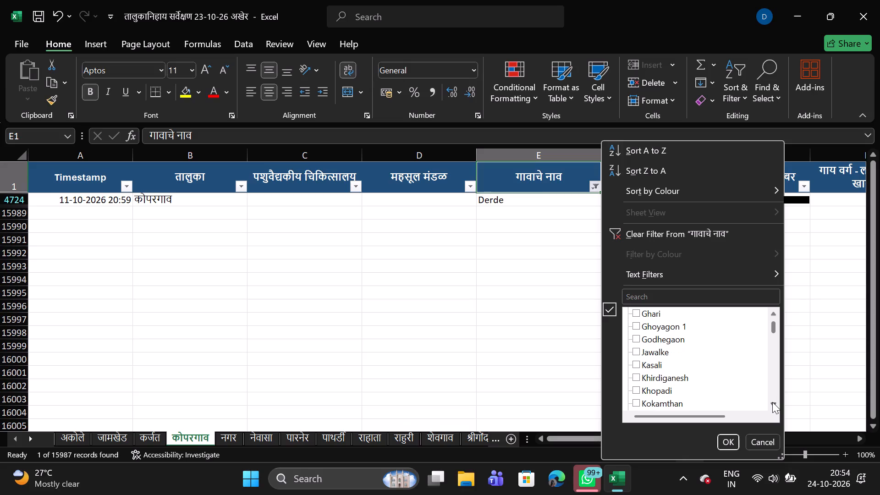
click(772, 402)
click(772, 402)
click(772, 402)
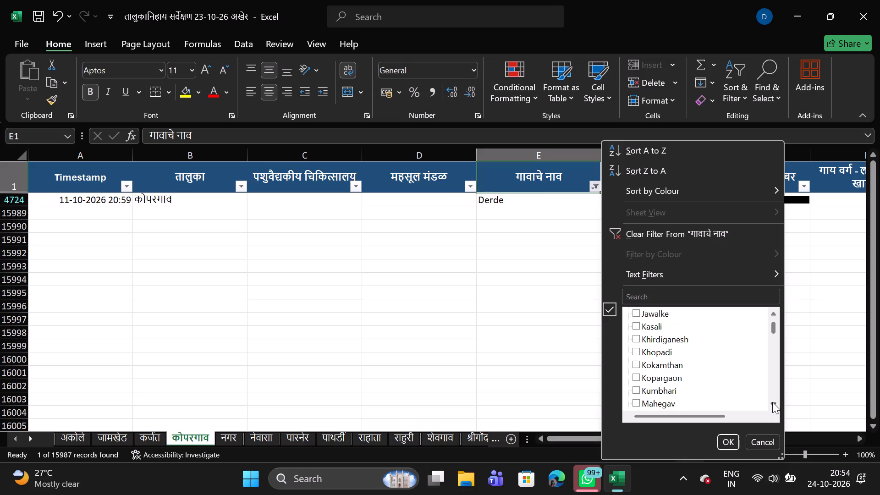
click(638, 393)
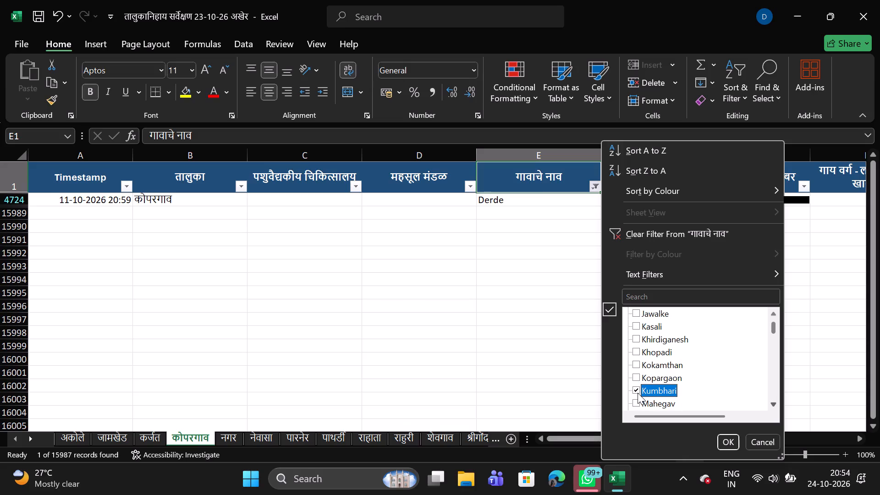
click(732, 439)
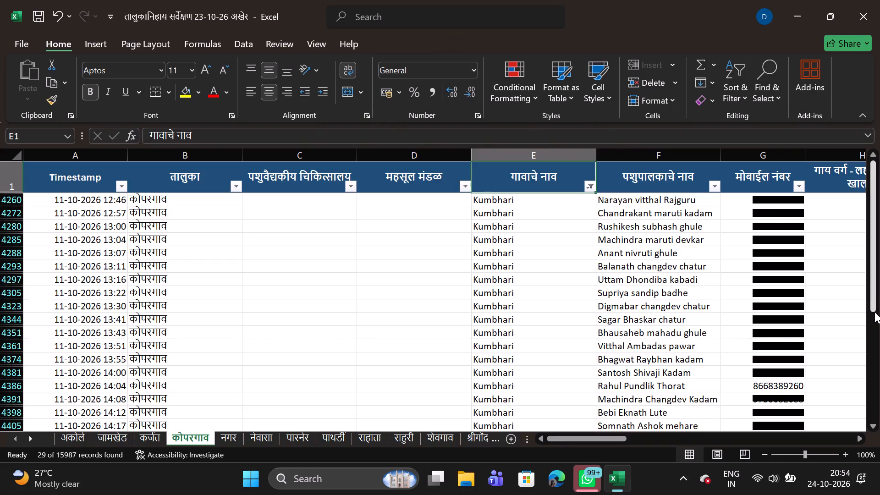
Look through the filtered Kumbhari and Derde records, extending a selection down the गावाचे नाव column from the first Kumbhari row.
drag(874, 312, 879, 441)
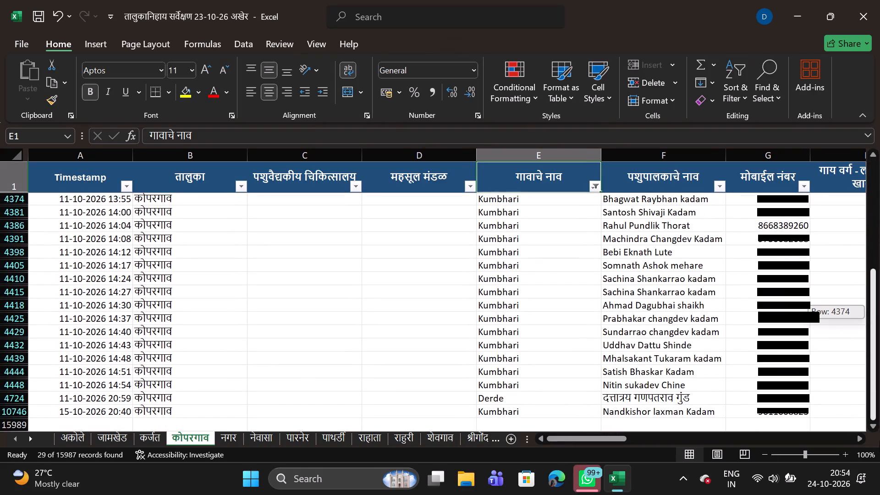
drag(879, 441, 849, 295)
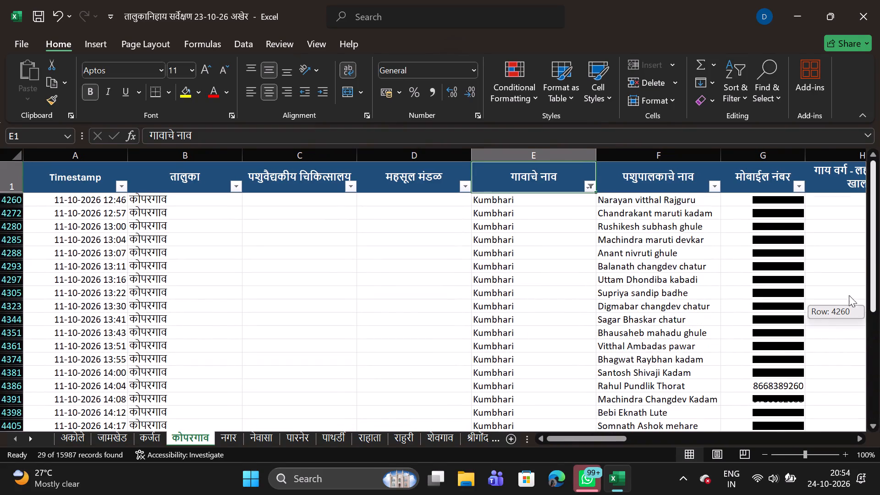
drag(849, 295, 833, 213)
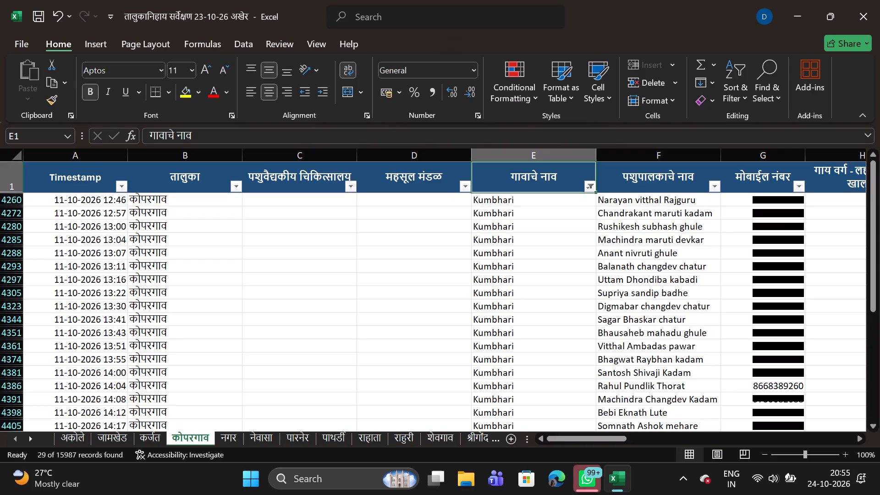
click(506, 199)
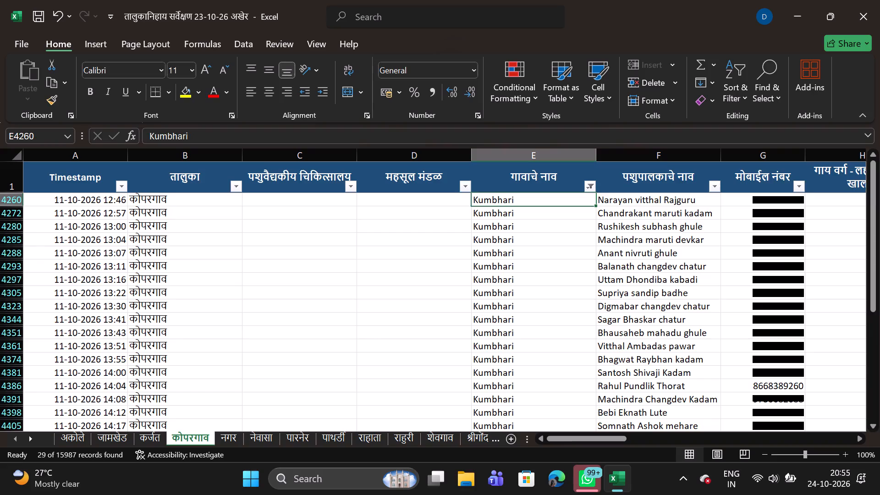
key(shift+Down)
key(shift+Down)
key(shift+Down)
key(shift+Down)
key(shift+Down)
key(shift+Down)
key(shift+Down)
key(shift+Down)
key(shift+Down)
key(shift+Down)
key(shift+Down)
key(shift+Down)
key(shift+Down)
key(shift+Down)
key(shift+Down)
key(shift+Down)
key(shift+Down)
key(shift+Down)
key(shift+Down)
key(shift+Down)
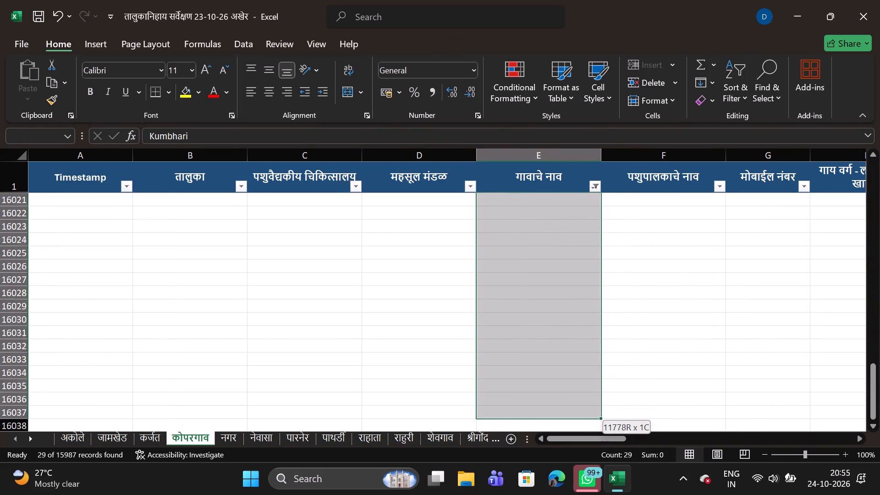
key(shift+Up)
key(shift+Up)
key(shift+Up)
key(shift+Up)
key(shift+Up)
key(shift+Up)
key(shift+Up)
key(shift+Up)
key(shift+Up)
key(shift+Up)
key(shift+Up)
key(shift+Up)
key(shift+Up)
key(shift+Up)
key(shift+Up)
key(shift+Up)
key(shift+Up)
key(shift+Up)
key(shift+Up)
key(shift+Up)
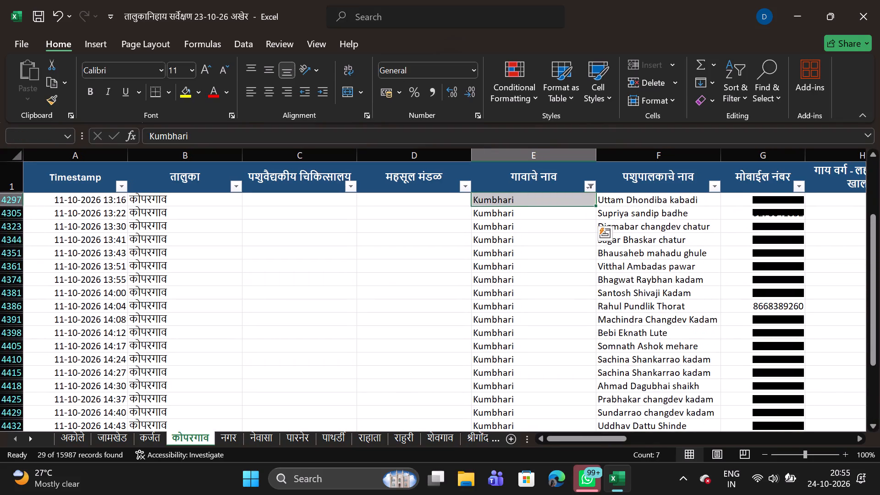
click(381, 304)
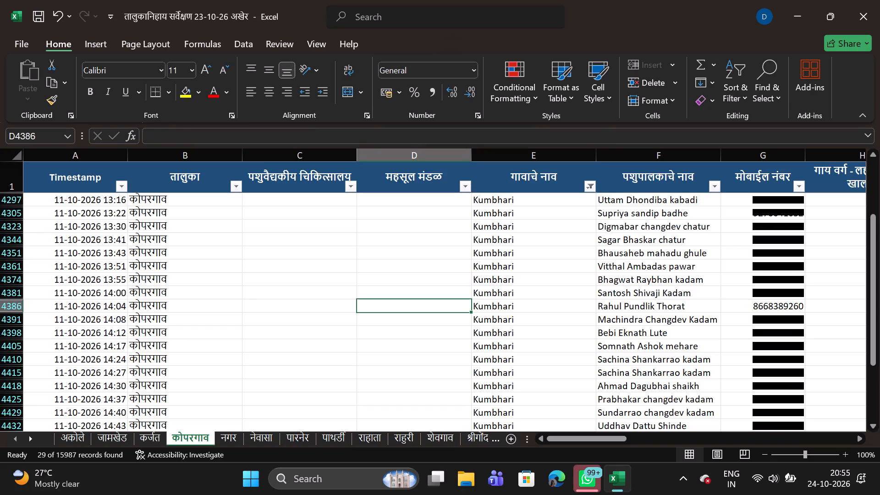
triple_click(871, 155)
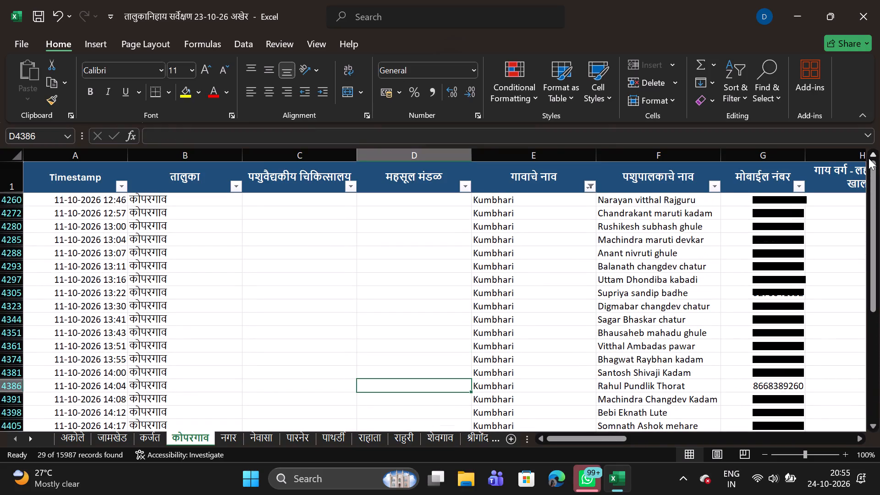
double_click(869, 158)
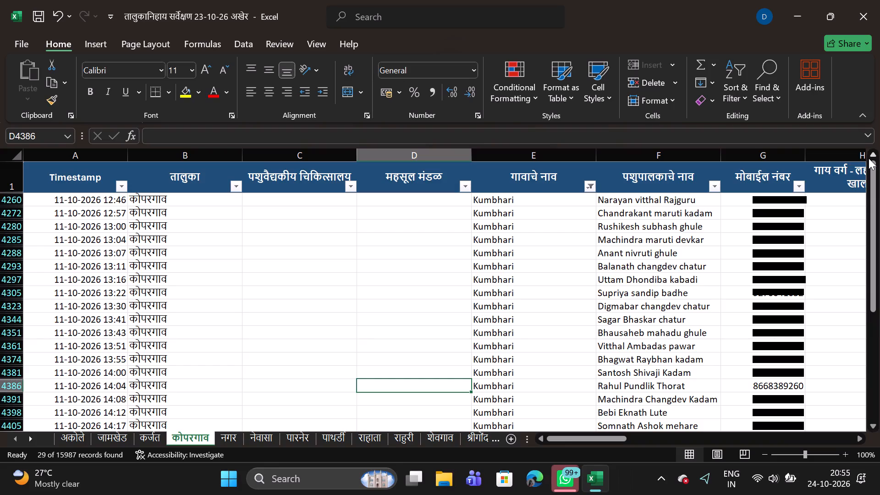
Check the Timestamp column's filter dates for the filtered village records, keeping all dates selected.
click(126, 185)
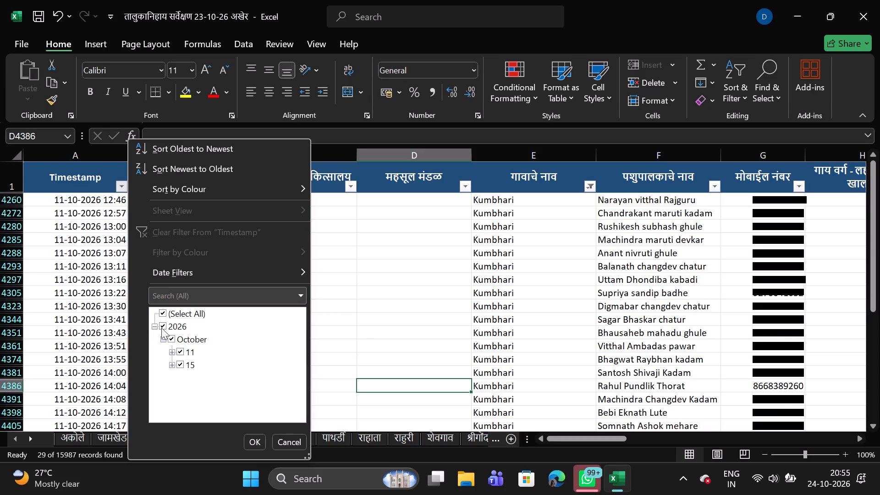
click(164, 310)
click(164, 310)
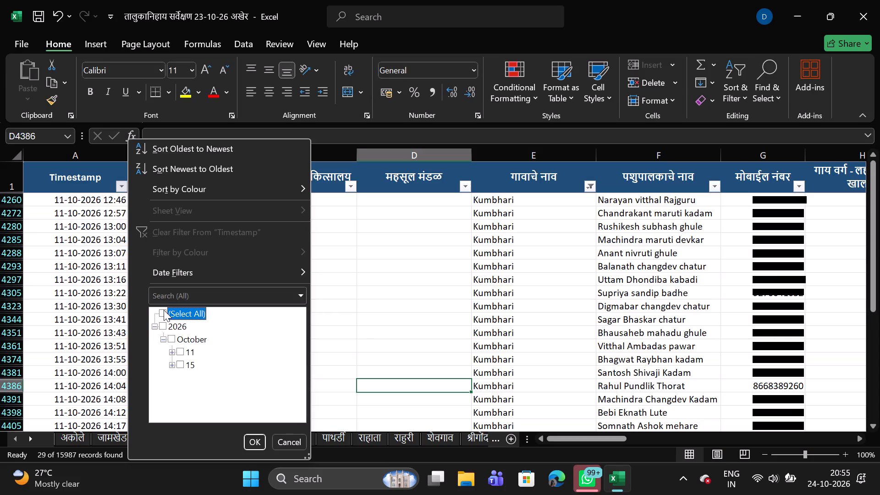
click(254, 446)
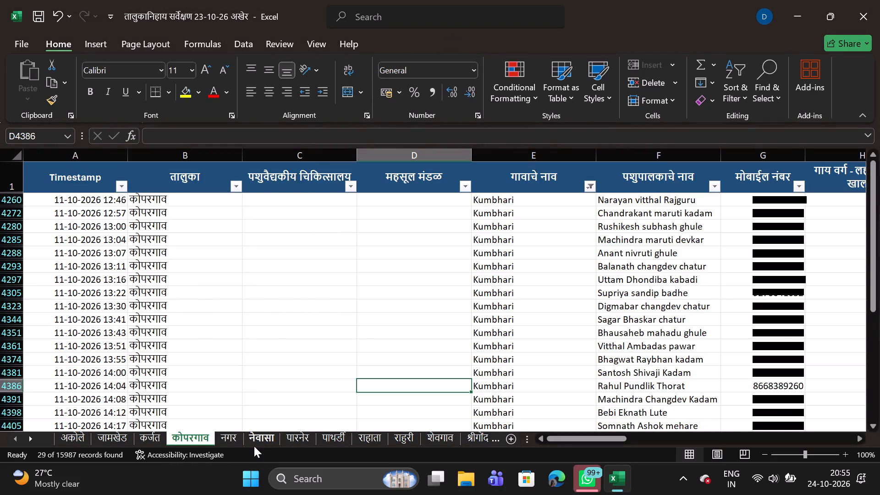
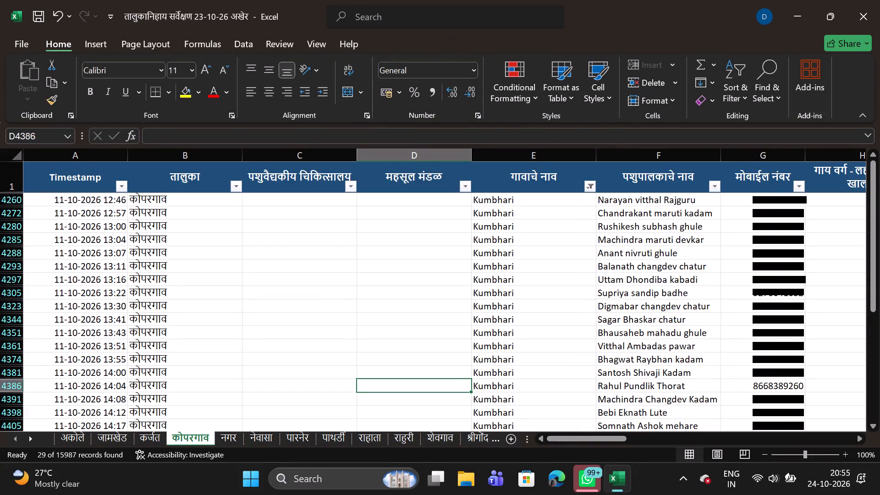
Review the first Kumbhari record across its columns by extending a selection from गावाचे नाव past the irrigation details, returning to its Timestamp.
click(264, 240)
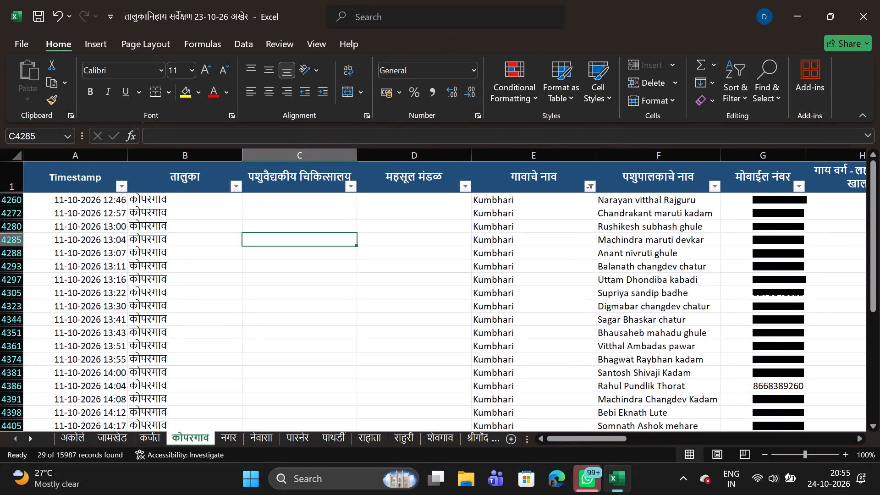
click(431, 203)
key(Up)
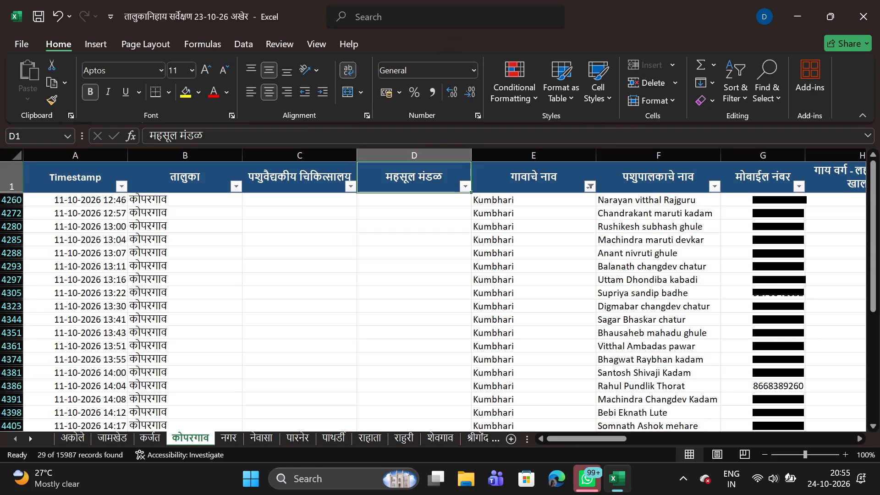
click(484, 200)
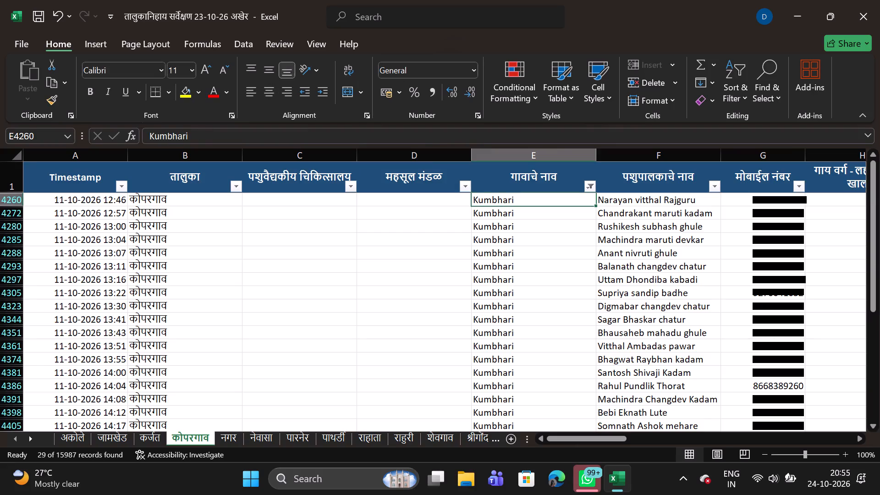
key(shift+Right)
key(shift+Right)
key(shift+Right)
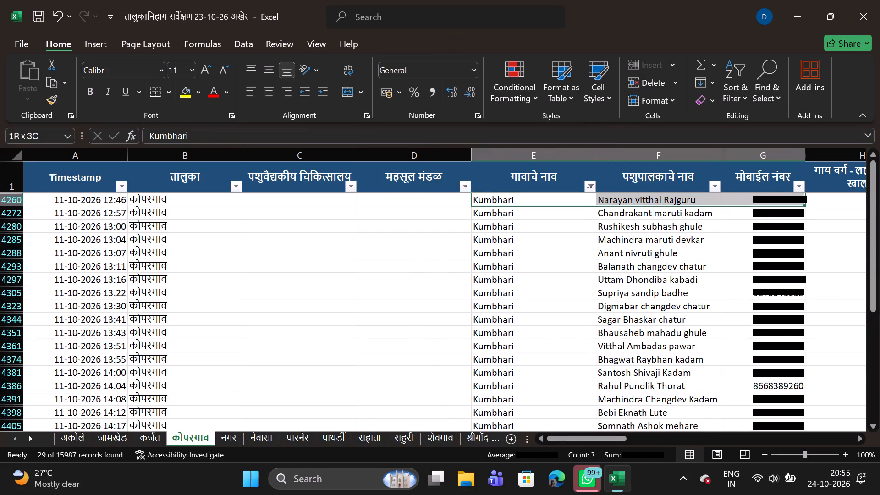
key(shift+Right)
key(shift+Right)
key(shift+Right)
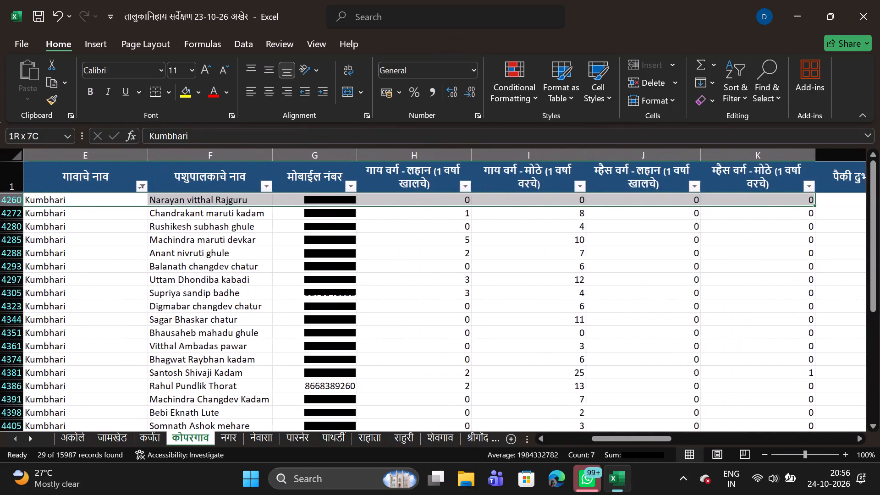
key(shift+Right)
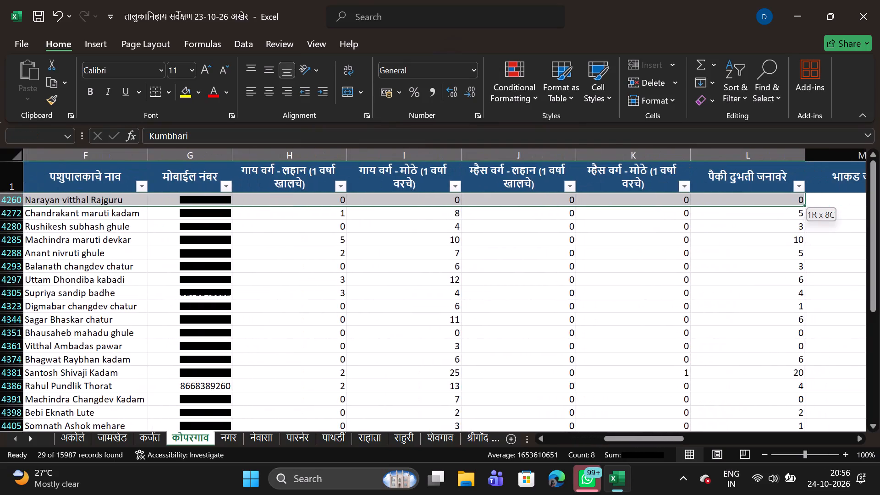
key(shift+Right)
key(shift+Right)
key(shift+Right)
key(shift+Right)
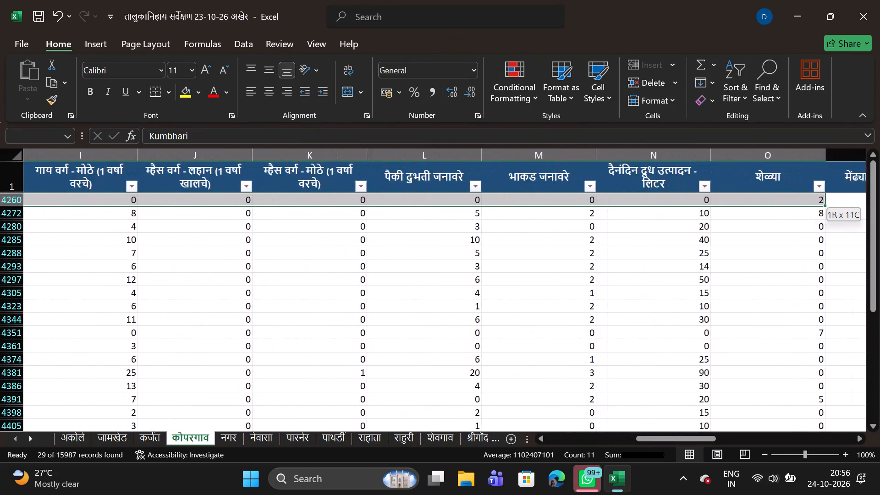
key(shift+Right)
key(shift+Right)
key(shift+Right)
key(shift+Right)
key(shift+Right)
key(shift+Right)
key(shift+Right)
key(shift+Right)
key(shift+Right)
key(shift+Right)
key(shift+Right)
key(shift+Right)
key(shift+Right)
key(shift+Right)
key(shift+Right)
key(shift+Right)
key(shift+Right)
key(shift+Right)
key(shift+Right)
key(shift+Right)
key(shift+Right)
key(shift+Right)
key(shift+Right)
key(shift+Right)
key(shift+Right)
key(shift+Right)
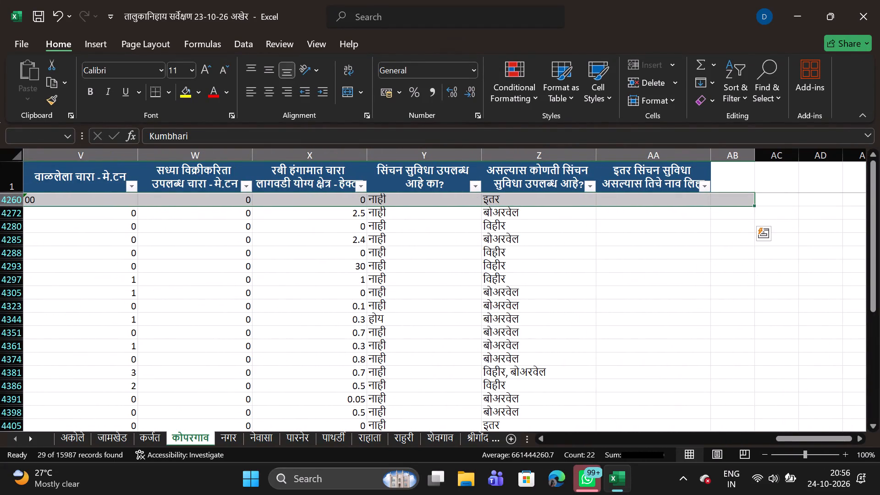
key(Left)
key(Left)
key(Left)
key(Left)
key(Left)
key(Left)
key(Left)
key(Left)
key(Left)
key(Left)
key(Left)
key(Left)
key(Left)
key(Left)
key(Left)
key(Left)
key(Left)
key(Left)
key(Left)
key(Left)
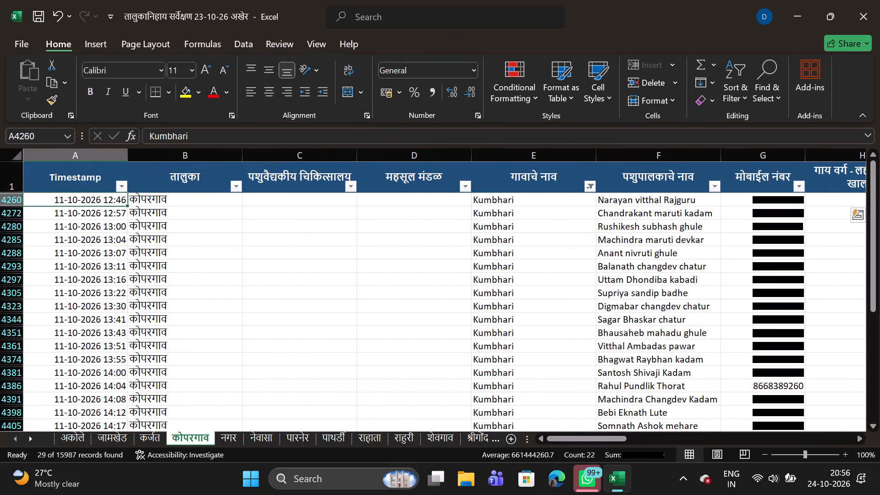
Select the entire कोपरगाव sheet and look over the filtered Kumbhari and Derde records through the last row.
click(17, 159)
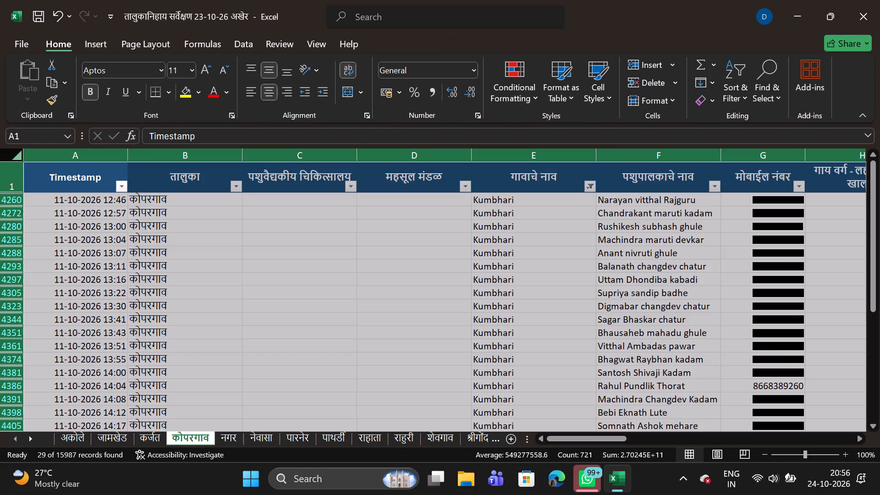
drag(876, 305, 869, 474)
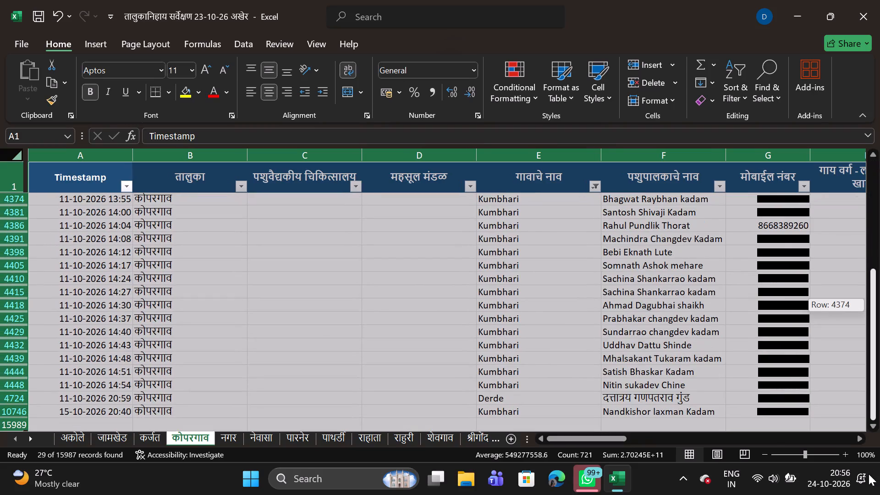
drag(869, 474, 869, 474)
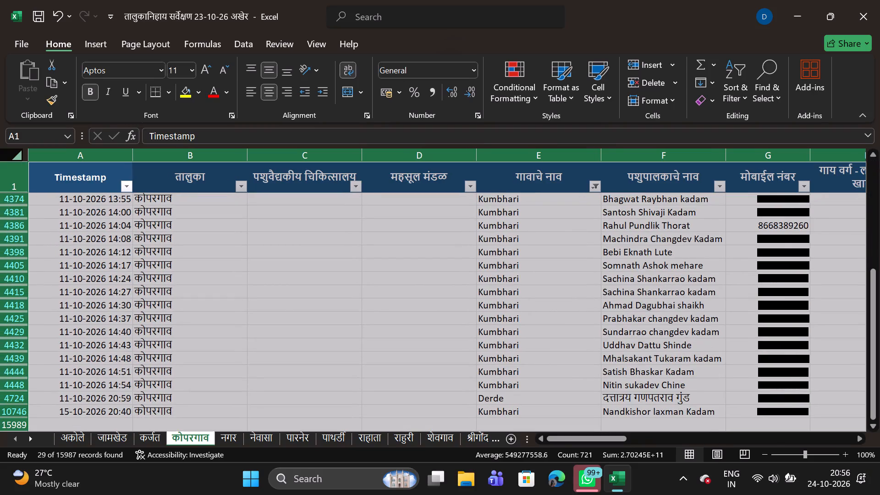
Deselect the village Derde in the गावाचे नाव column filter, keeping Kumbhari selected.
click(599, 185)
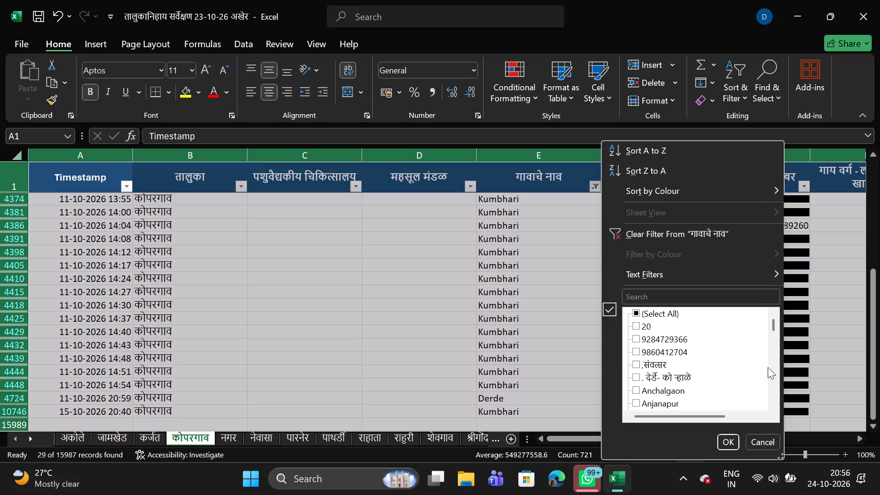
click(755, 370)
click(775, 371)
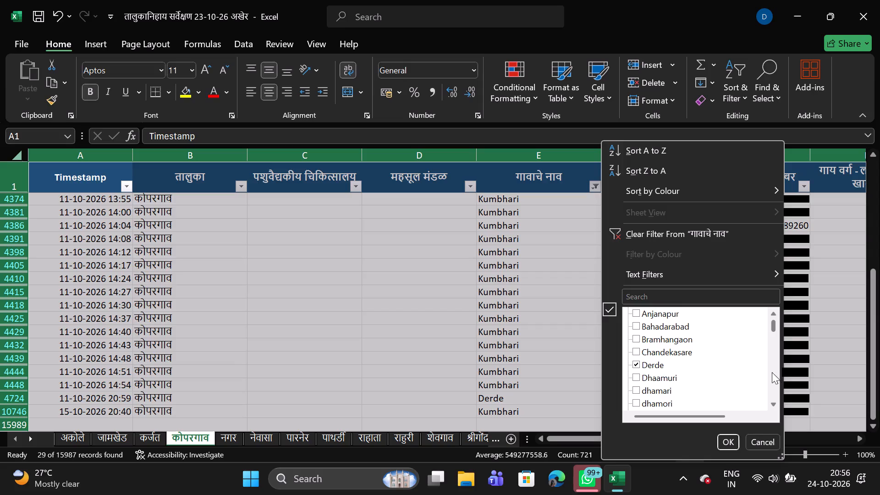
click(639, 365)
Look through the गावाचे नाव filter's village list, from the English names to the Marathi spellings of Kumbhari.
click(771, 401)
double_click(771, 401)
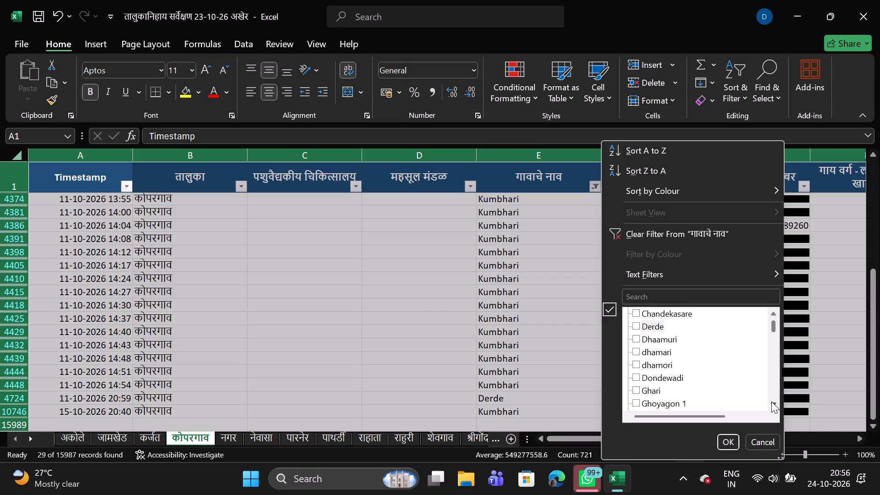
click(771, 401)
click(771, 401)
click(771, 401)
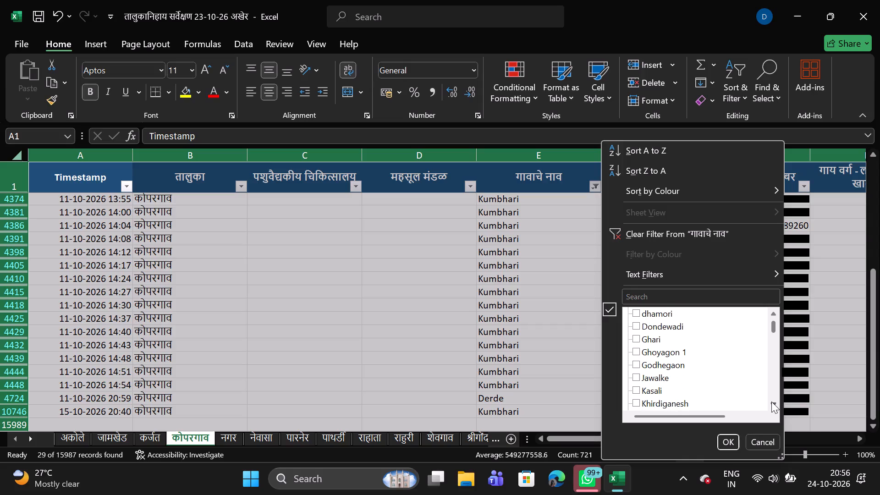
double_click(771, 401)
double_click(771, 401)
triple_click(771, 401)
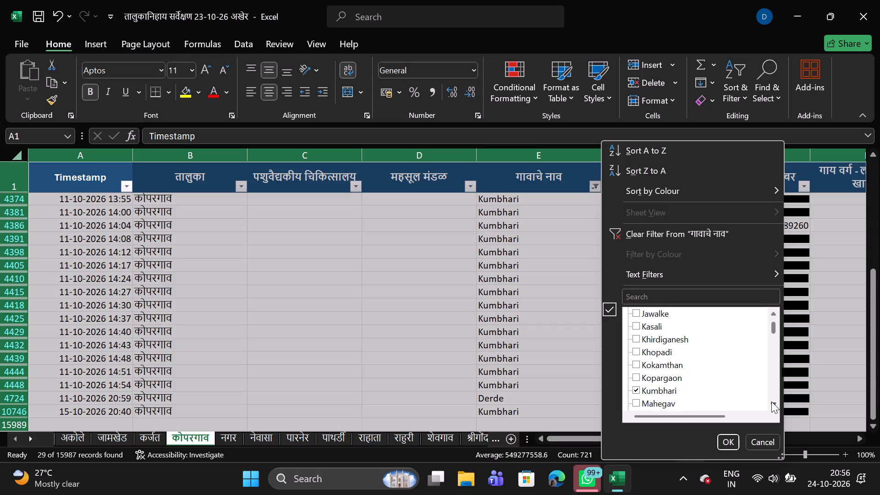
triple_click(771, 401)
triple_click(771, 401)
triple_click(771, 401)
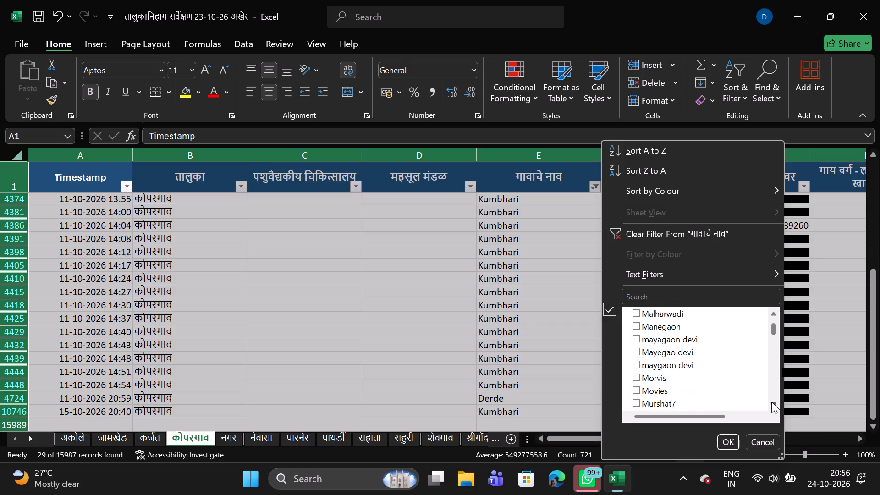
triple_click(771, 401)
triple_click(771, 401)
double_click(771, 401)
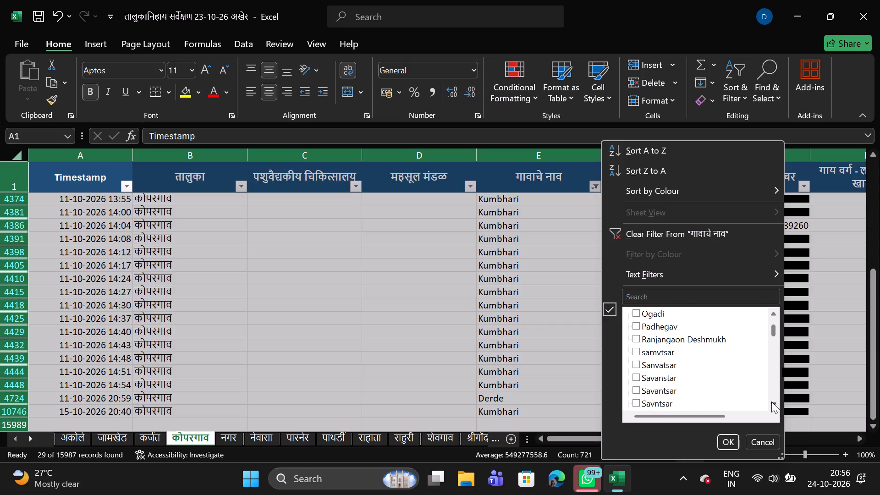
double_click(771, 401)
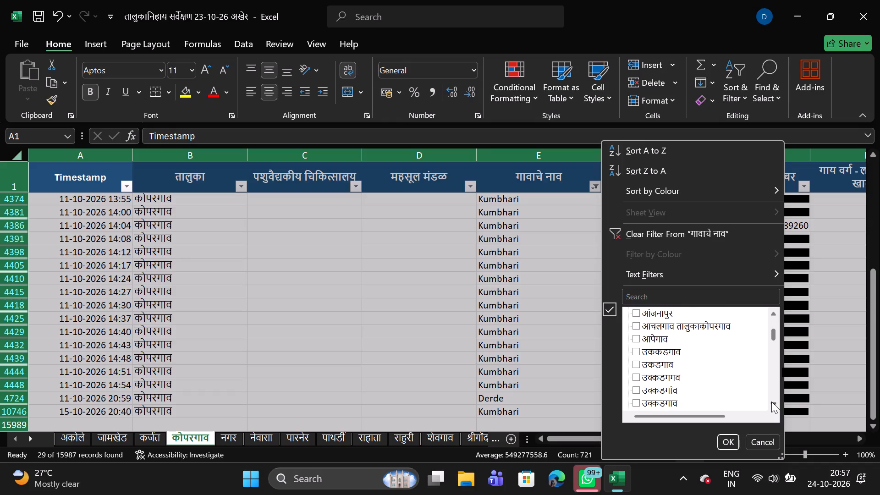
click(771, 401)
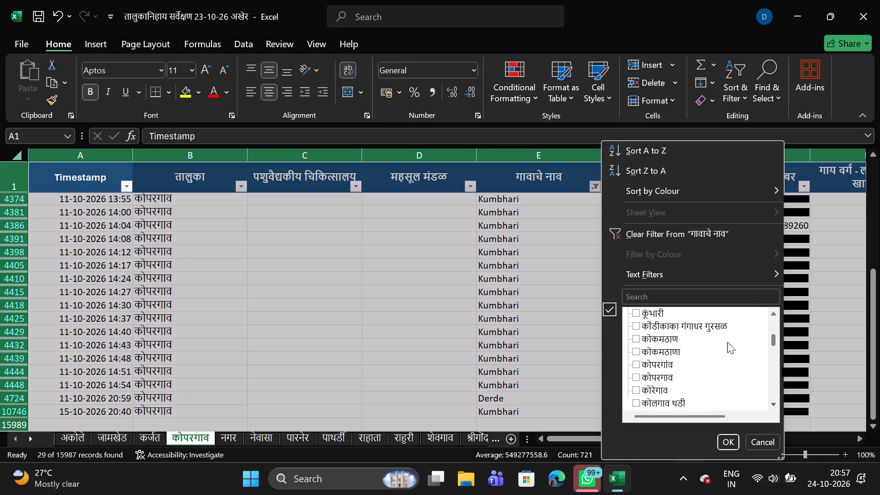
click(774, 313)
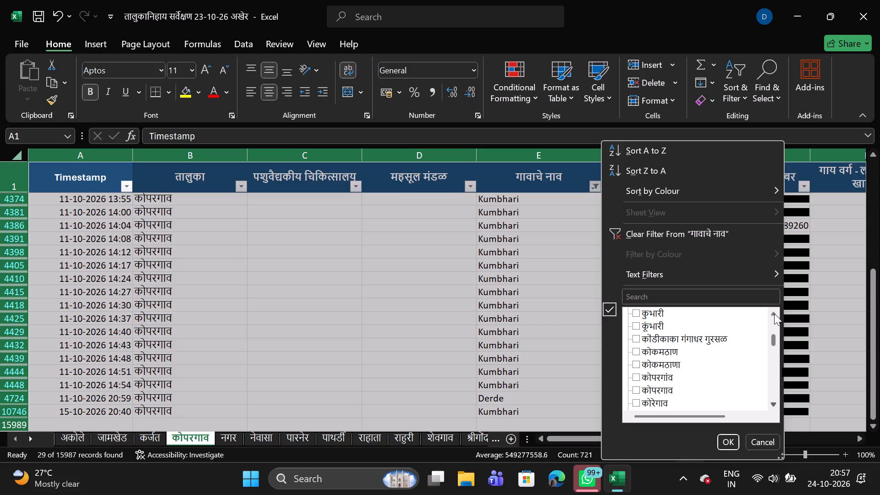
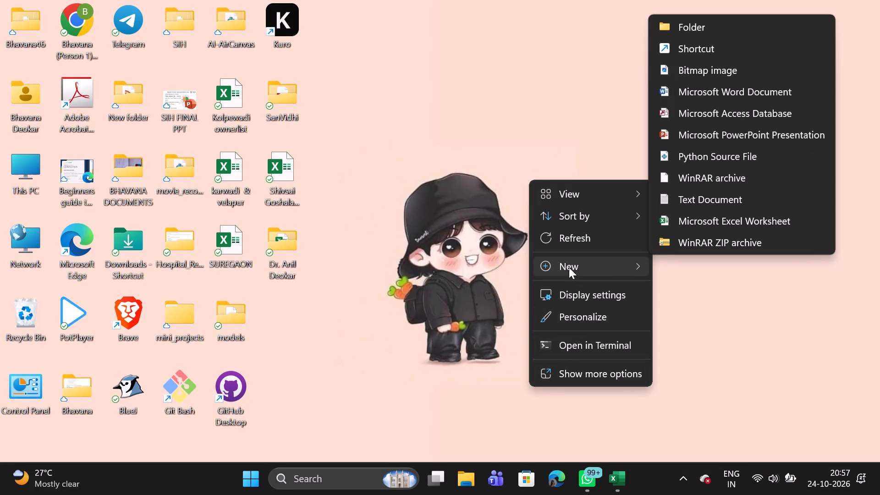
Create a new Excel worksheet file on the desktop named "Livestock survey".
click(730, 224)
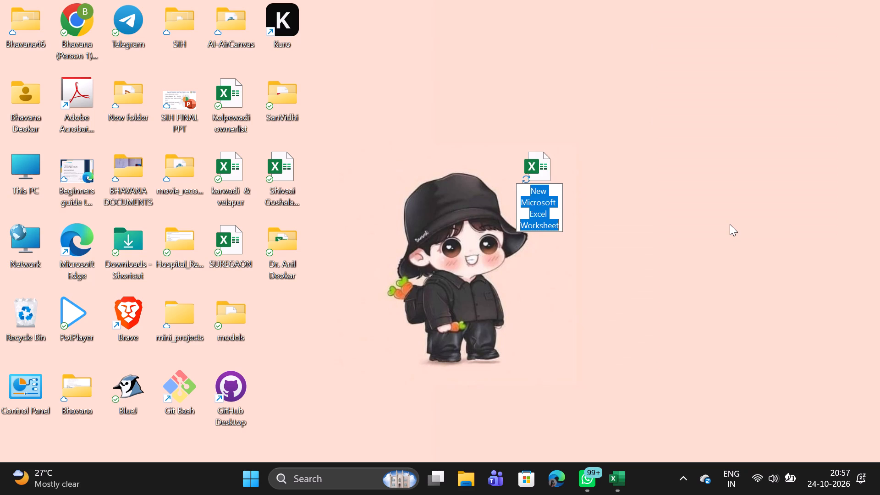
text(li)
key(BackSpace)
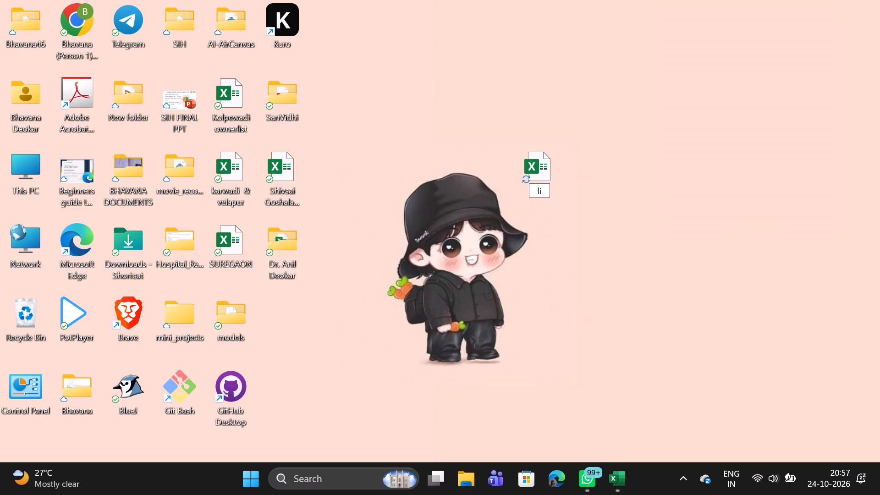
key(BackSpace)
text(Li)
text(vestock survey)
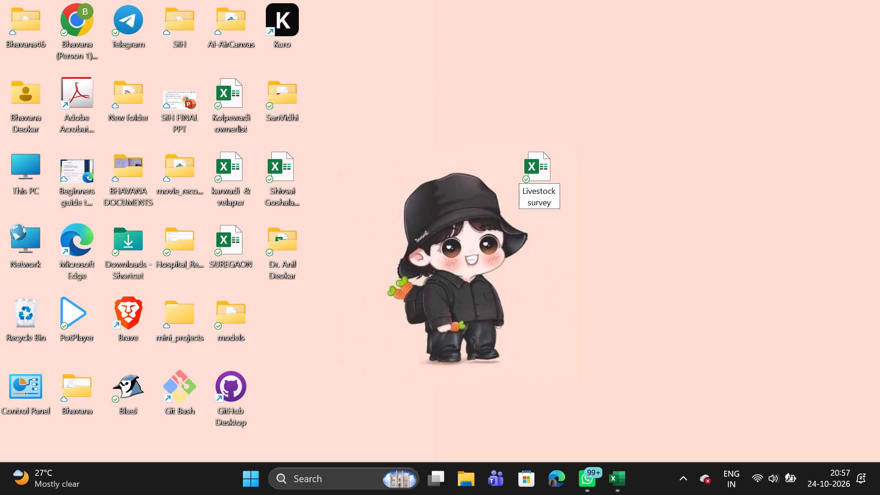
key(Return)
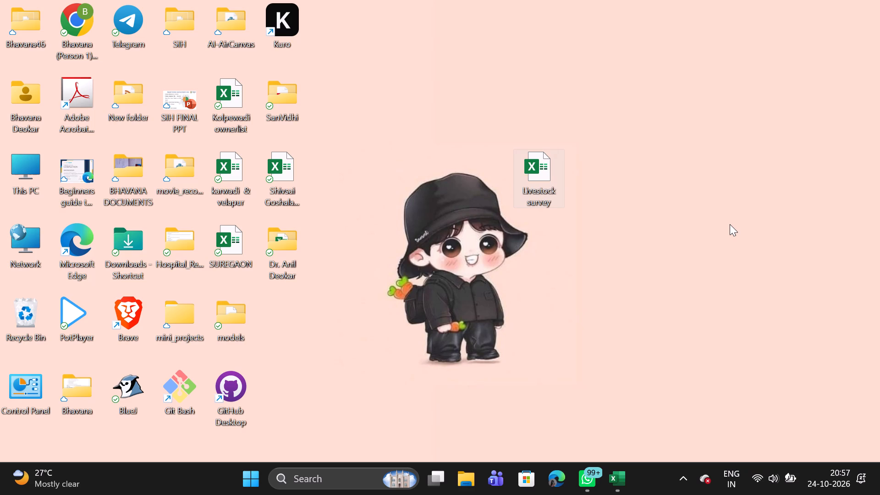
Copy the entire filtered कोपरगाव sheet from the taluka survey workbook and paste it into cell A1 of the Livestock survey workbook.
click(618, 479)
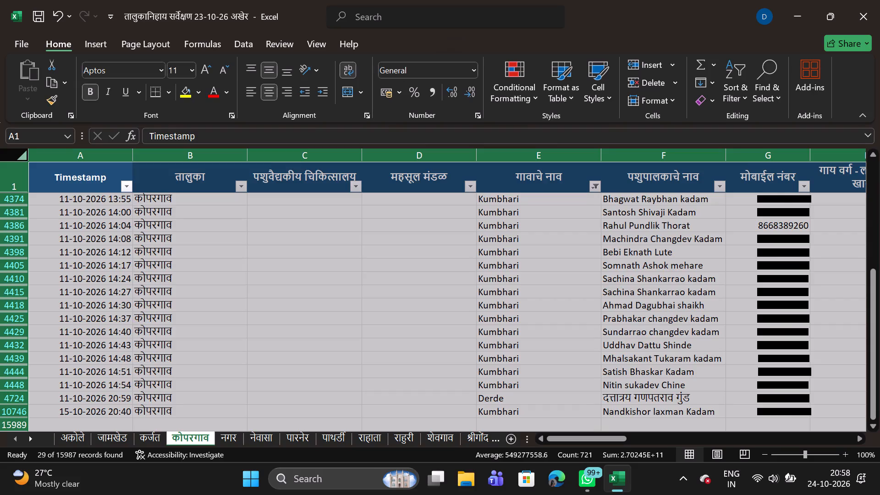
click(231, 266)
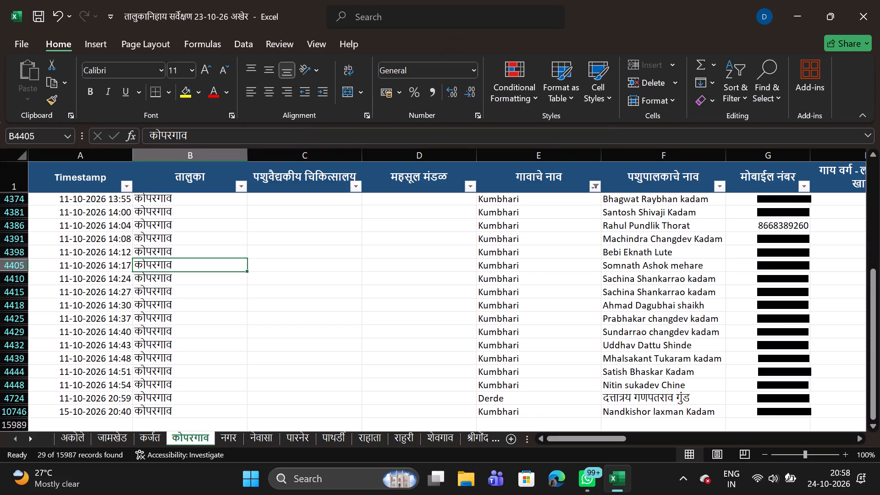
click(23, 157)
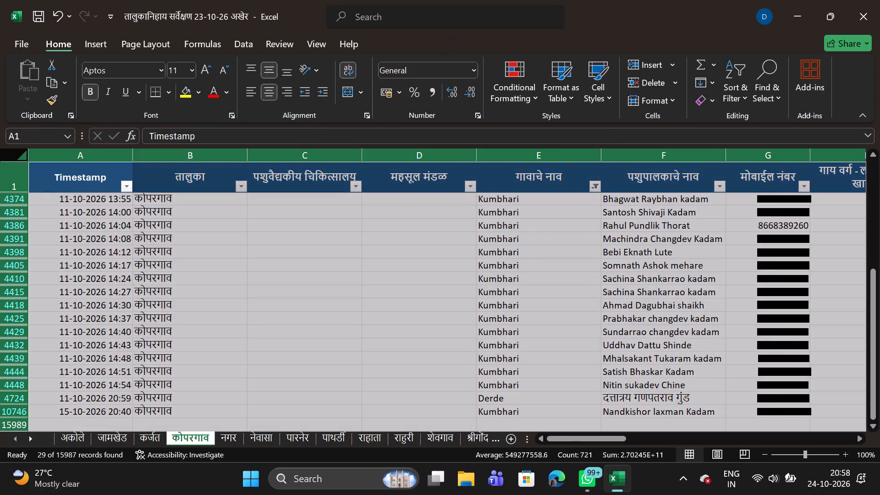
key(ctrl+c)
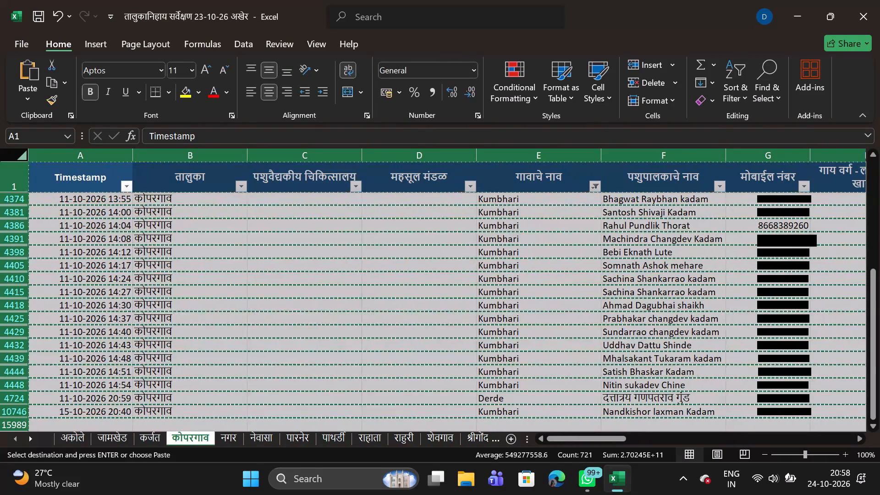
click(800, 23)
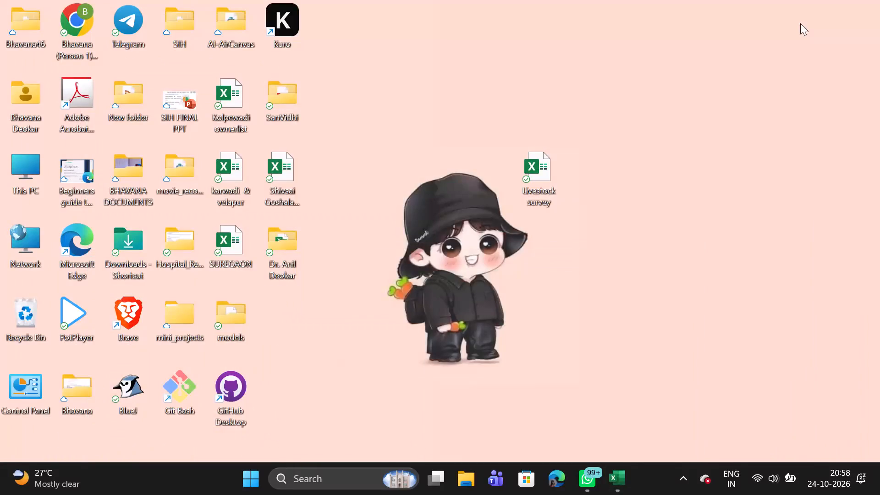
double_click(533, 196)
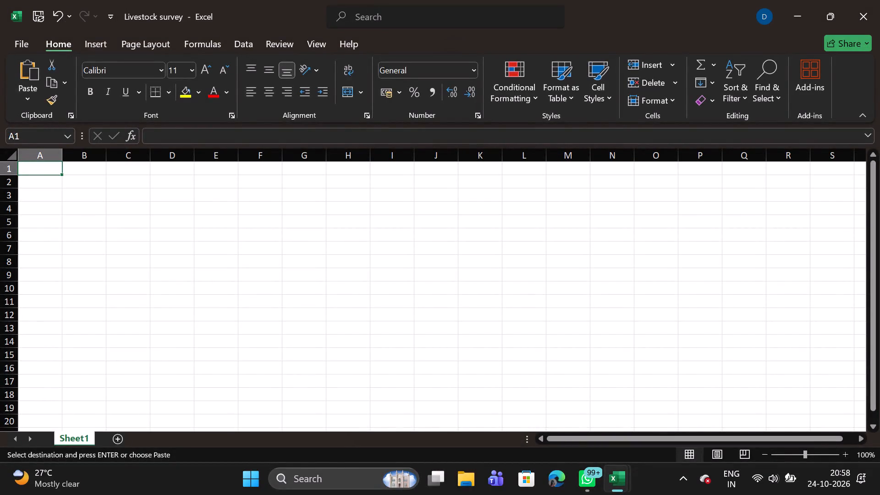
key(ctrl+v)
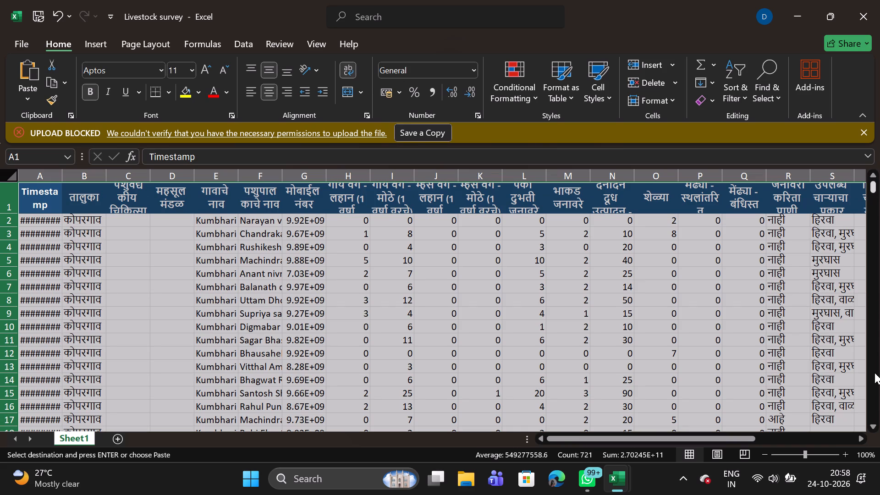
Select cell A31, the first empty row below the pasted records in Livestock survey.
triple_click(877, 425)
triple_click(877, 425)
click(877, 425)
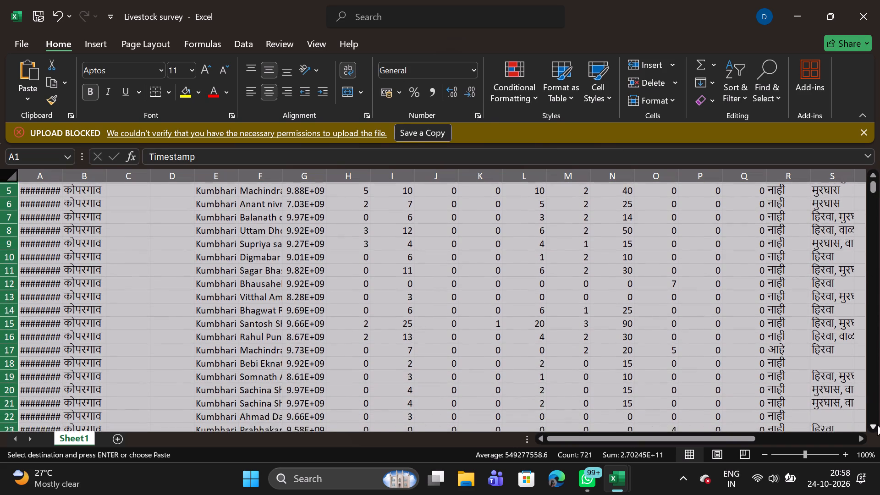
triple_click(877, 425)
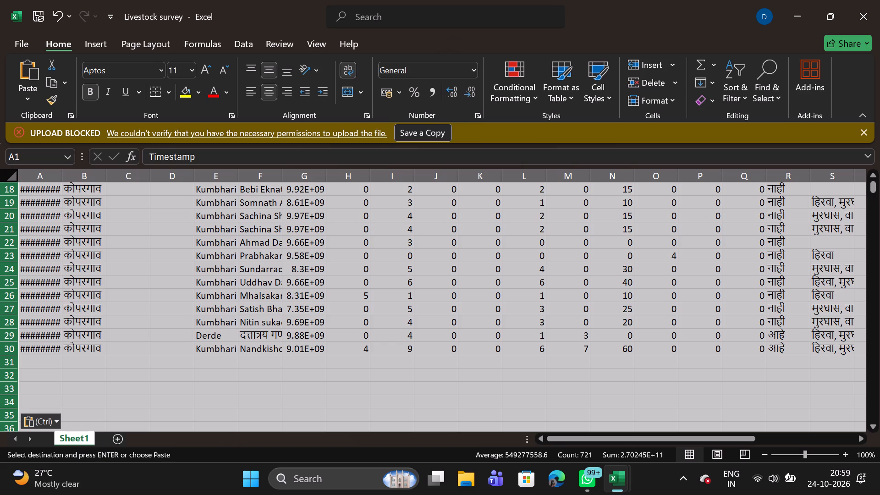
click(35, 360)
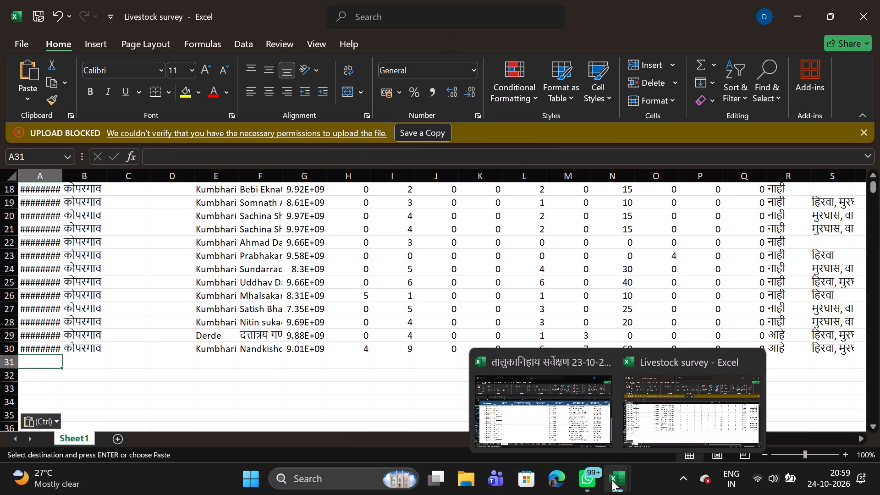
Return to the taluka survey workbook and change the गावाचे नाव filter on the कोपरगाव sheet, replacing Kumbhari with Mahegav.
click(541, 411)
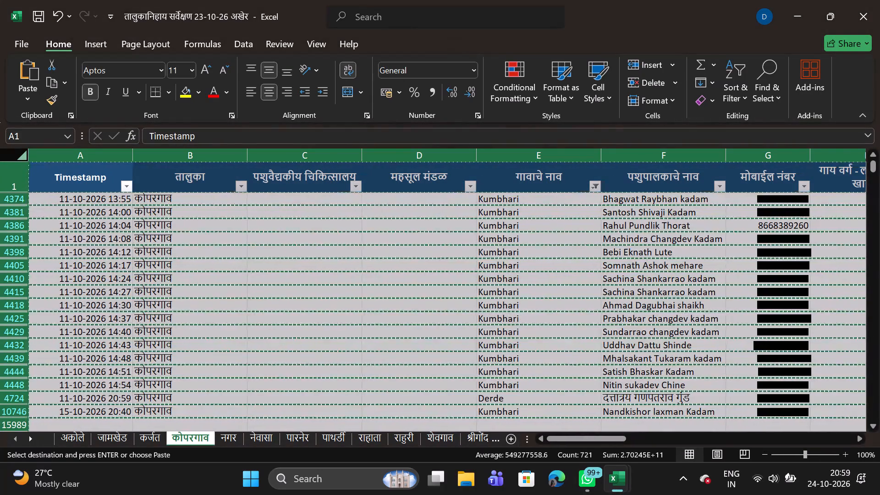
click(273, 319)
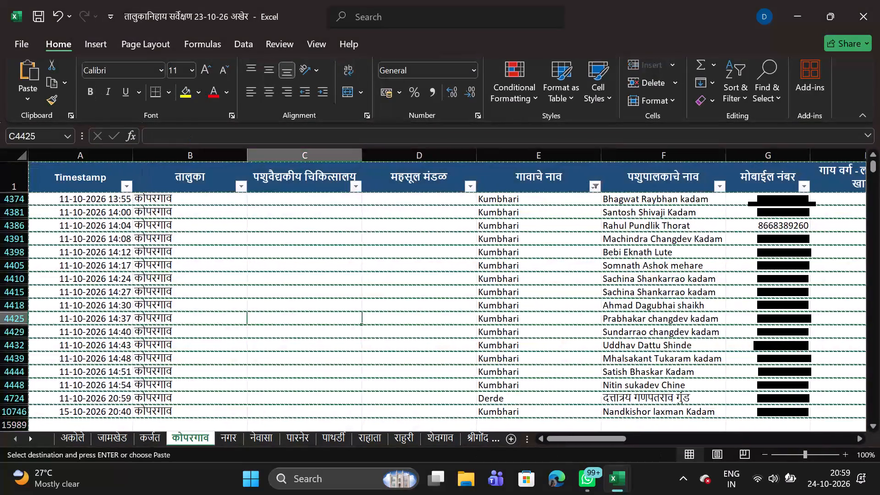
double_click(273, 319)
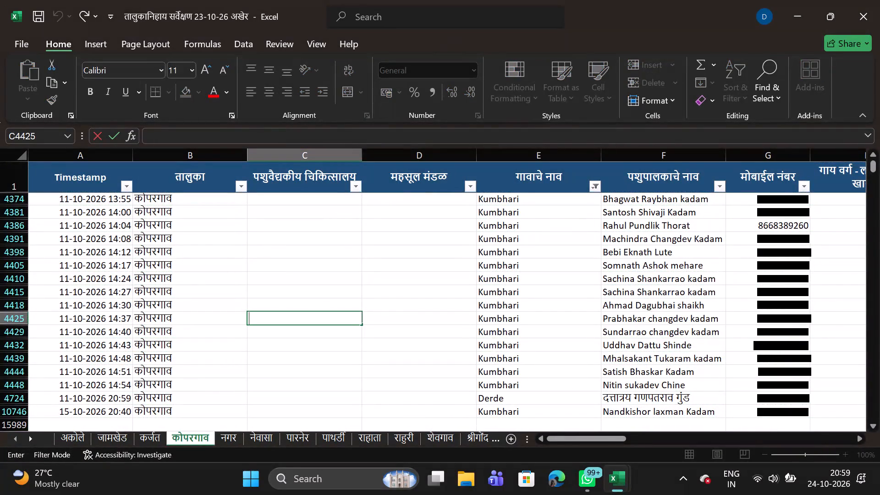
click(597, 187)
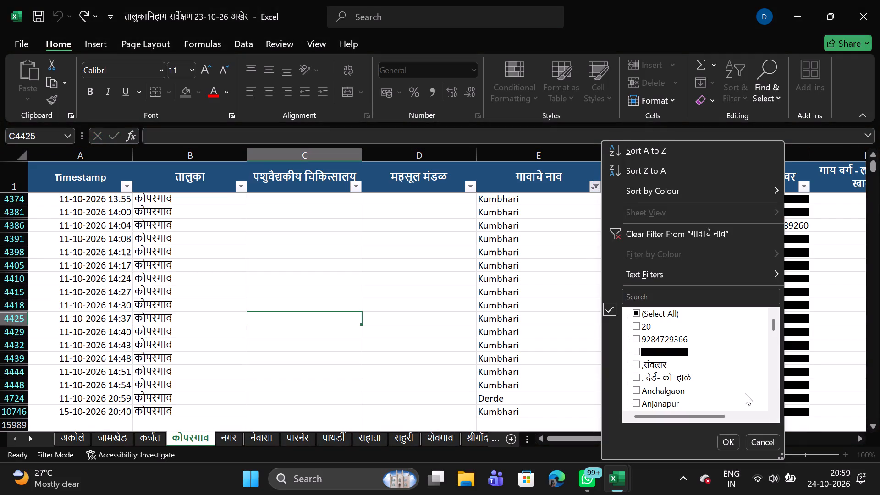
click(770, 383)
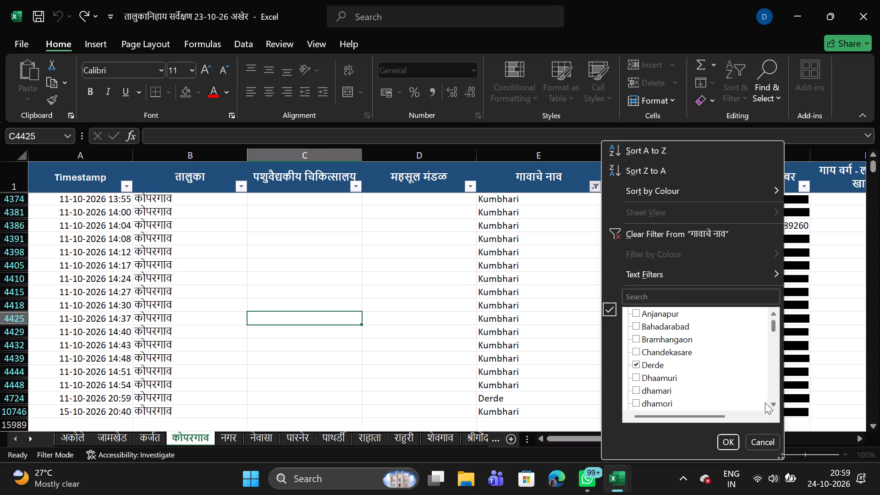
click(773, 403)
click(773, 403)
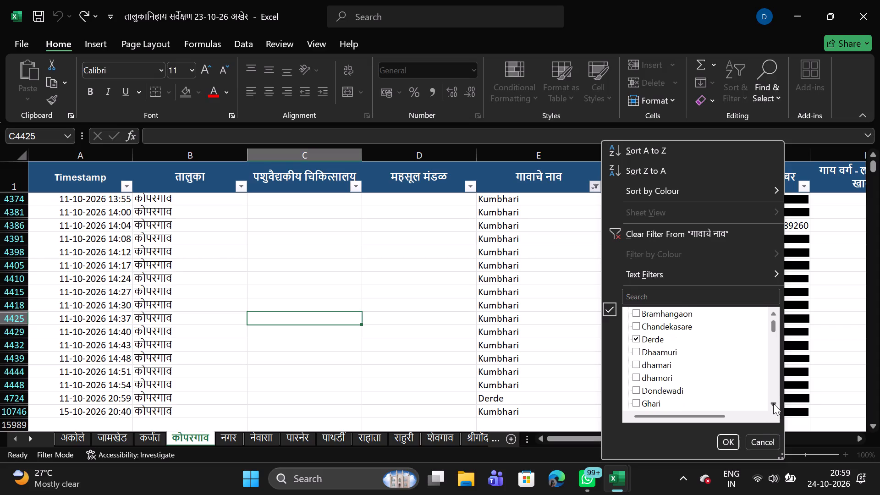
triple_click(773, 403)
triple_click(773, 403)
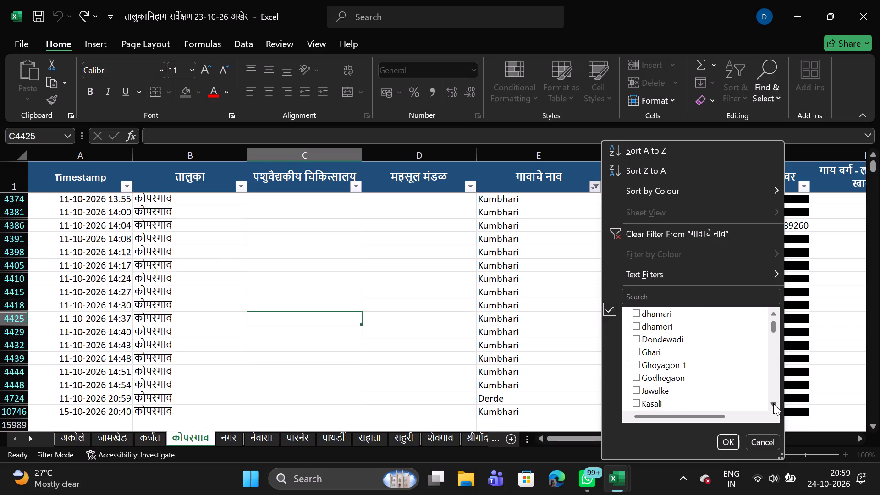
double_click(773, 403)
click(773, 403)
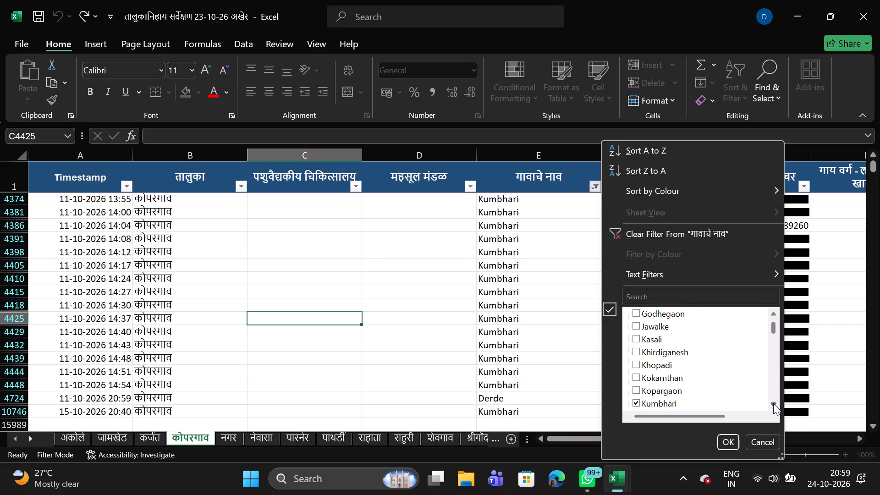
click(773, 403)
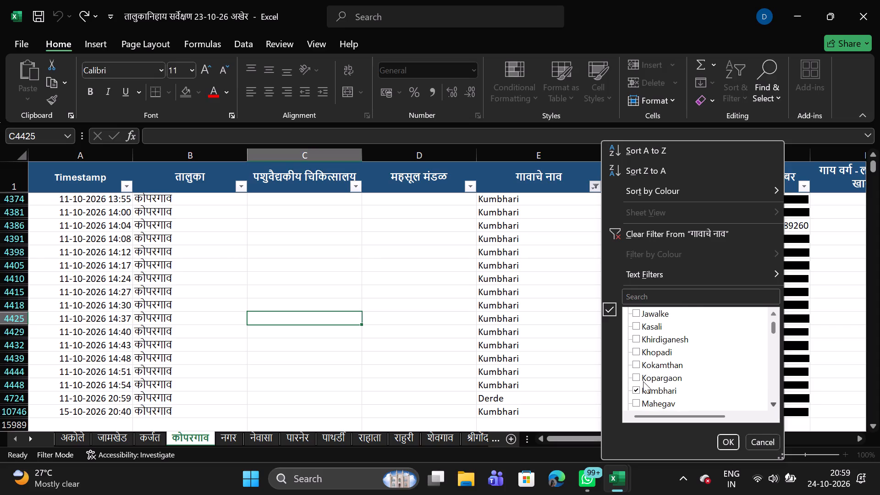
click(636, 387)
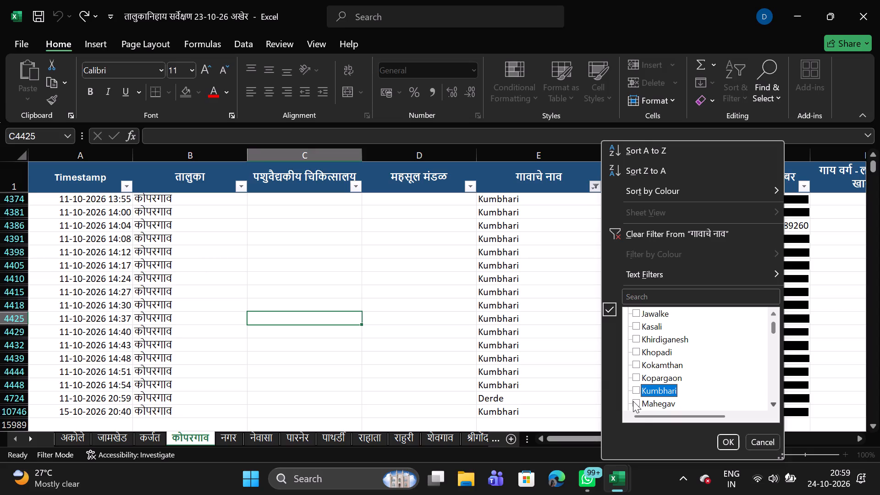
click(635, 406)
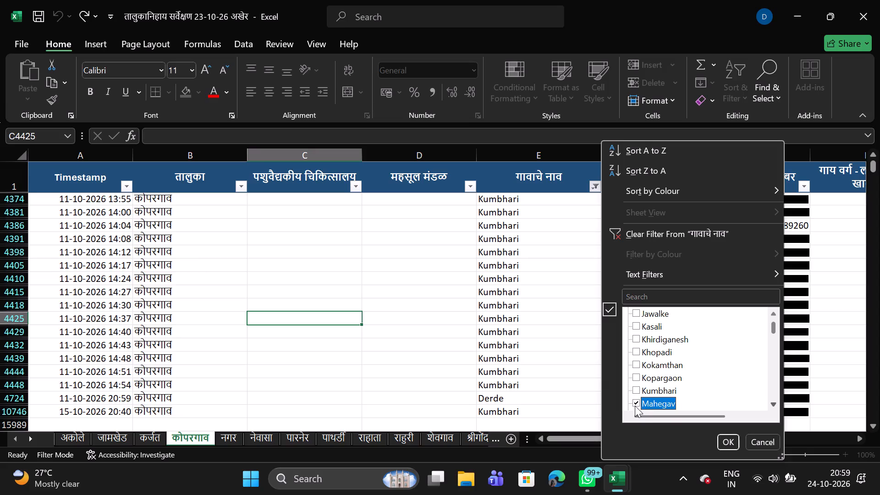
click(737, 438)
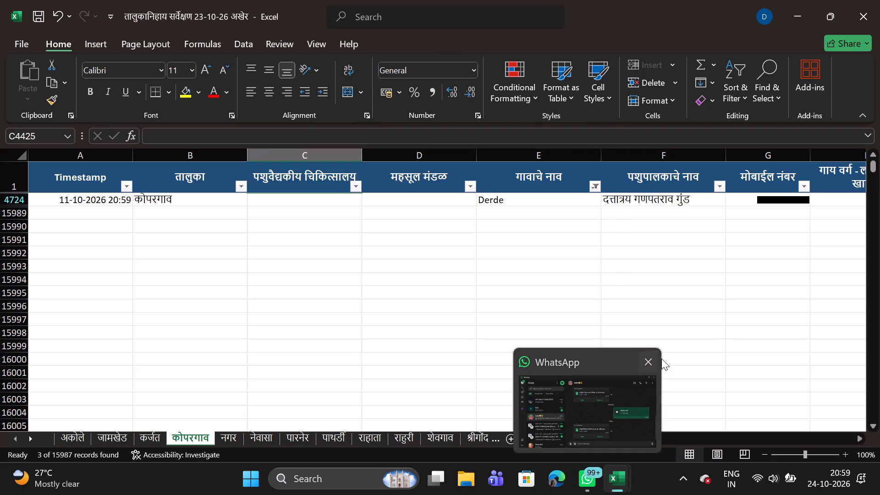
Deselect Derde in the गावाचे नाव filter and apply it with only Mahegav selected.
click(596, 269)
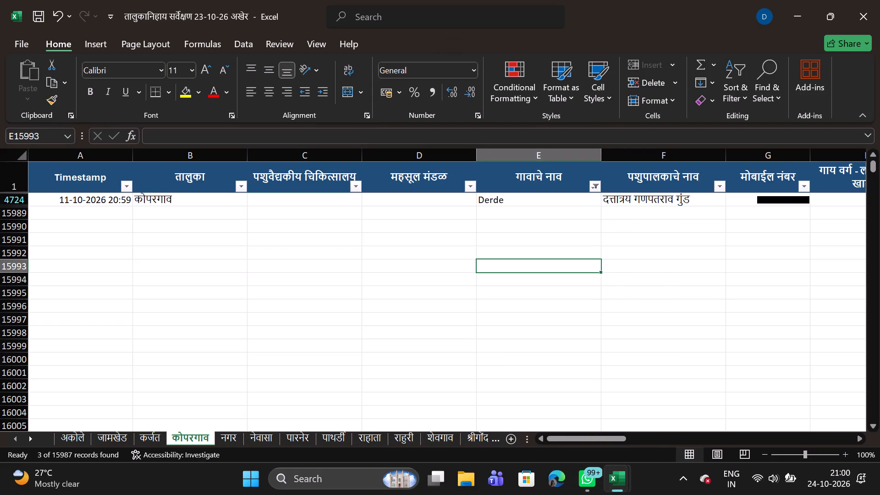
click(596, 185)
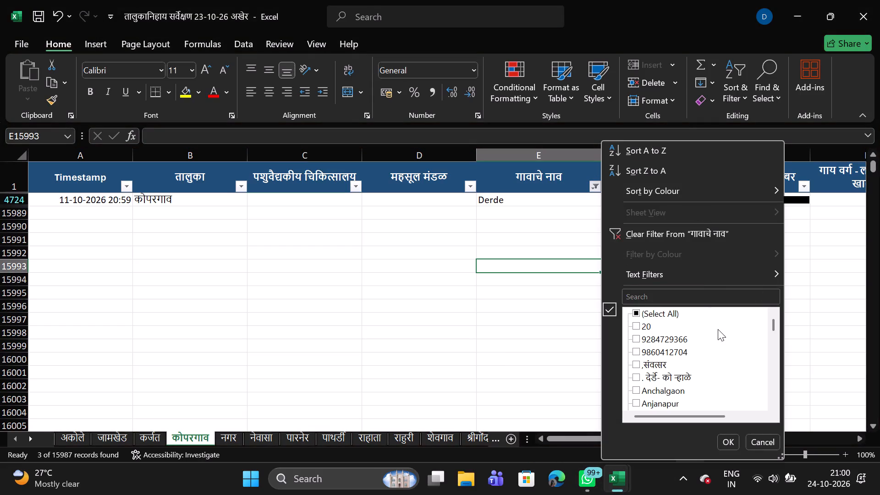
click(775, 358)
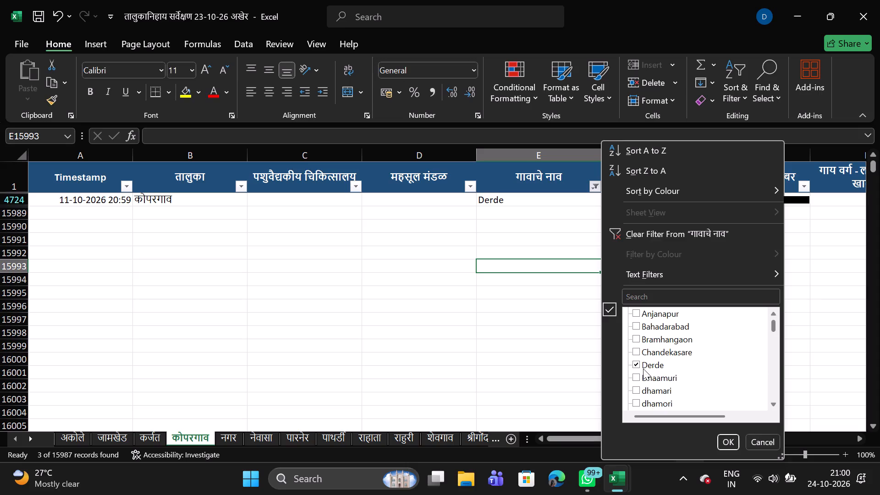
click(638, 365)
triple_click(778, 403)
triple_click(778, 403)
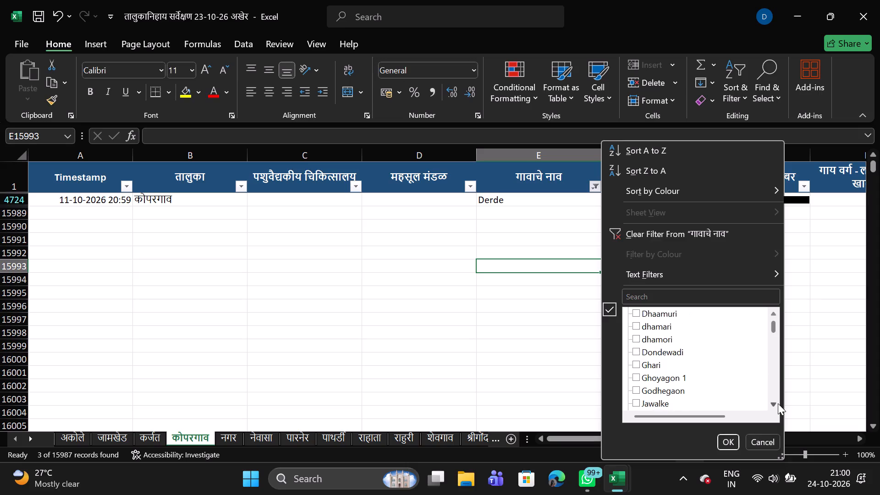
double_click(778, 403)
double_click(778, 403)
triple_click(778, 403)
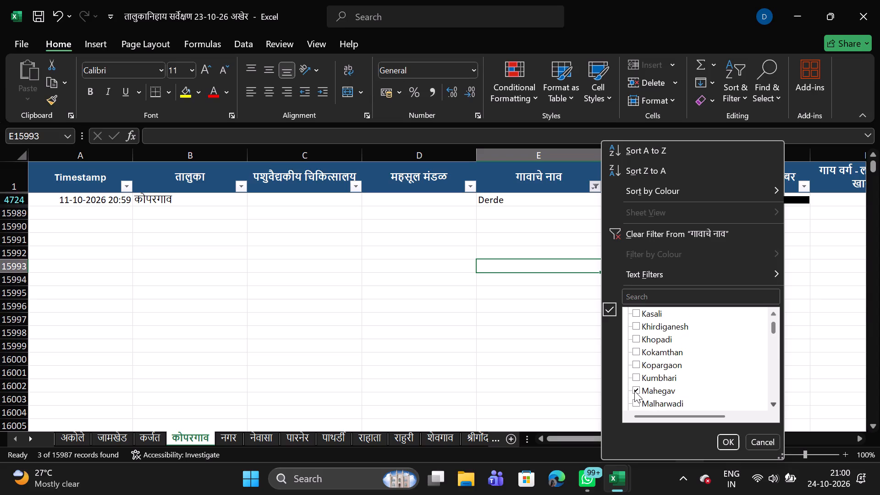
click(726, 436)
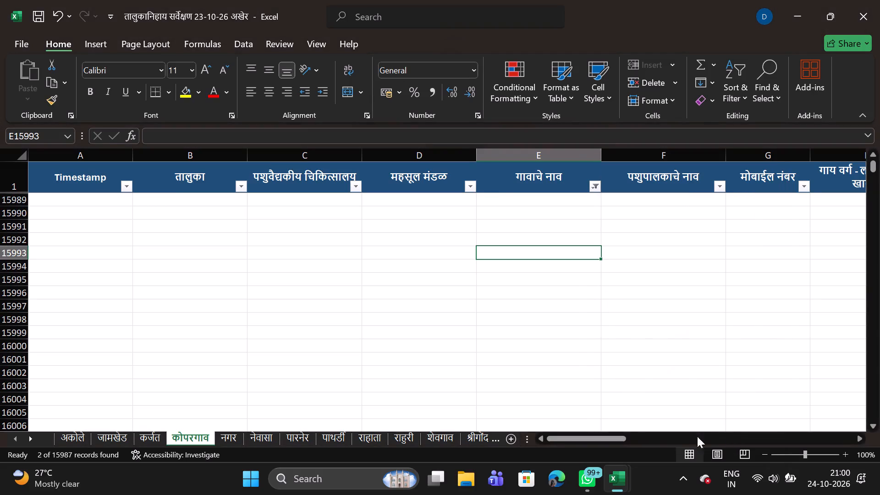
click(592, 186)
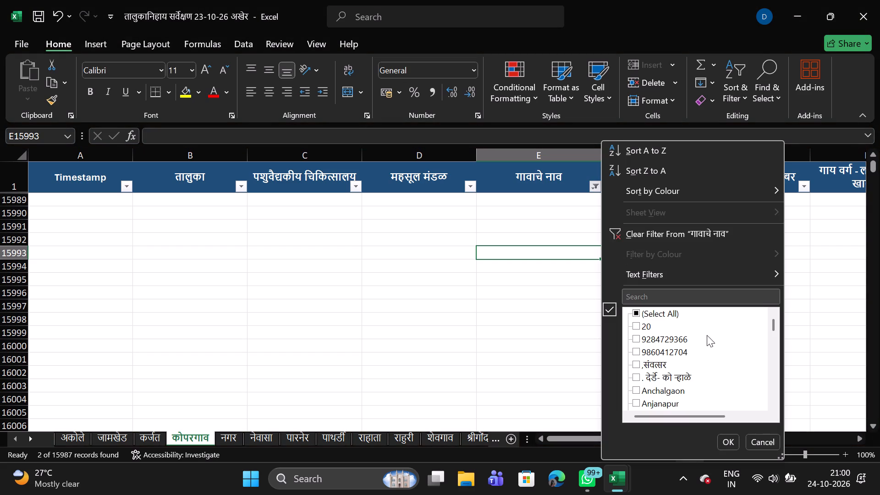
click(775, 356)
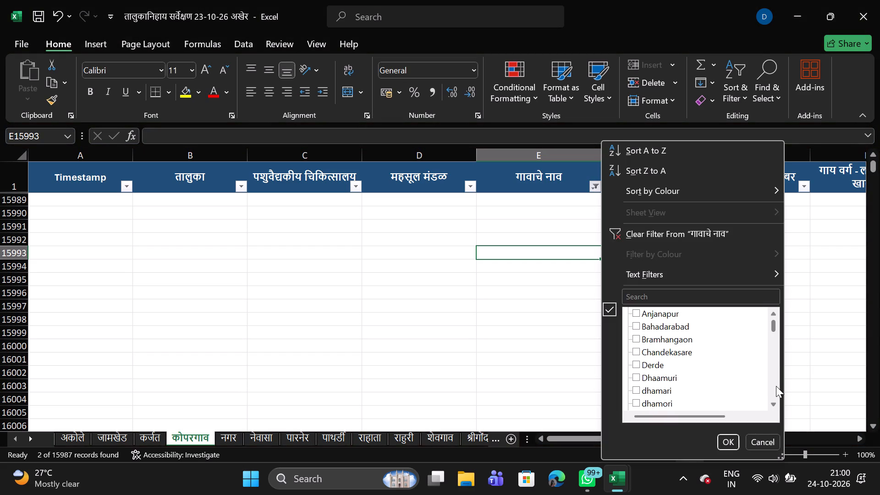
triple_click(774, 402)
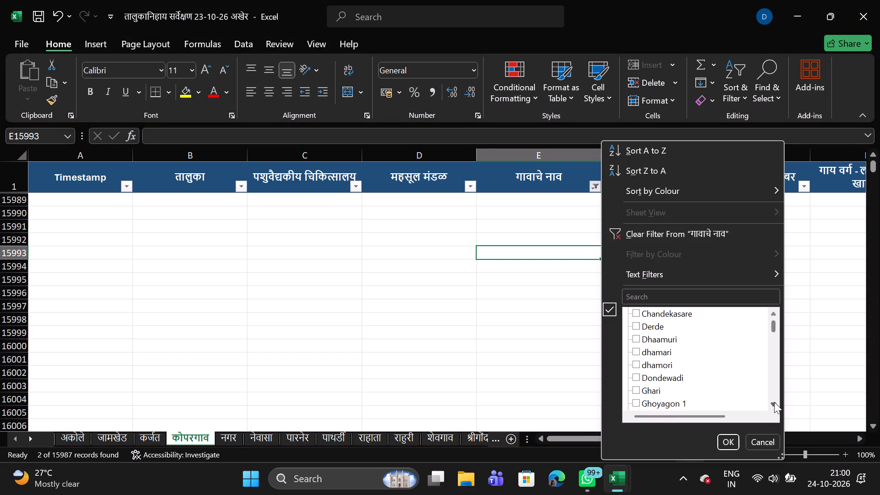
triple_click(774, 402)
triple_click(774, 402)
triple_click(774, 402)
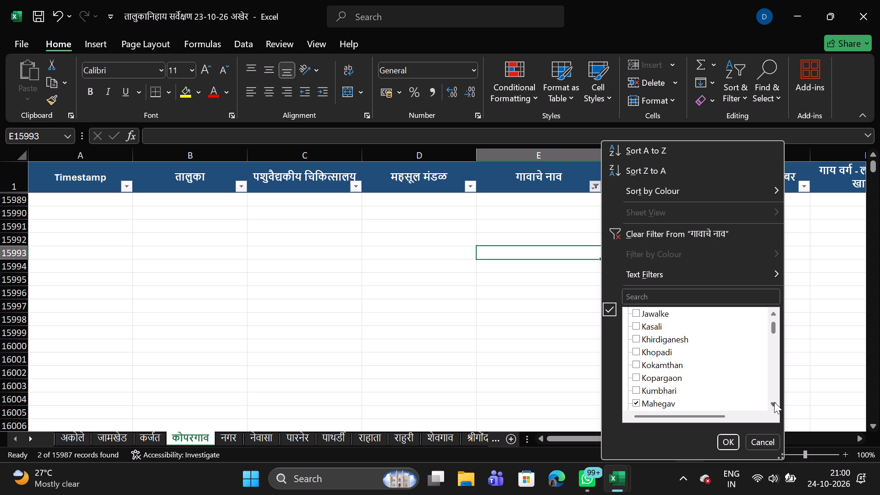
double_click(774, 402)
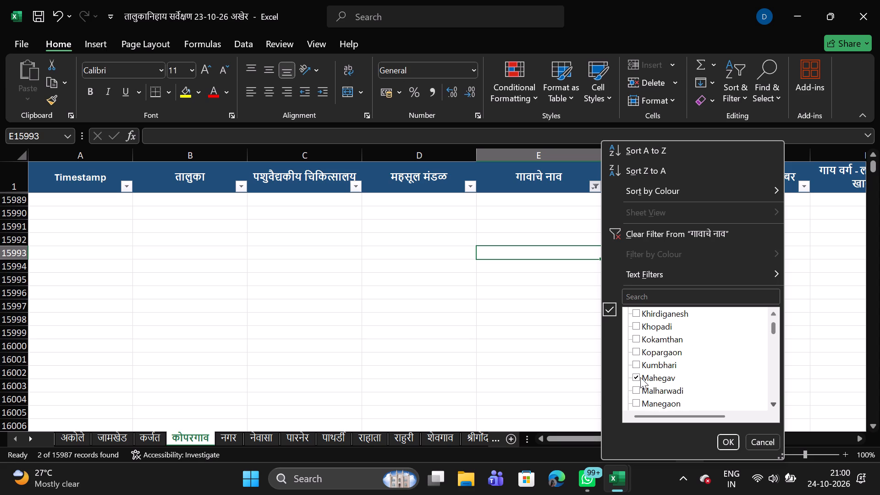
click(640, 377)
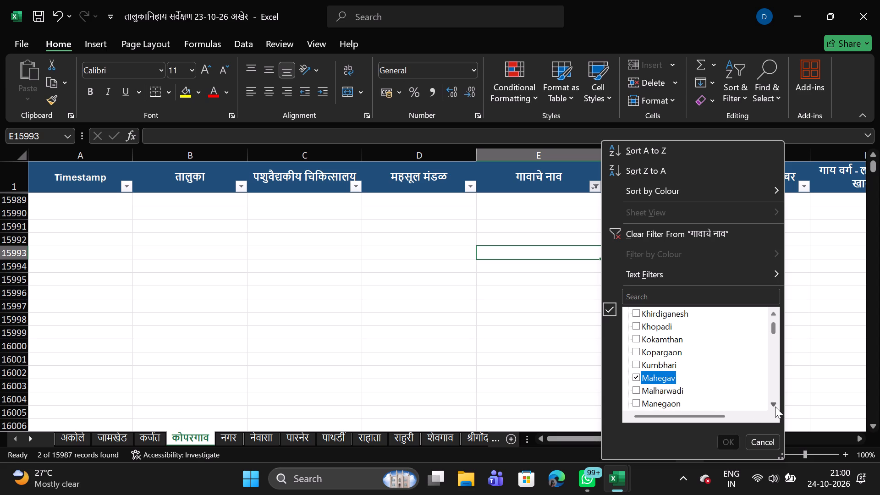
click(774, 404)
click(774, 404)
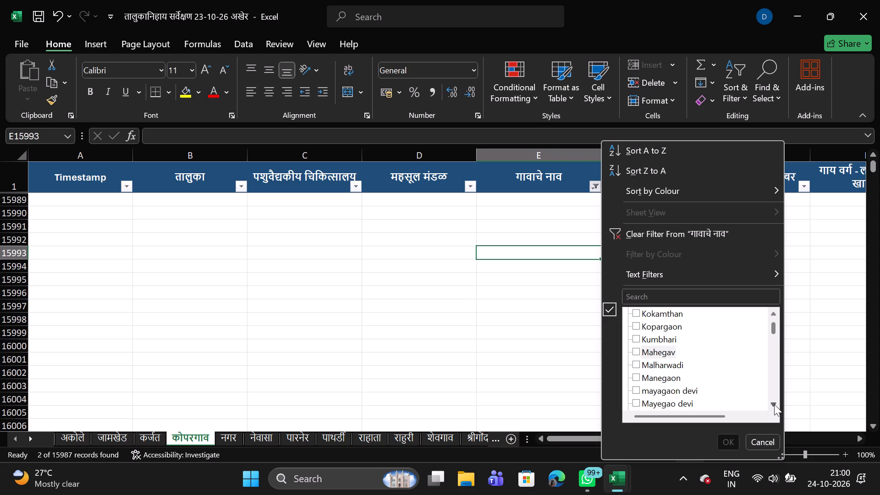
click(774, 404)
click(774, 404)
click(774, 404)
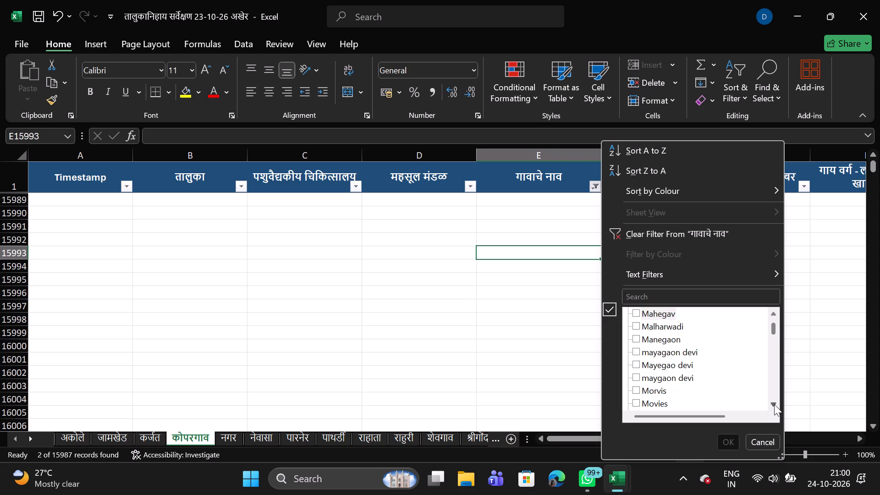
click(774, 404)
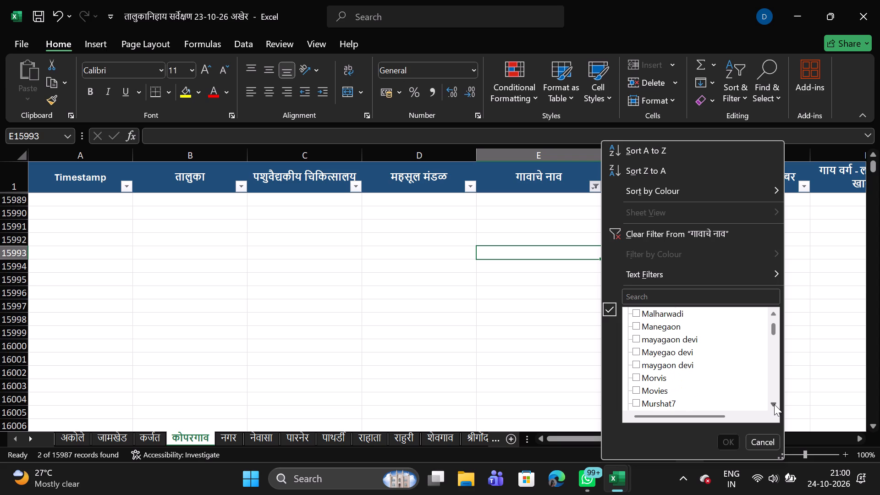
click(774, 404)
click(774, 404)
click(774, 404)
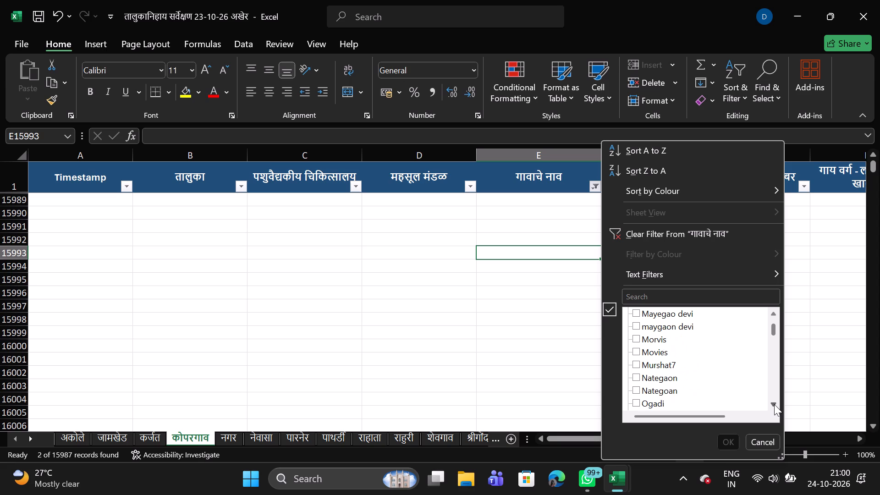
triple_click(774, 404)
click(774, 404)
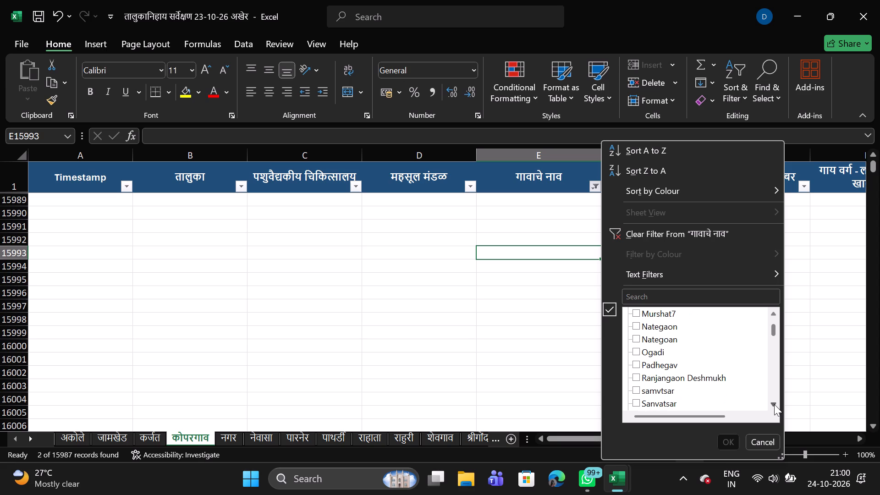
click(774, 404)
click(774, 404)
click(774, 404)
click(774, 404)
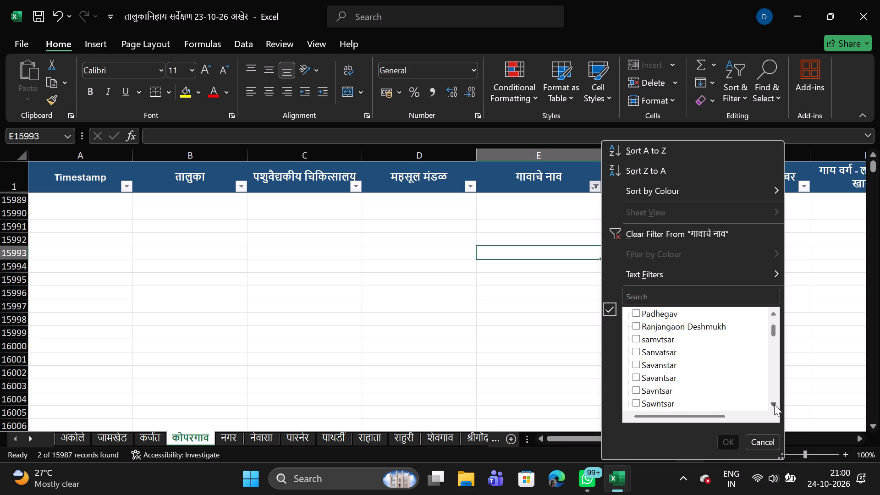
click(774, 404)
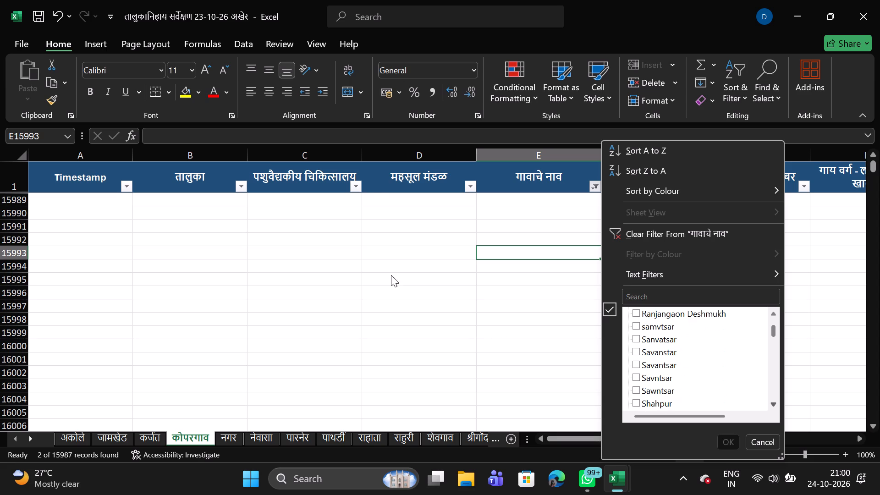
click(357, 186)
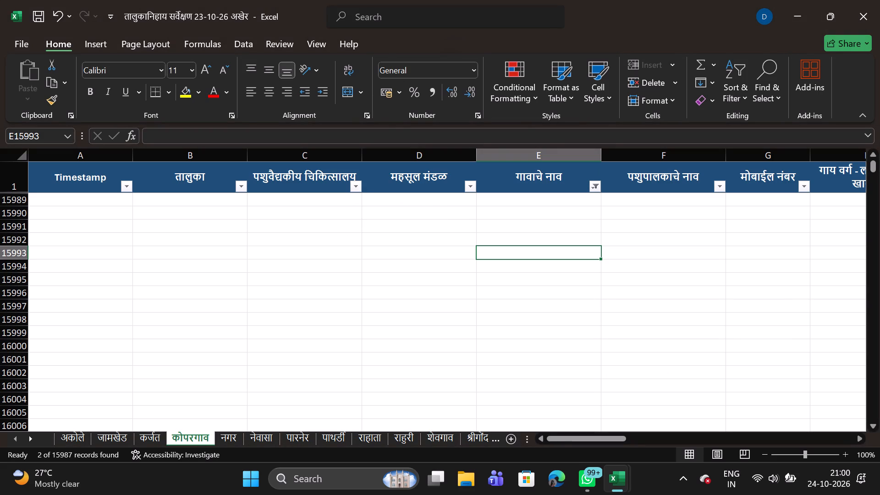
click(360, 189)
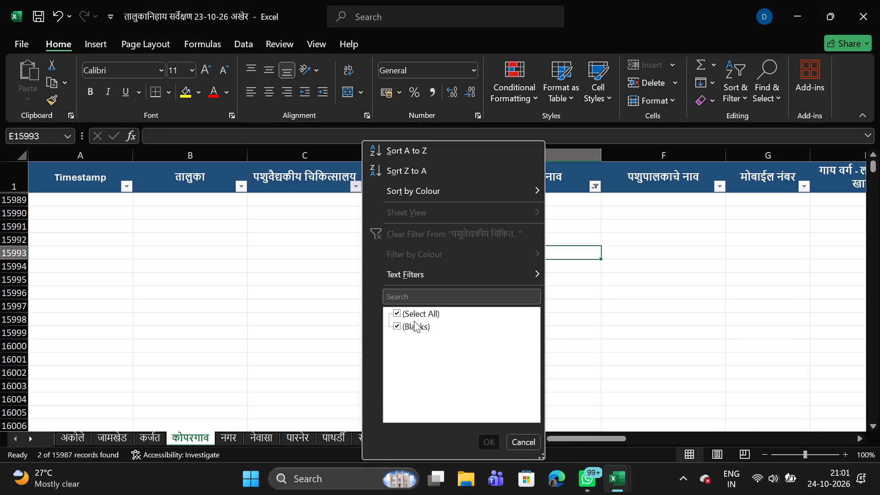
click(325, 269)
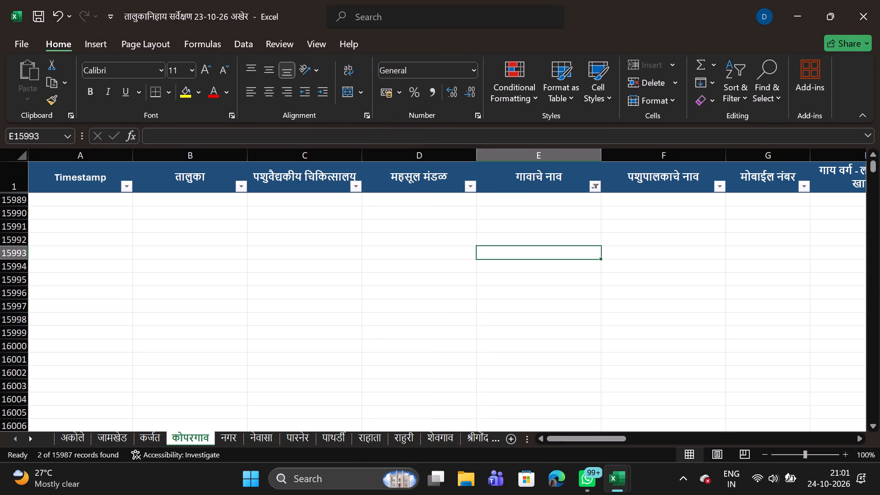
Change the गावाचे नाव filter on the कोपरगाव sheet, replacing Mahegav with करवाडी, and apply it.
click(597, 183)
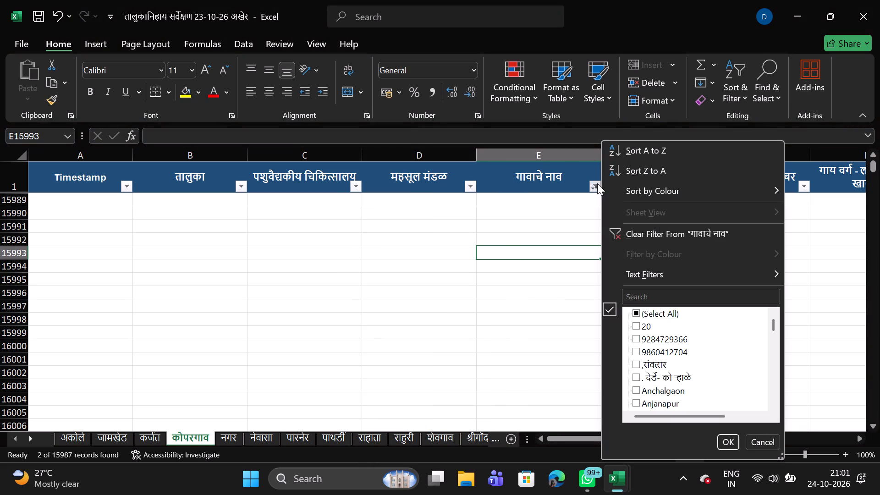
click(773, 350)
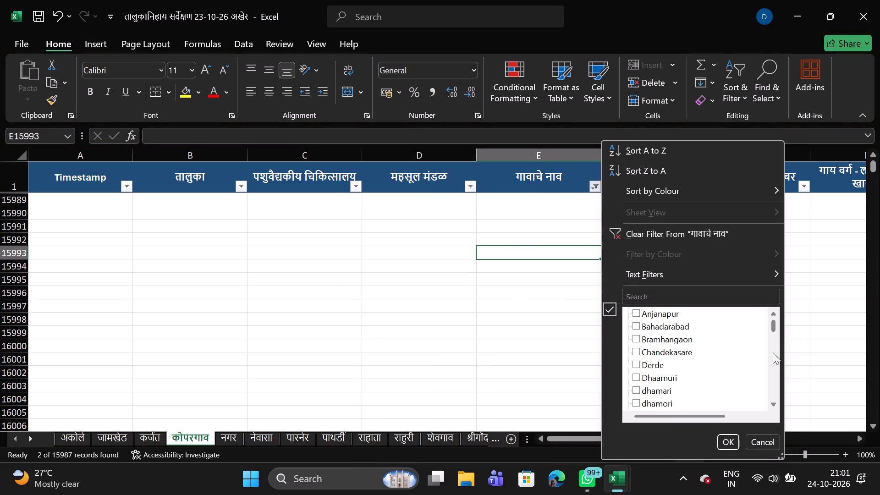
triple_click(773, 402)
triple_click(773, 402)
triple_click(773, 402)
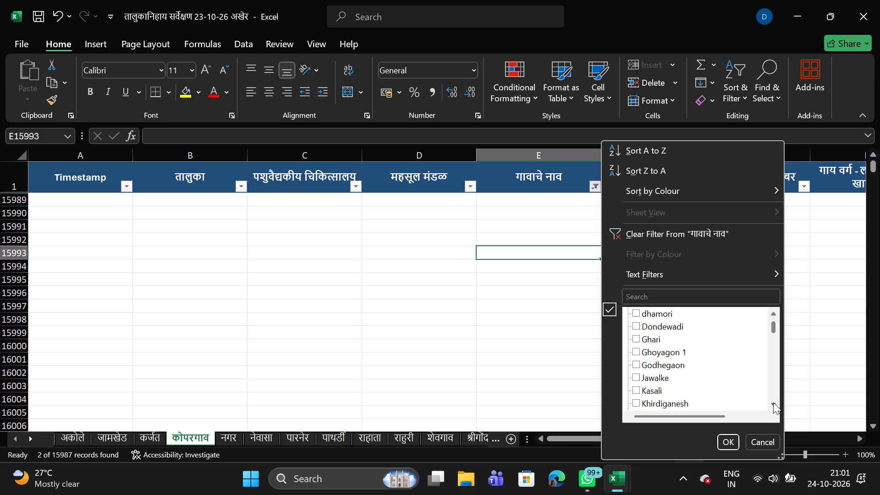
triple_click(773, 402)
click(773, 402)
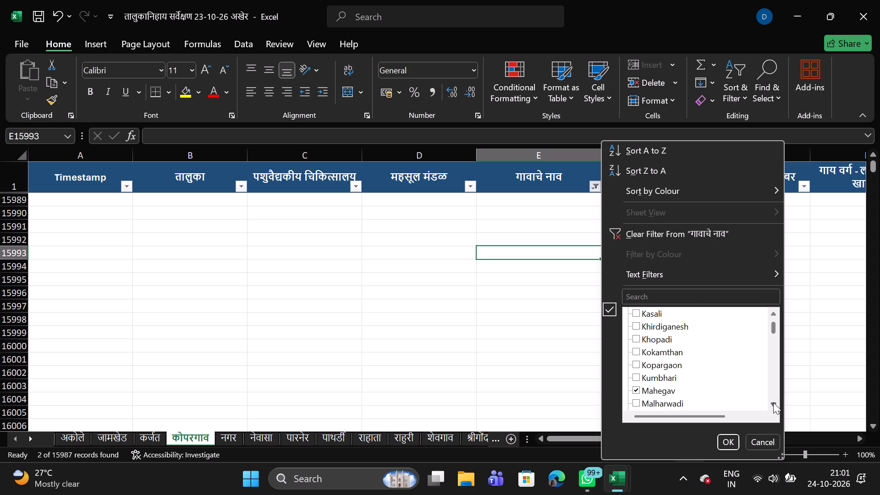
click(638, 390)
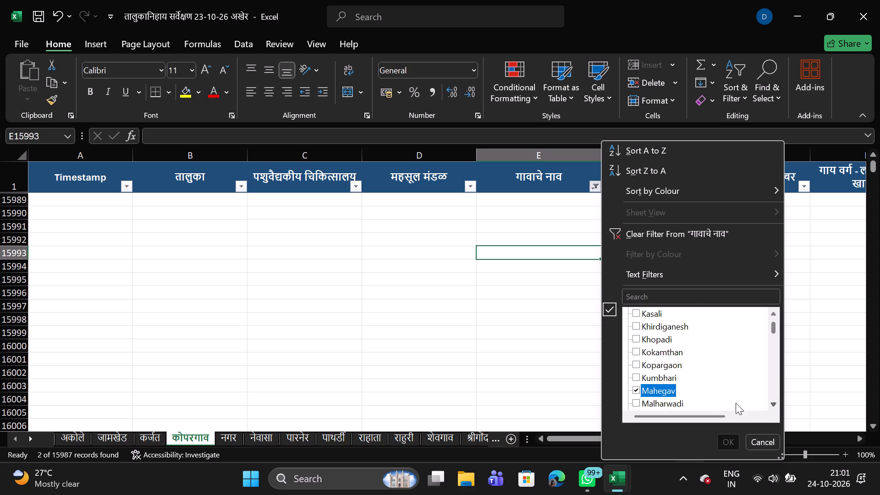
double_click(774, 407)
triple_click(774, 407)
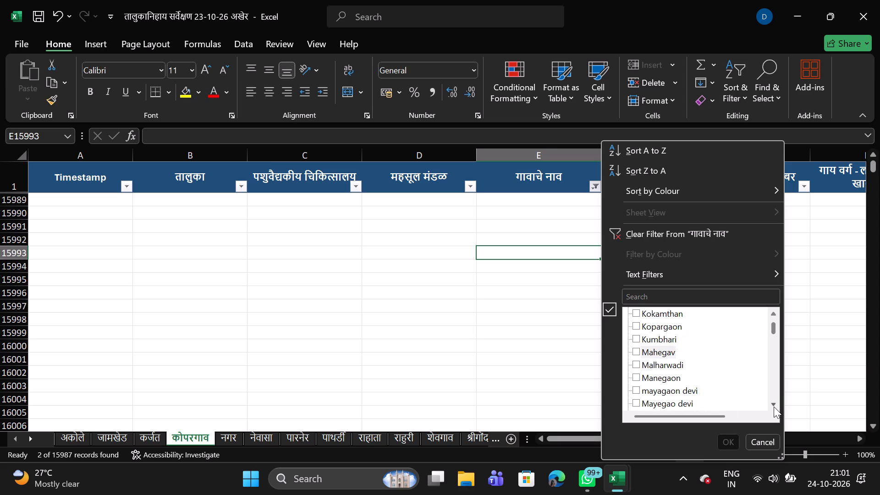
click(774, 407)
double_click(774, 407)
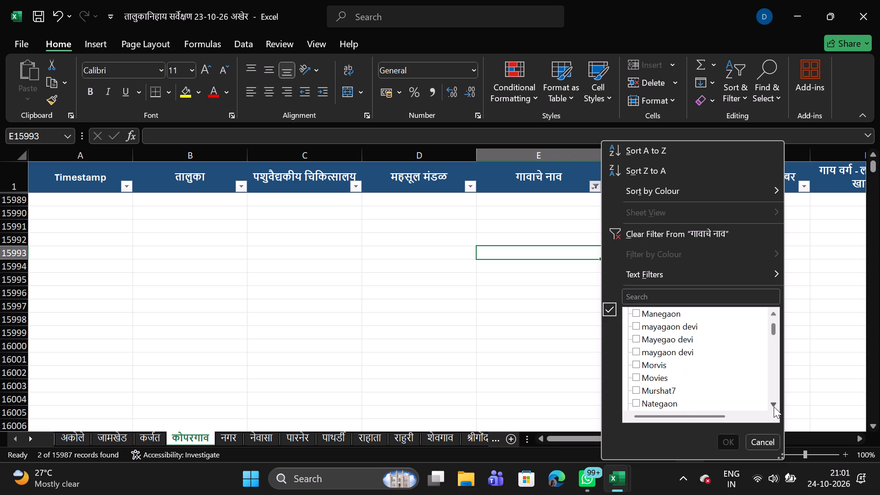
triple_click(774, 407)
click(774, 407)
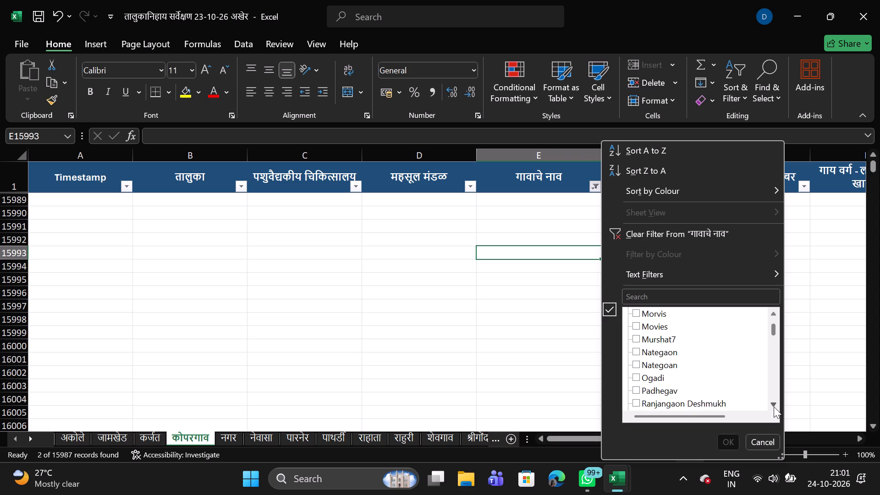
click(774, 407)
click(774, 407)
double_click(774, 407)
click(774, 407)
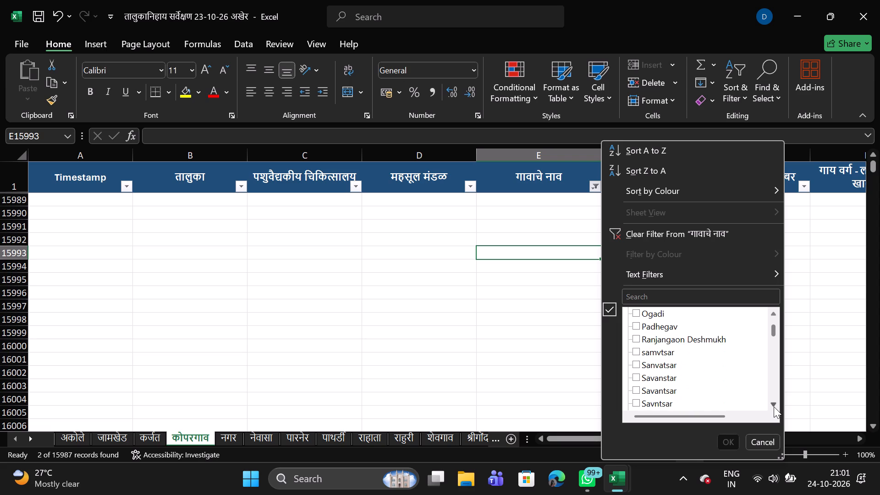
triple_click(774, 407)
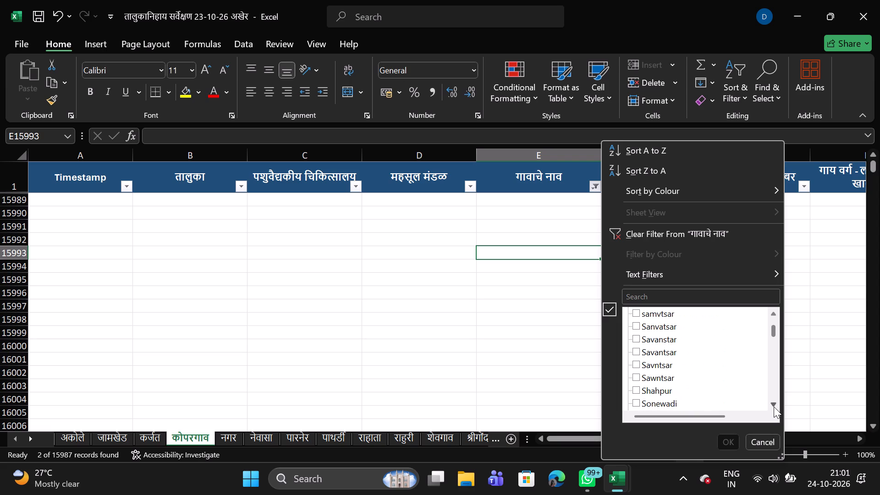
click(774, 407)
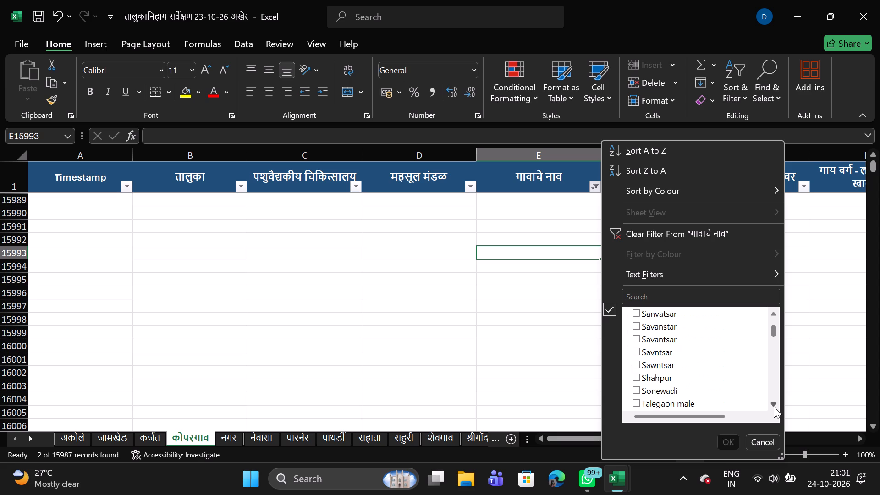
click(774, 407)
click(774, 407)
click(774, 407)
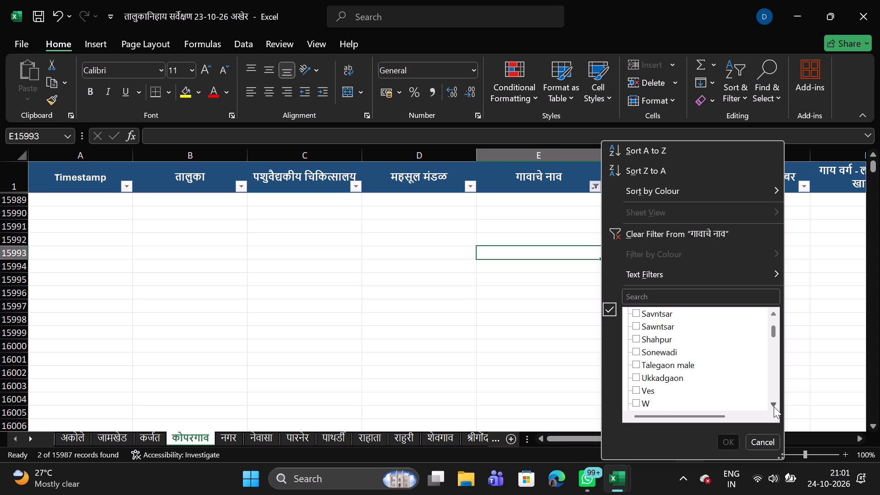
triple_click(774, 407)
click(774, 407)
click(774, 407)
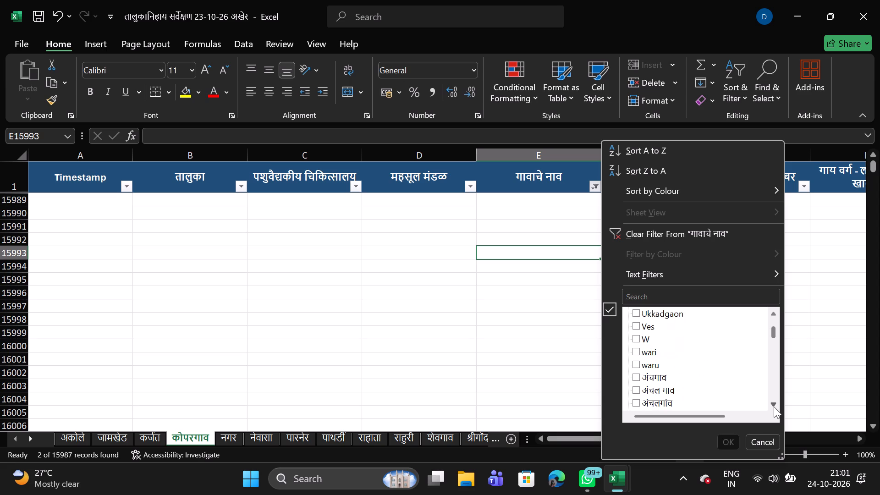
triple_click(774, 407)
double_click(774, 407)
triple_click(774, 407)
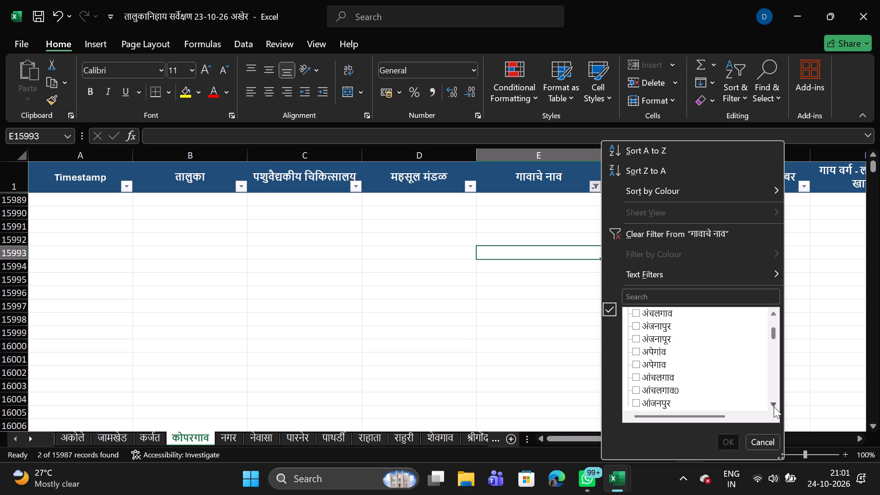
triple_click(774, 407)
triple_click(774, 407)
triple_click(774, 407)
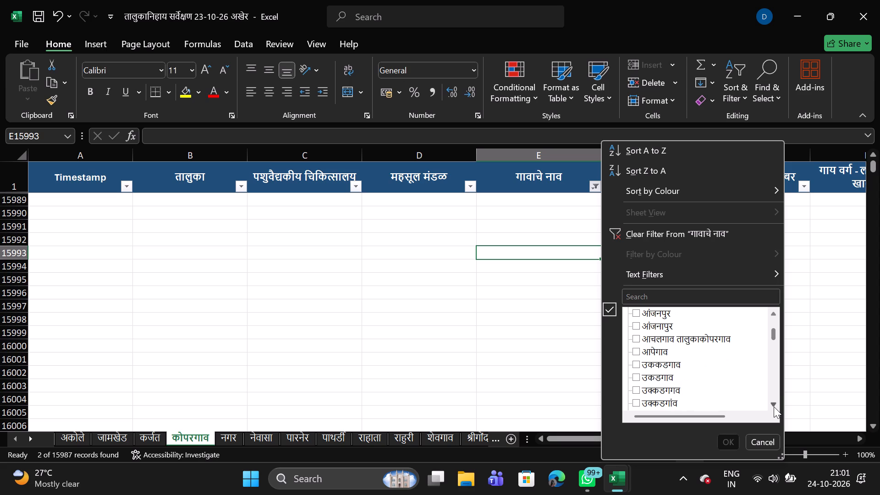
double_click(774, 407)
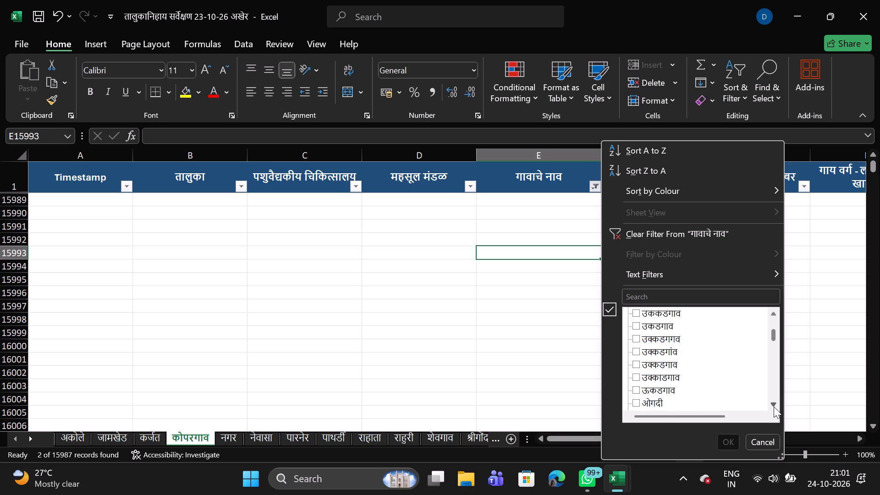
triple_click(774, 407)
triple_click(774, 407)
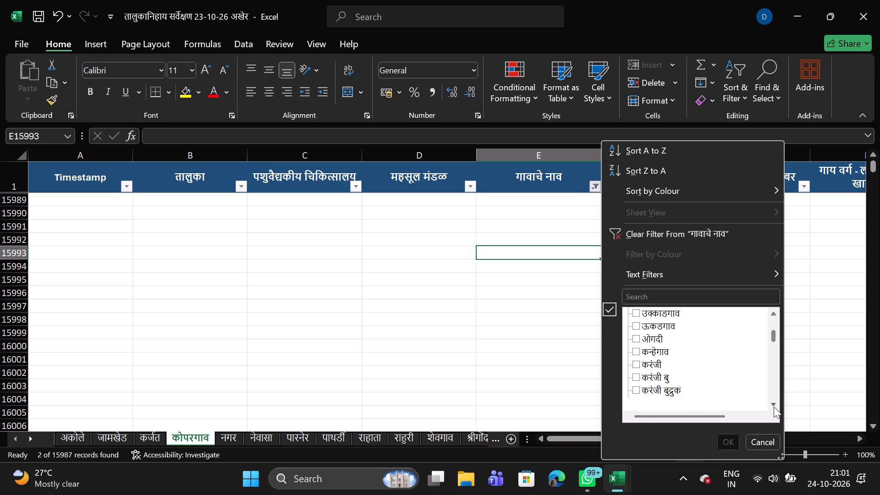
click(774, 407)
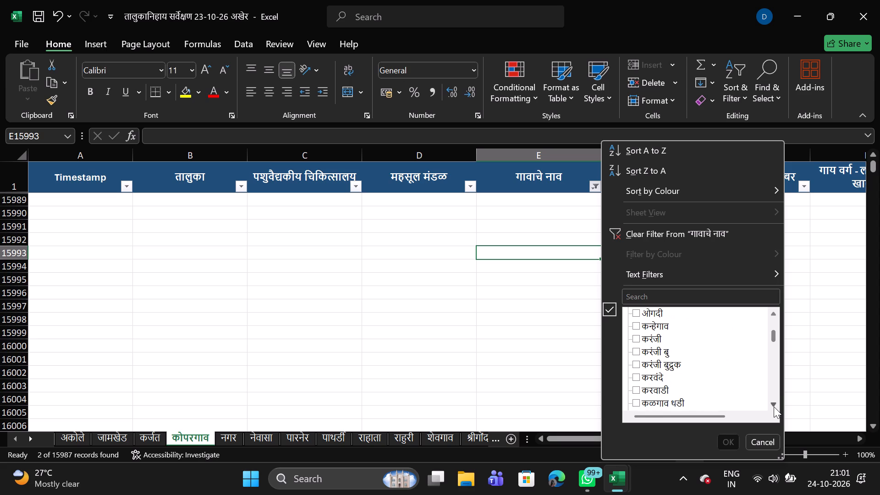
click(639, 389)
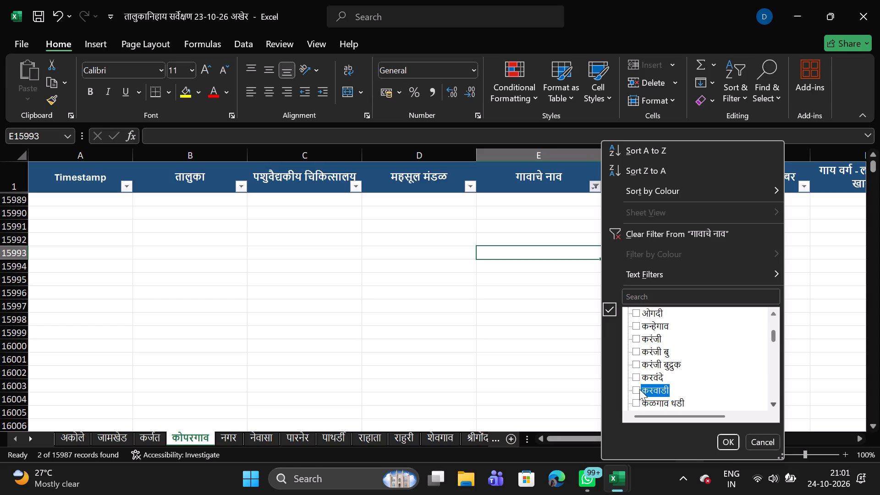
click(727, 440)
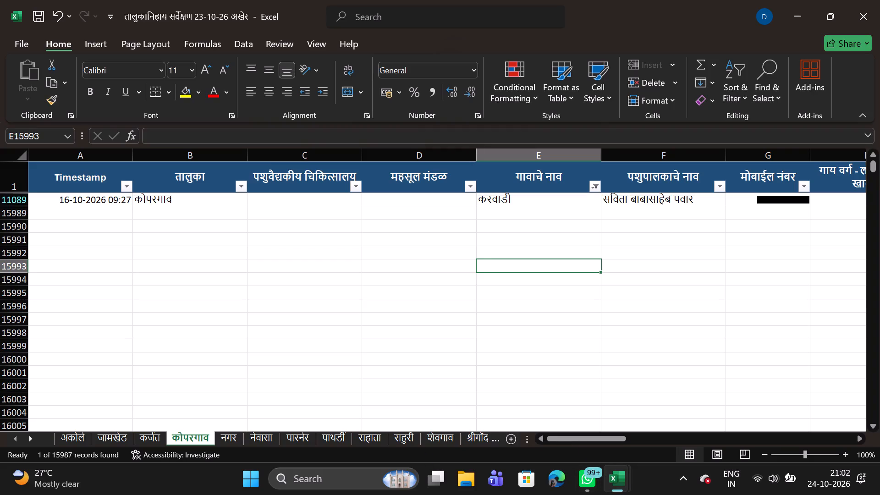
Copy the entire filtered कोपरगाव sheet, then switch to the Livestock survey workbook and add a new sheet for the copied records.
click(23, 158)
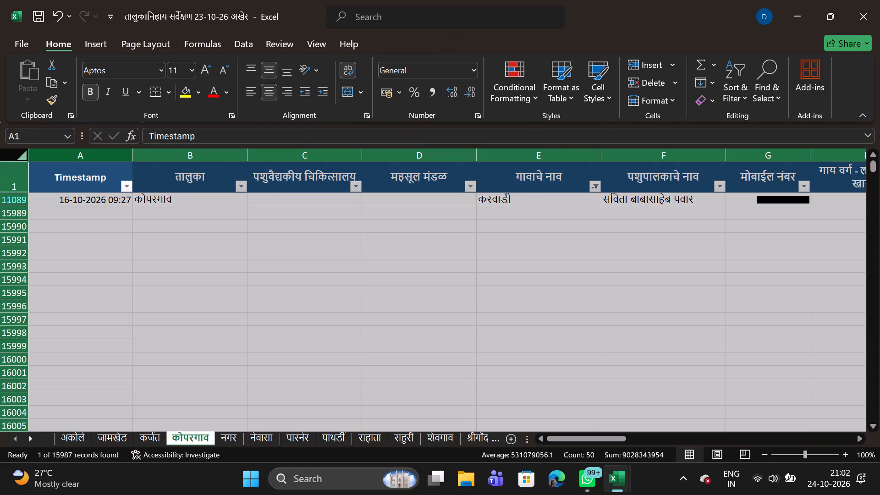
key(ctrl+c)
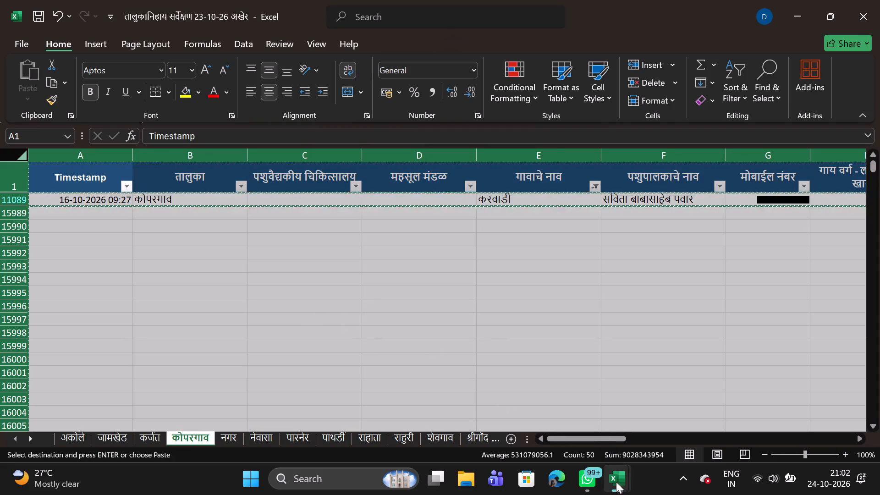
click(616, 485)
click(679, 424)
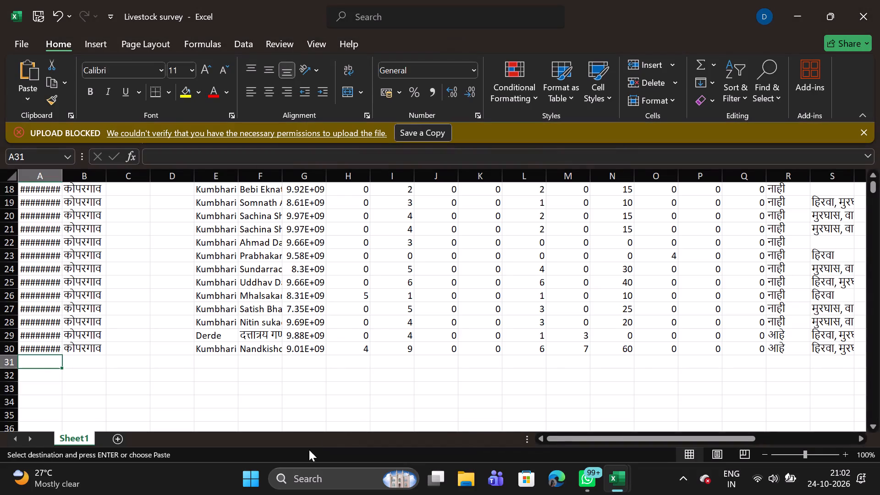
click(114, 438)
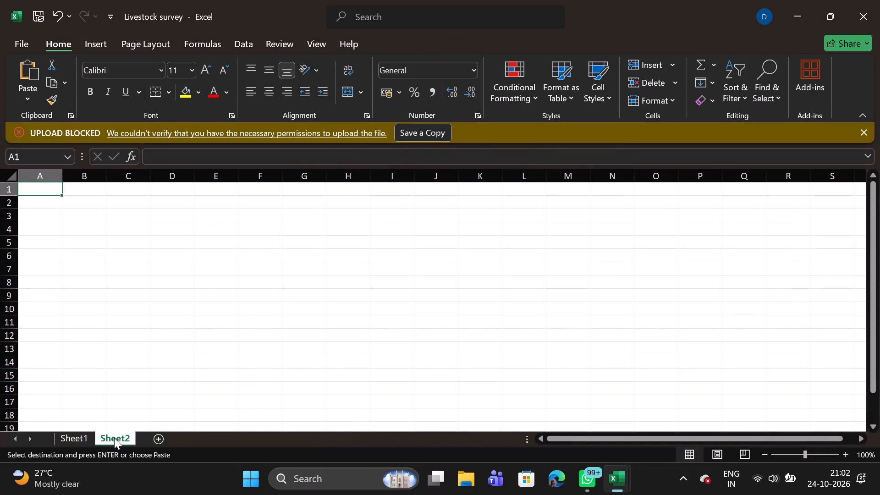
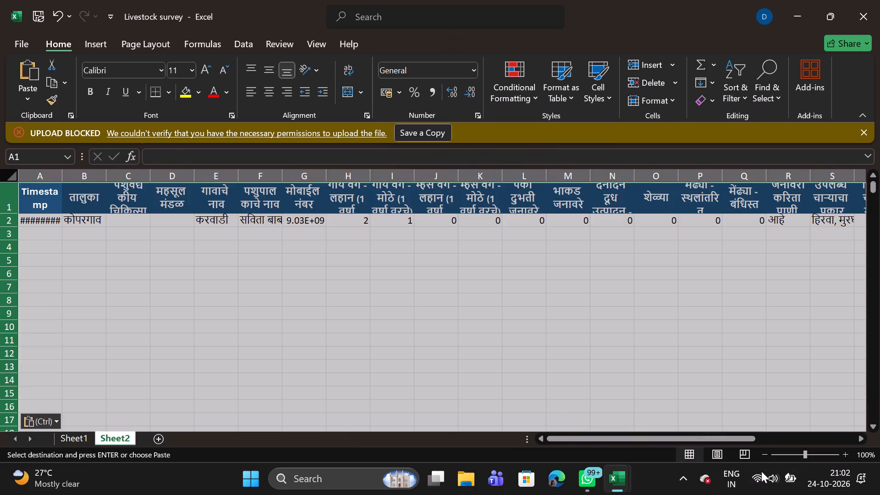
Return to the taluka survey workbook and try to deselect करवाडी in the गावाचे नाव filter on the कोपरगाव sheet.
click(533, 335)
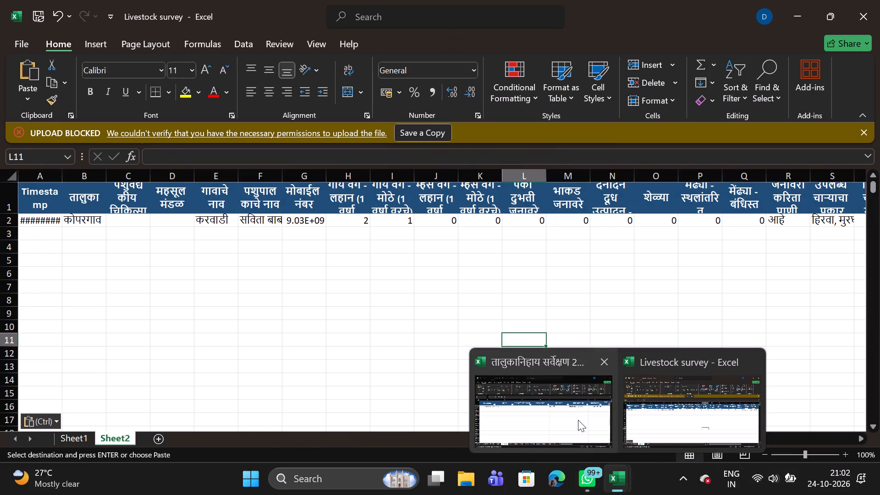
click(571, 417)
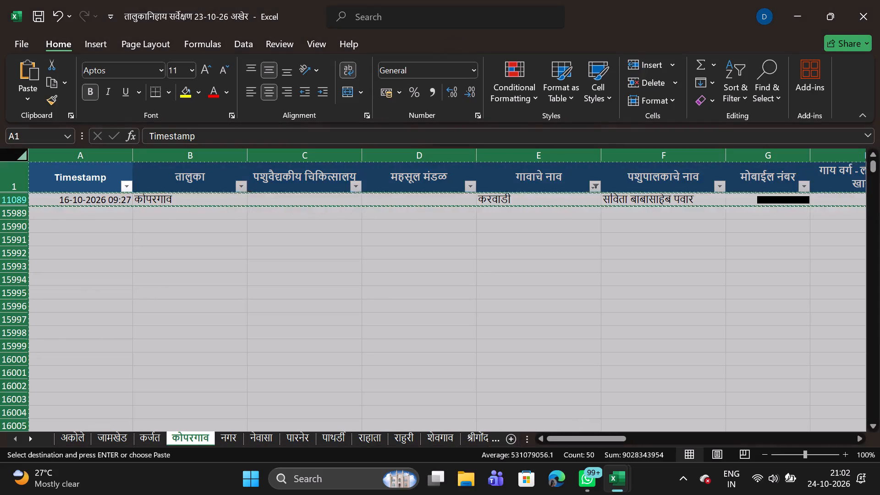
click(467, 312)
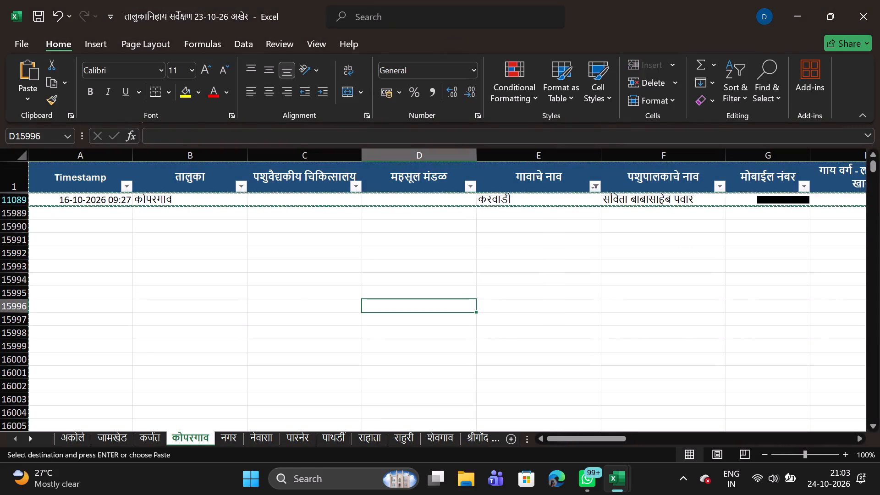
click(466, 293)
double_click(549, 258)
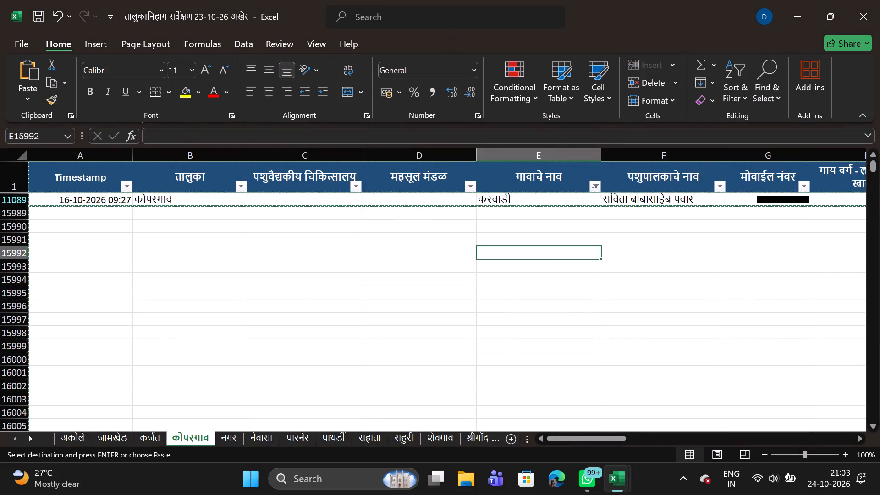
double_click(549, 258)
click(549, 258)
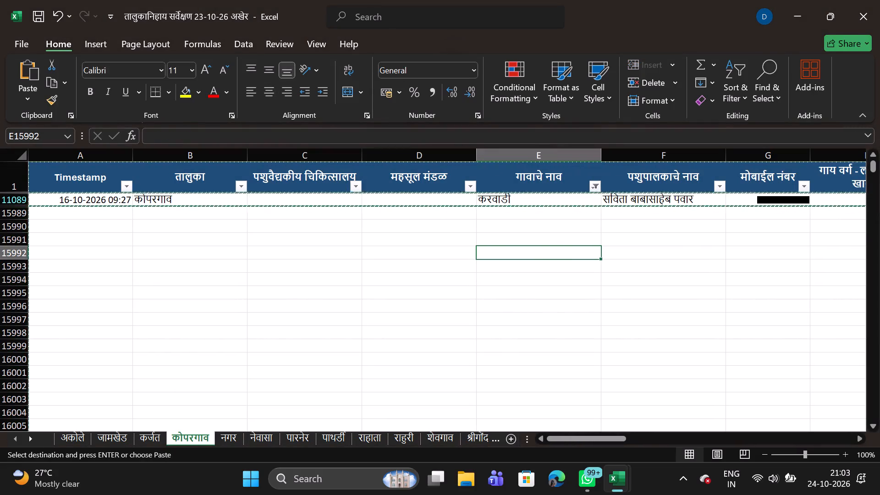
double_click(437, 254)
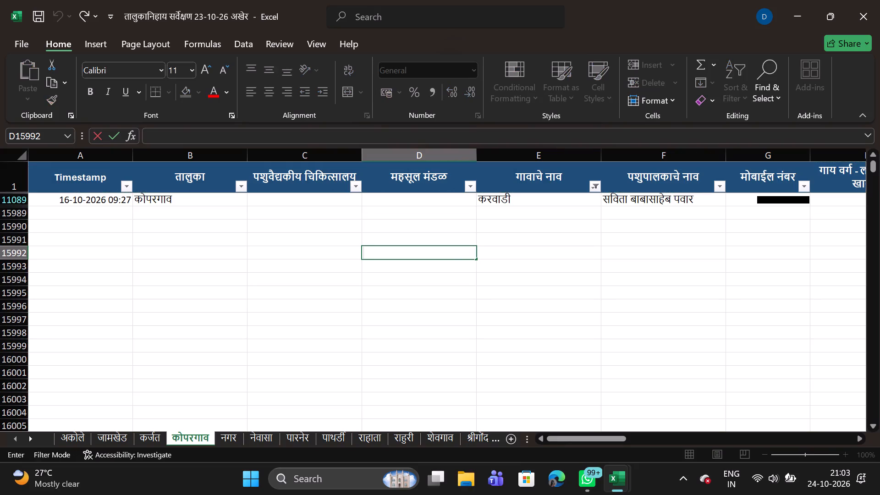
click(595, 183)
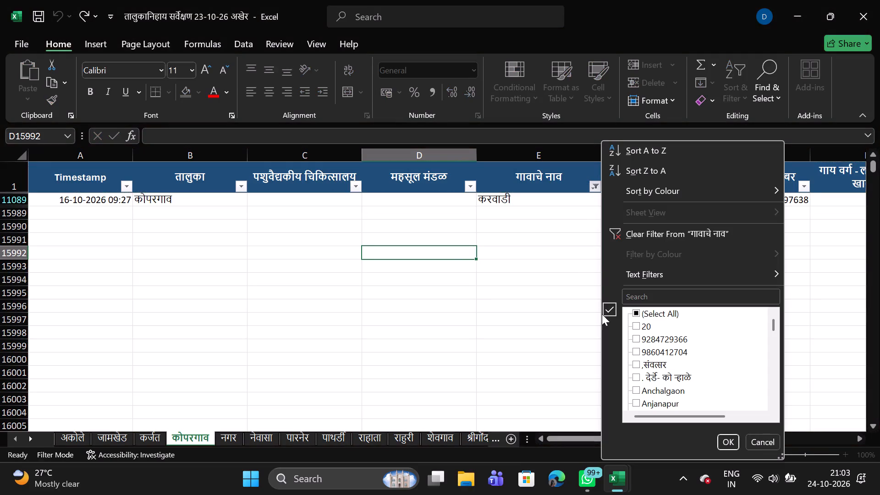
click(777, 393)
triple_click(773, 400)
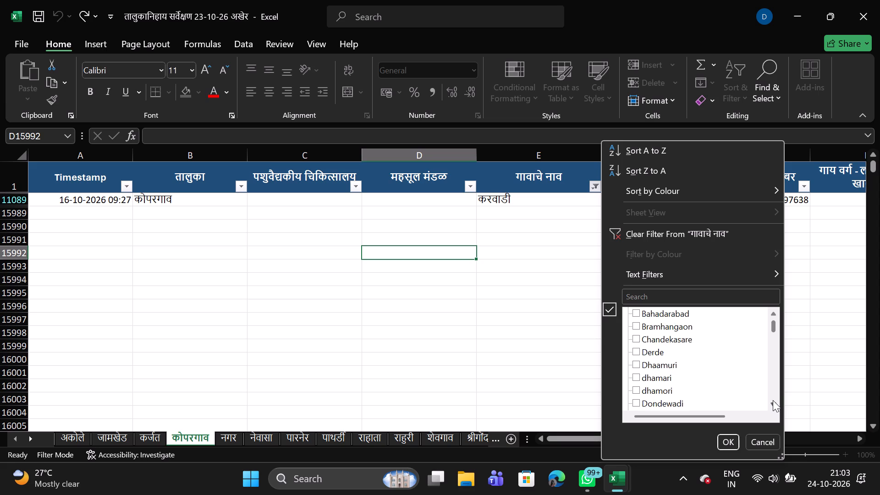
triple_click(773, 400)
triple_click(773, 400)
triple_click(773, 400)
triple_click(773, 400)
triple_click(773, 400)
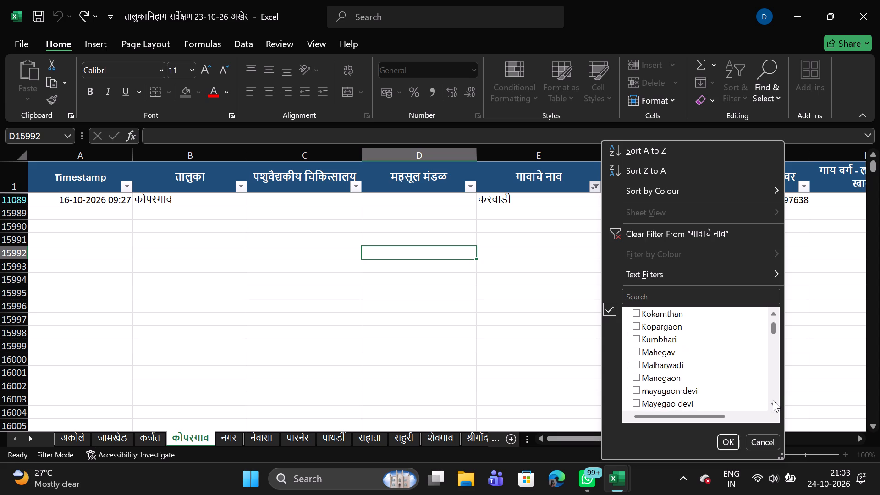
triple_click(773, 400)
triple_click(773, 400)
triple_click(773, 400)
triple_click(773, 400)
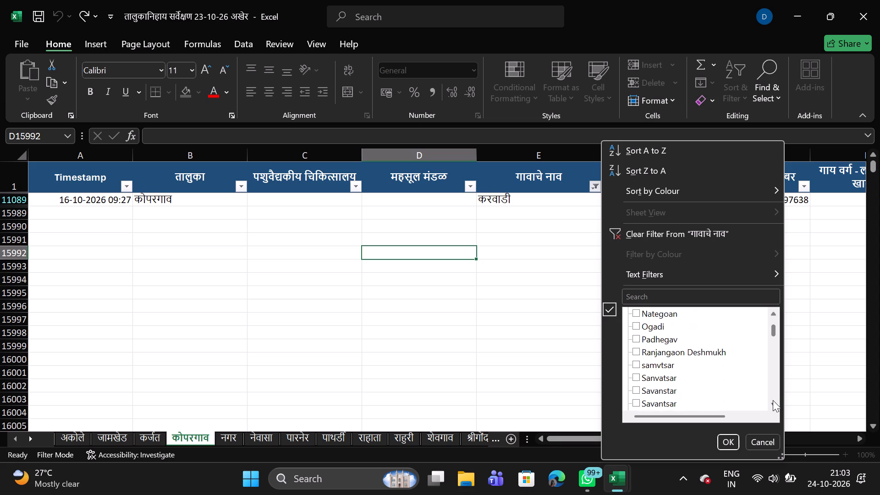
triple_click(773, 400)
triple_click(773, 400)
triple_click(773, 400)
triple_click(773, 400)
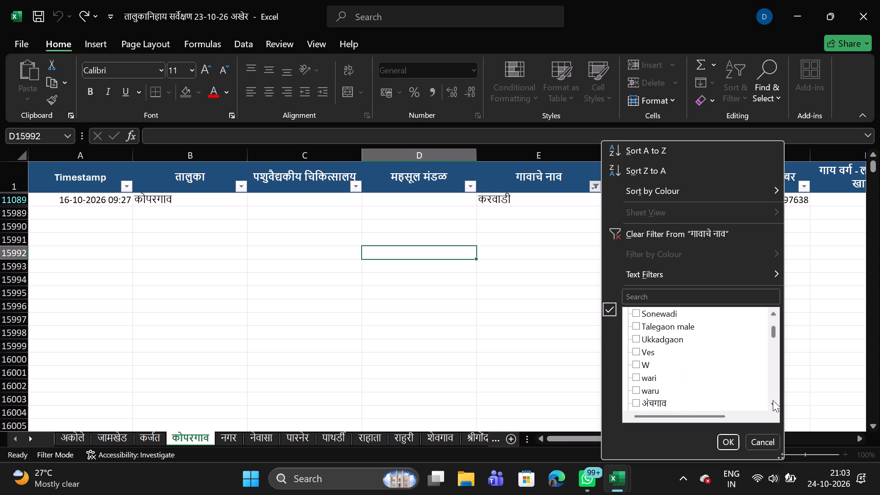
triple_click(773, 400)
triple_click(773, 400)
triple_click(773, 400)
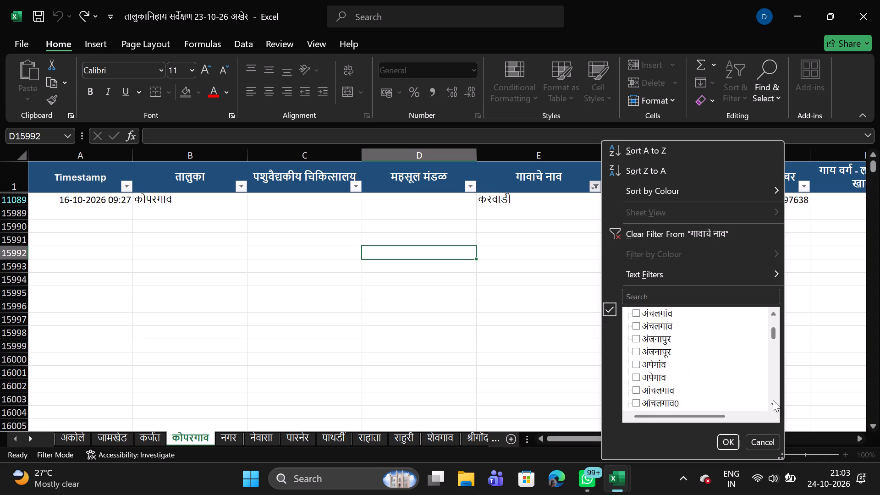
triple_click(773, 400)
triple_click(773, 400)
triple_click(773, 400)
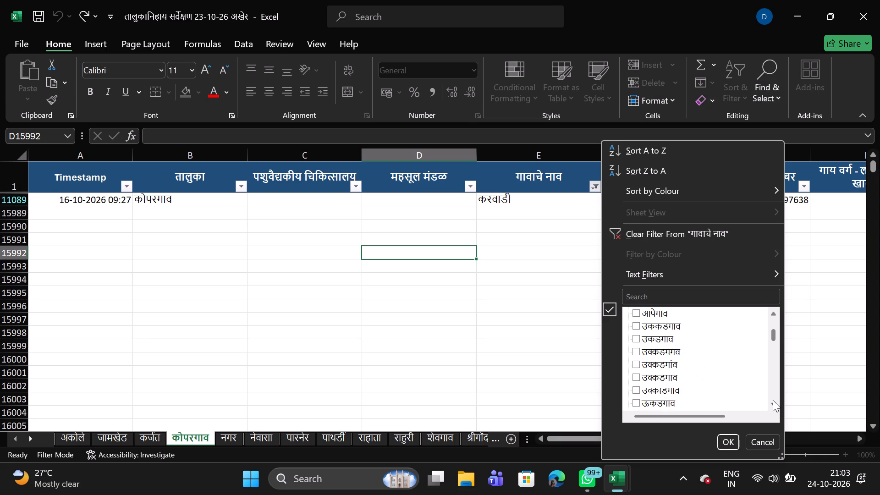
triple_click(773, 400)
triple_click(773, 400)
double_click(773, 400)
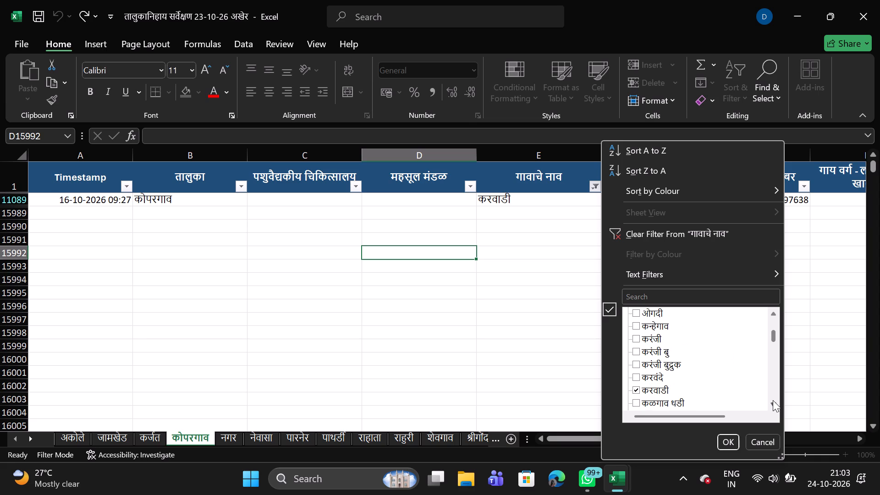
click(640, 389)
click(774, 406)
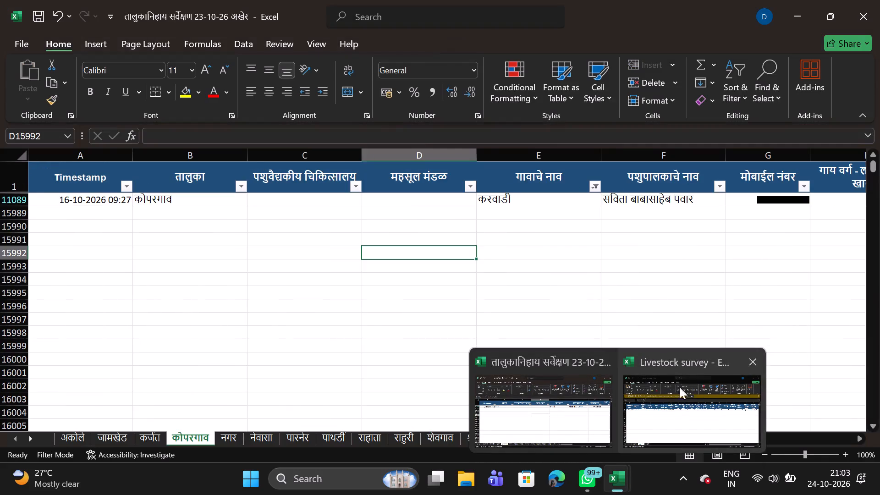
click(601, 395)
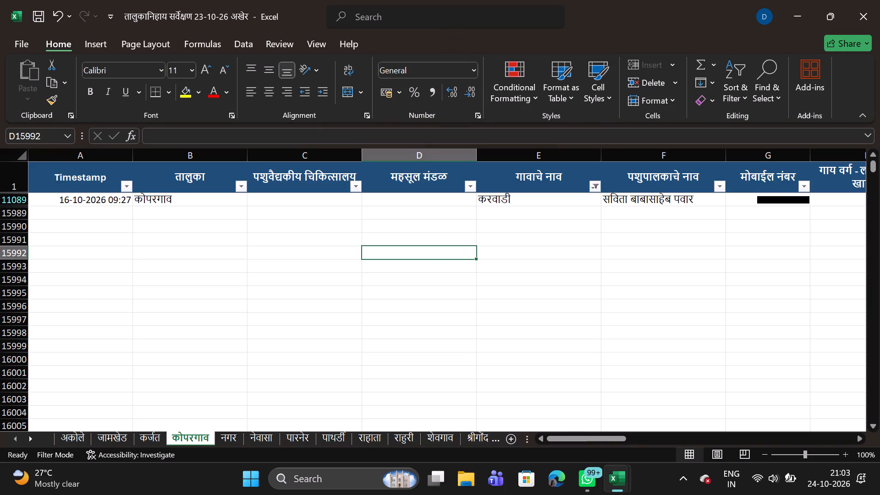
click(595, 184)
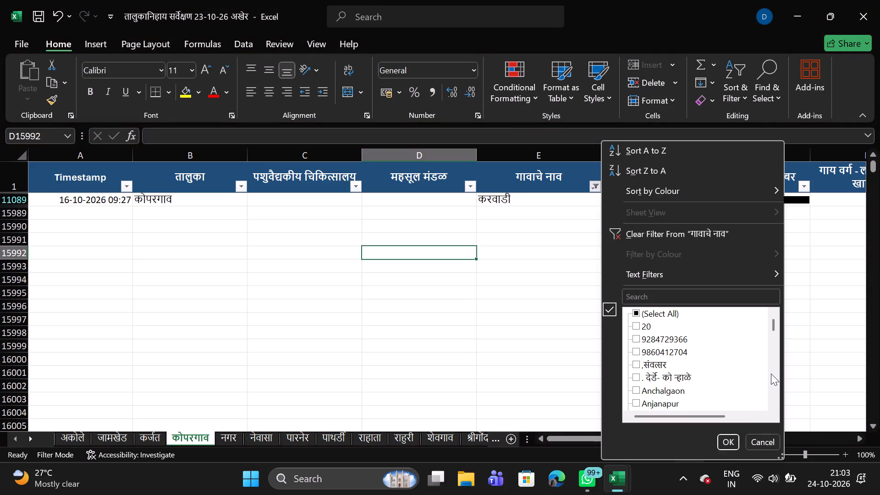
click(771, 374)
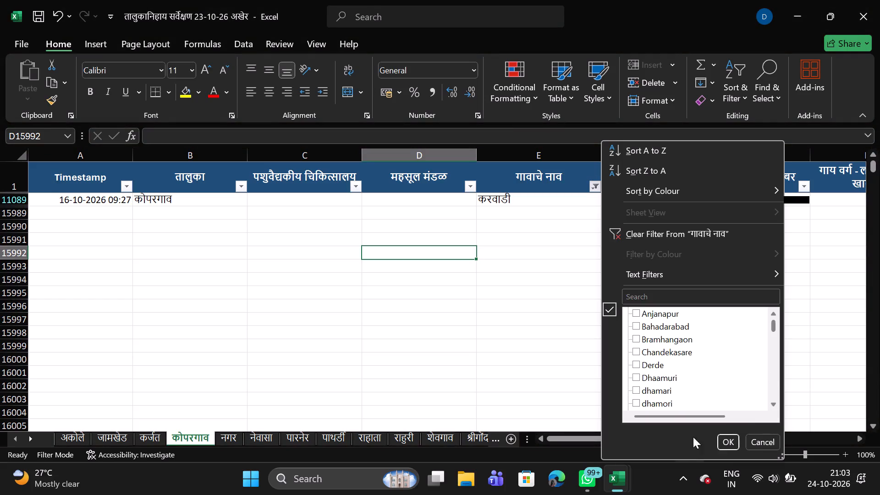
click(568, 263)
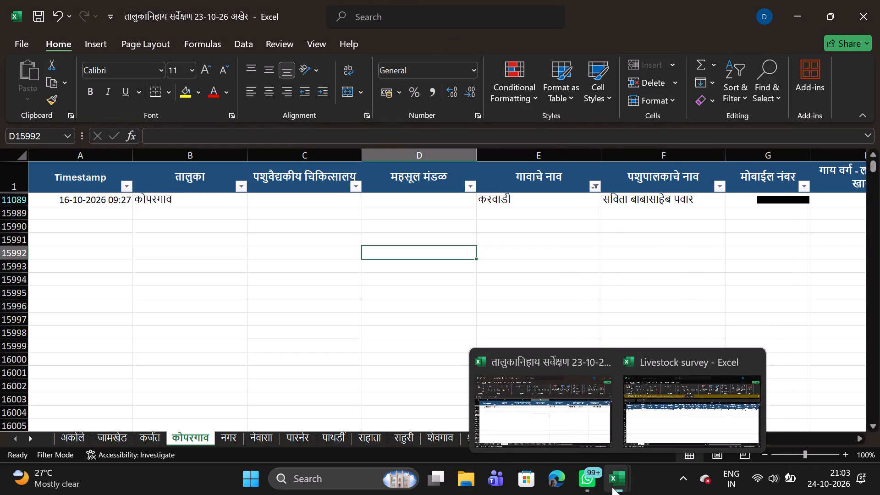
Switch to the Livestock survey workbook and permanently delete Sheet1 with the Kumbhari records.
click(677, 411)
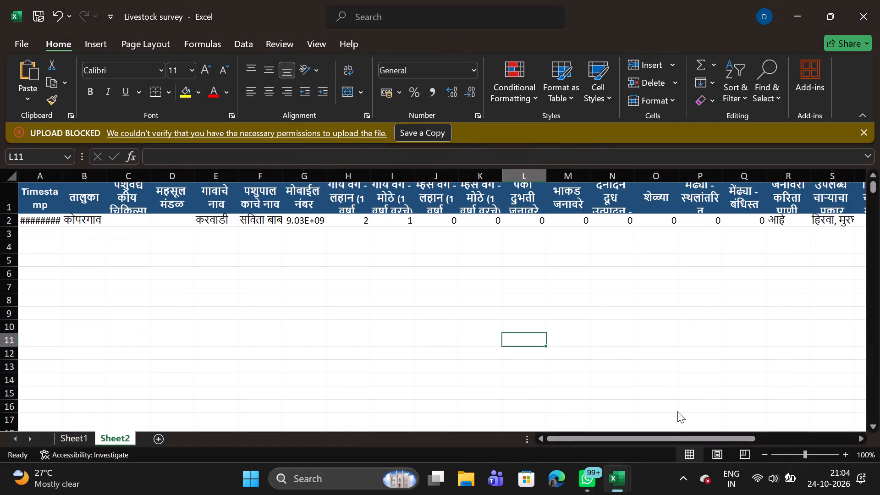
click(71, 444)
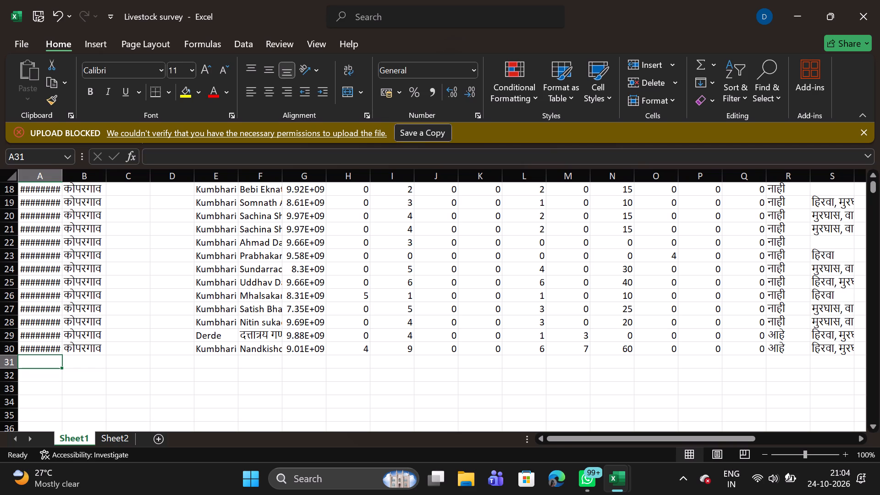
right_click(71, 433)
click(71, 433)
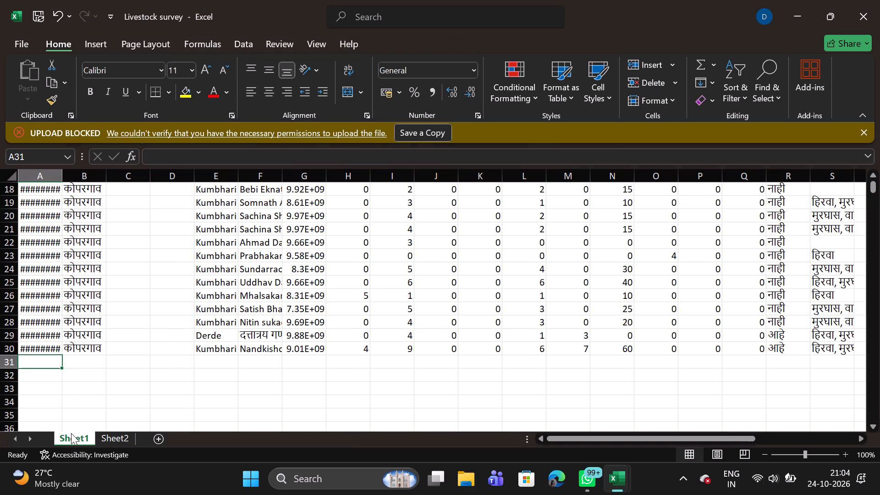
right_click(71, 433)
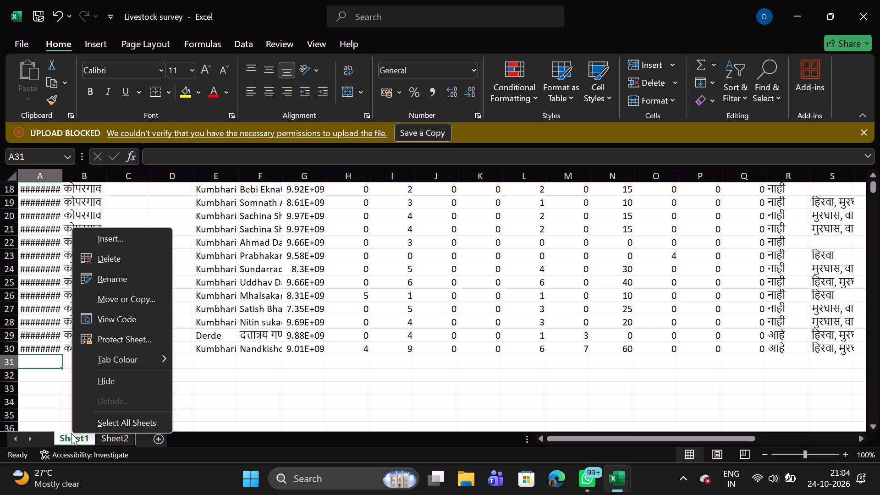
click(120, 259)
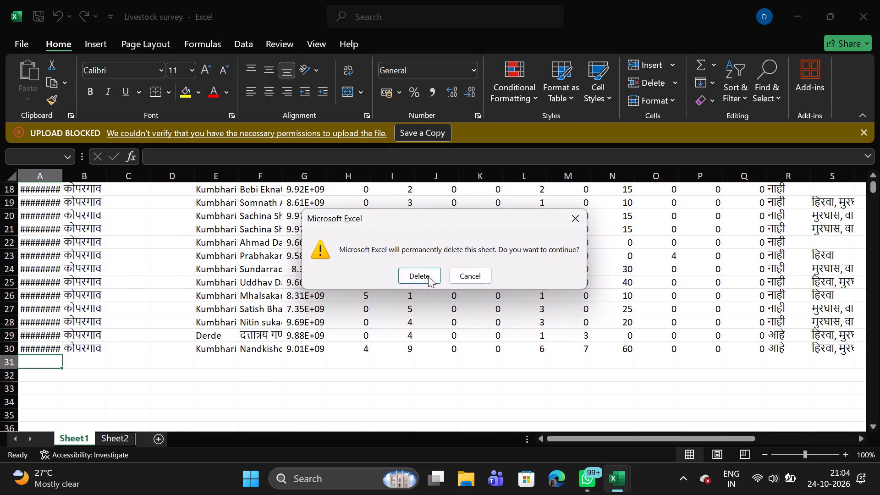
click(425, 275)
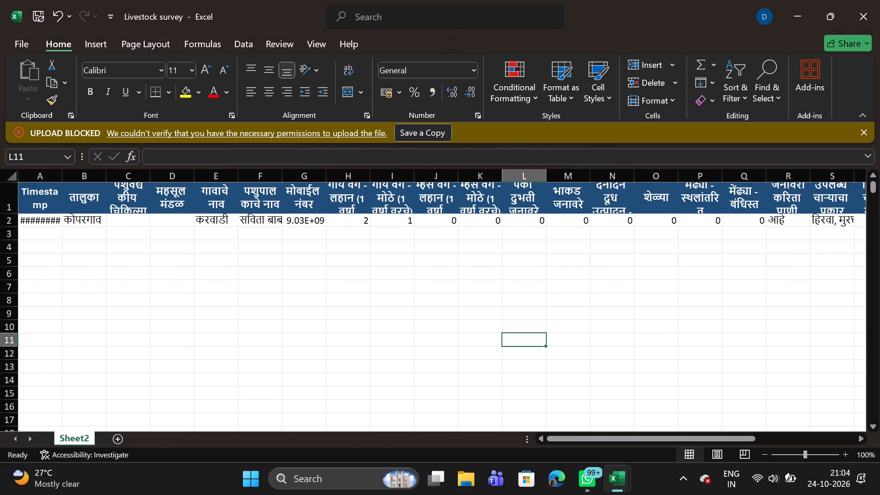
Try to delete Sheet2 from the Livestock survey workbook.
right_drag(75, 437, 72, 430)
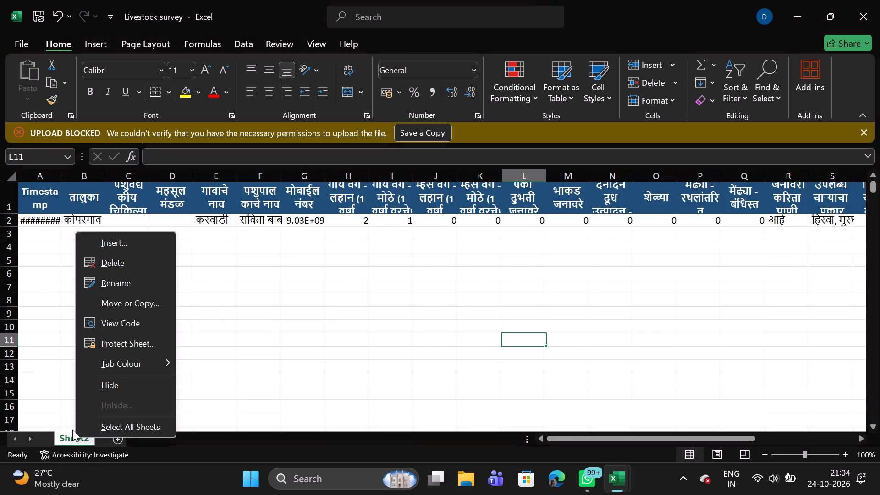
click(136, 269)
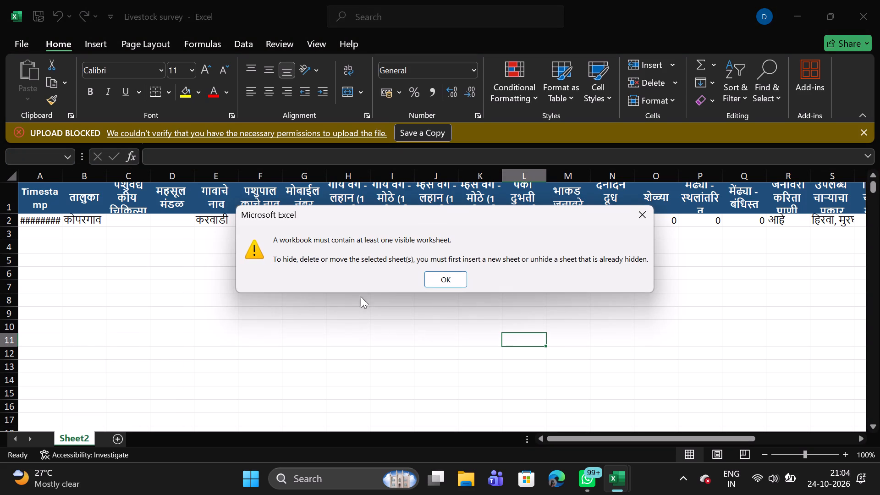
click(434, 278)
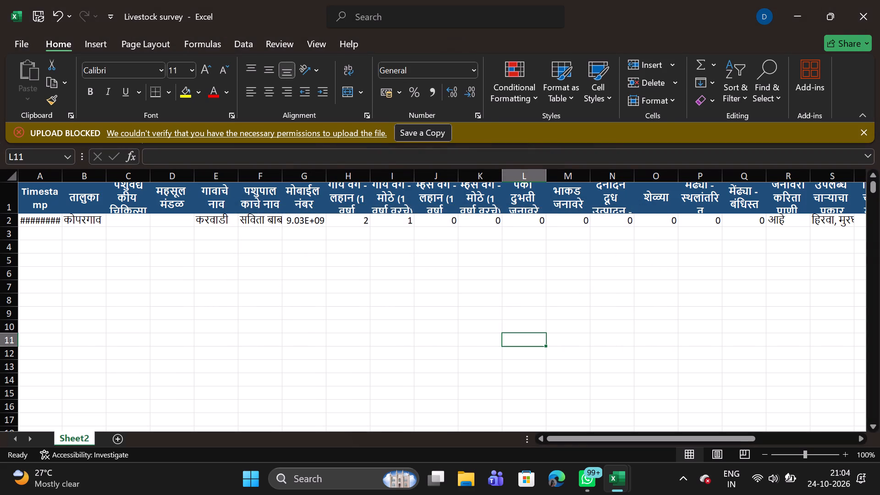
Rename Sheet2 of the Livestock survey workbook as kumbhari.
click(73, 443)
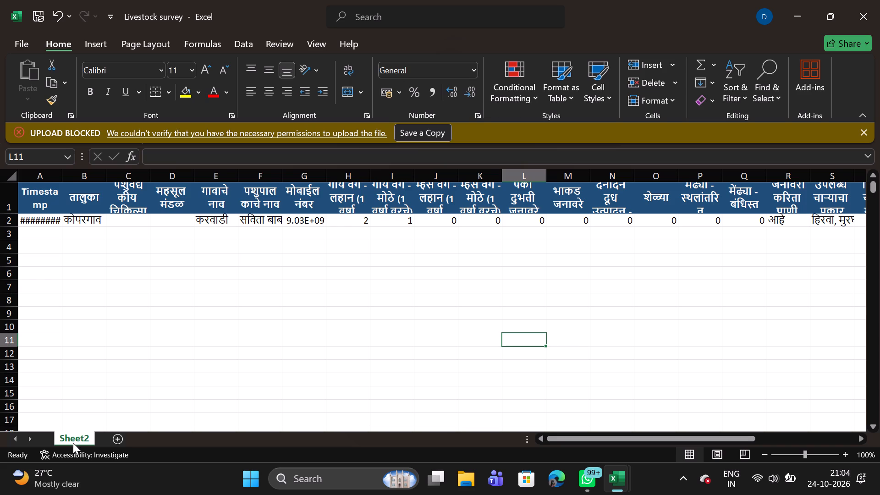
right_click(73, 443)
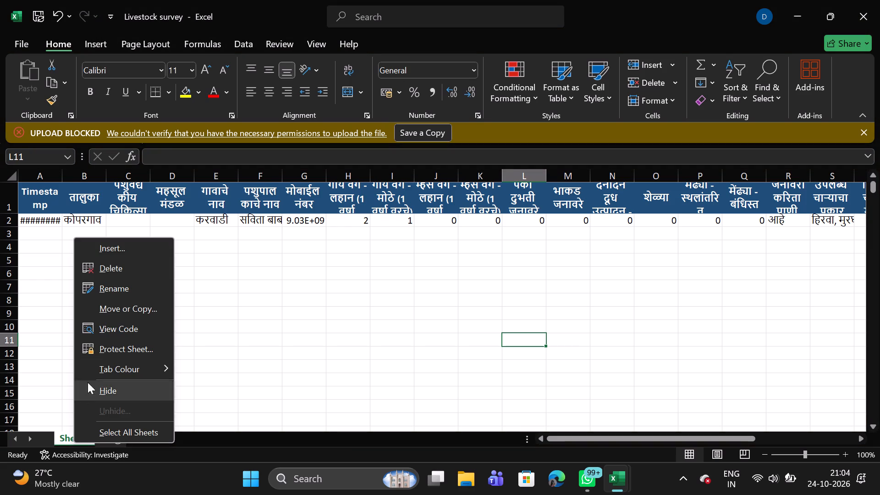
click(121, 291)
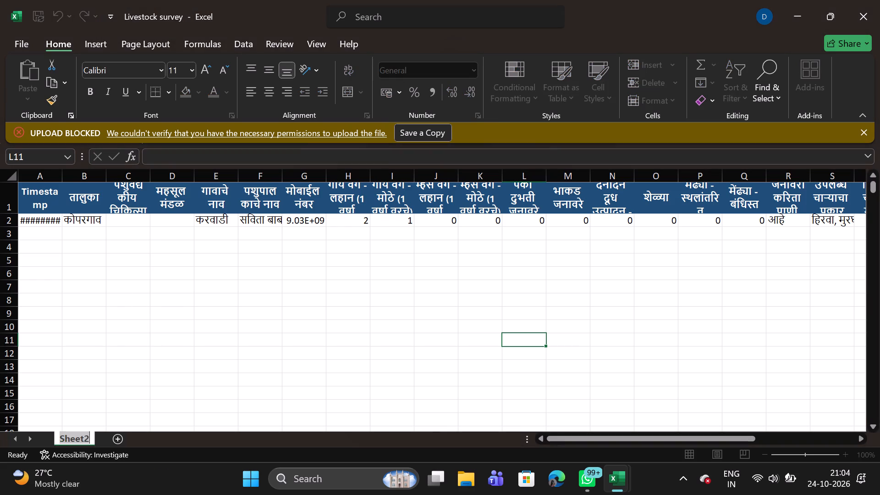
text(ku)
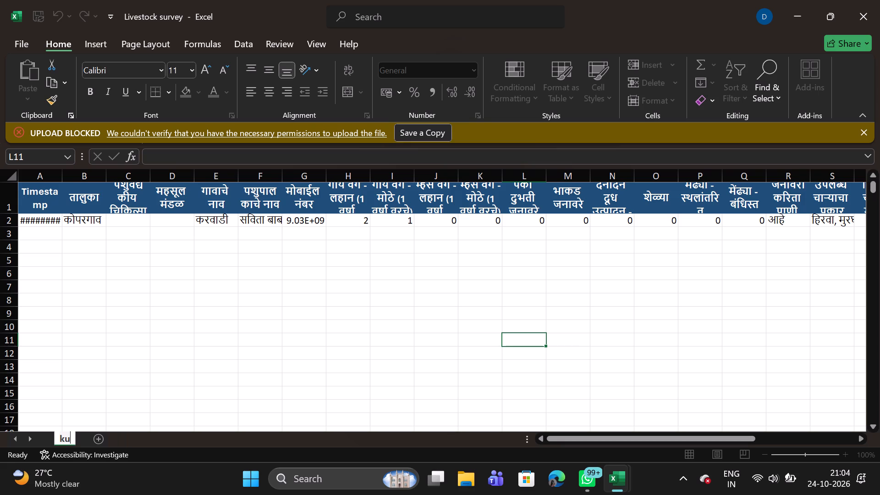
text(mbhari)
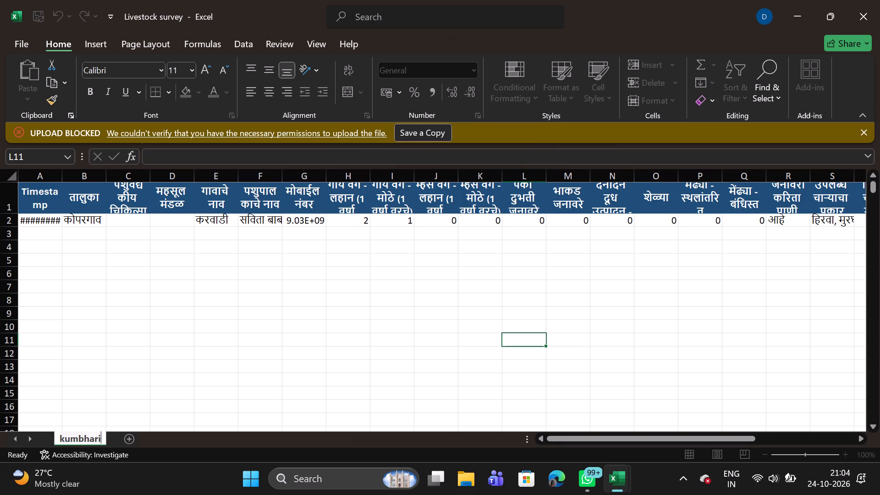
key(Return)
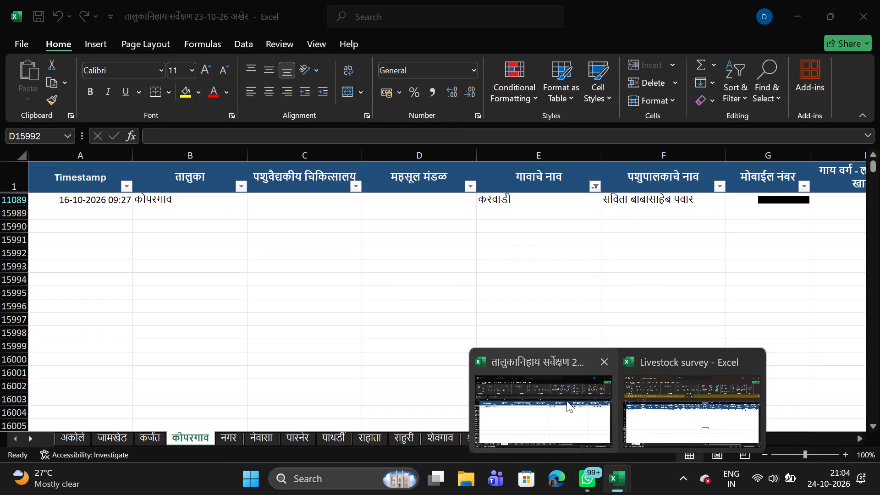
Return to the taluka survey workbook and include Kumbhari in the गावाचे नाव filter on the कोपरगाव sheet.
click(566, 401)
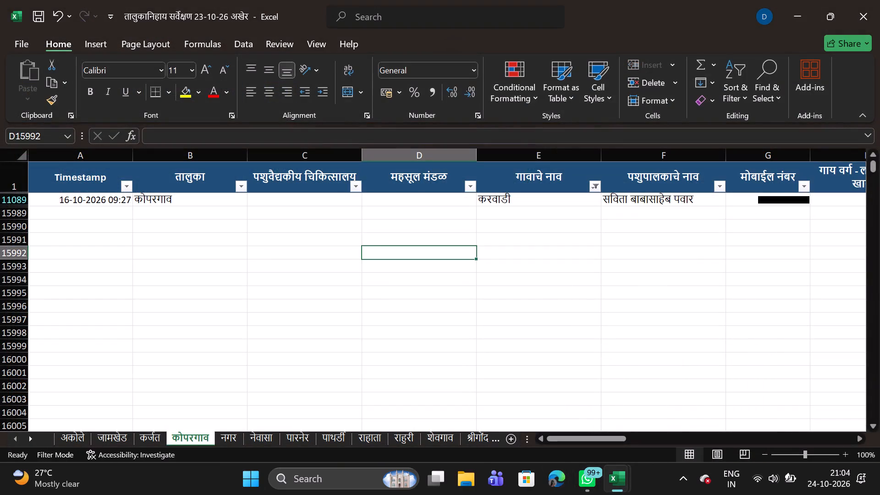
click(597, 187)
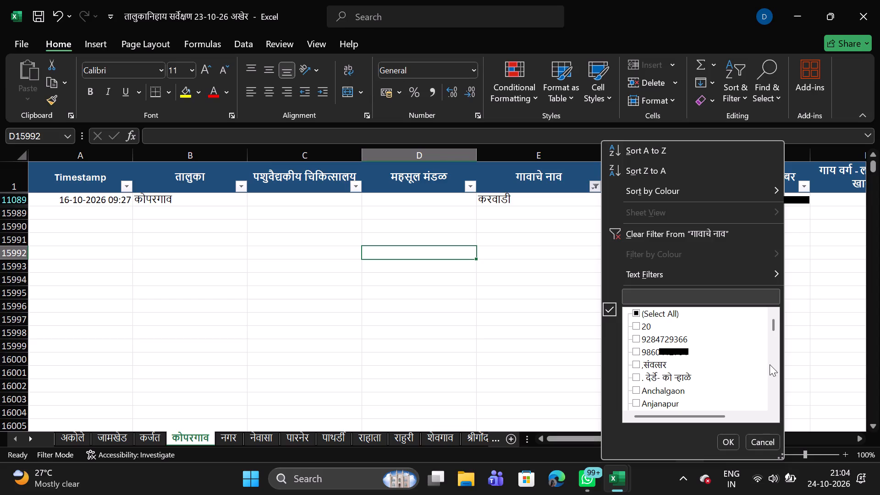
click(775, 388)
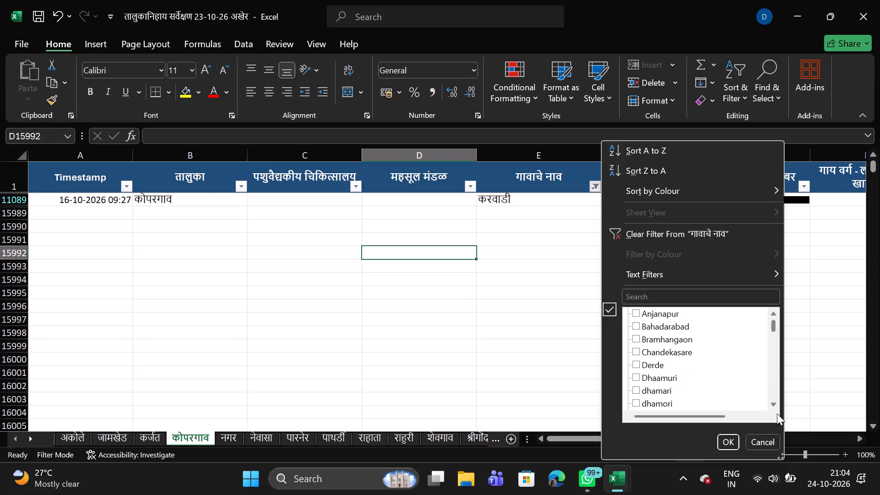
triple_click(774, 404)
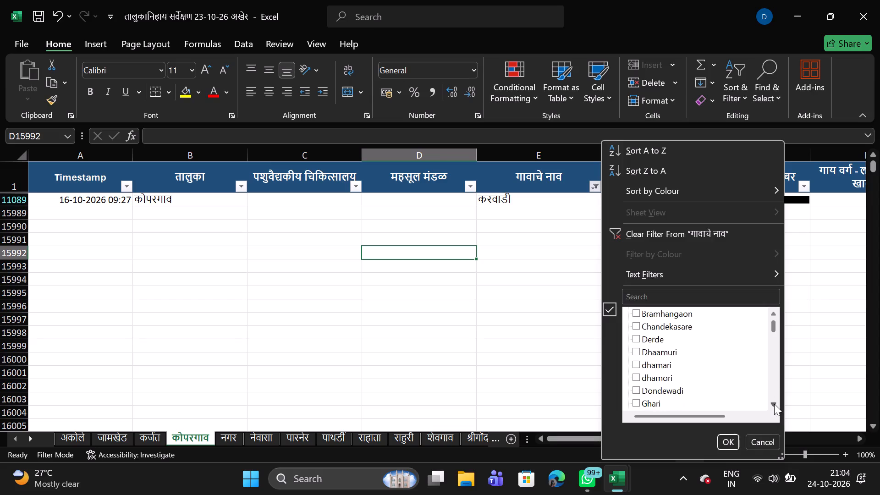
triple_click(774, 404)
triple_click(774, 404)
triple_click(774, 404)
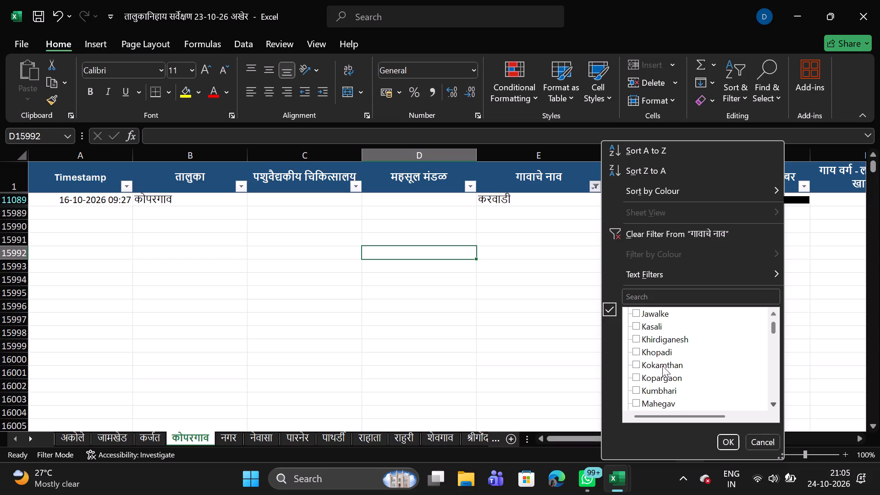
click(634, 388)
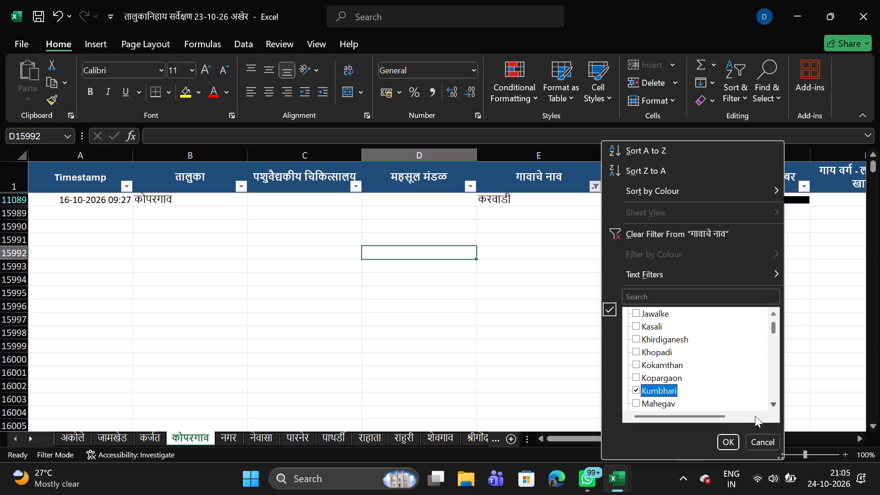
Deselect करवाडी in the गावाचे नाव filter.
triple_click(774, 402)
triple_click(774, 402)
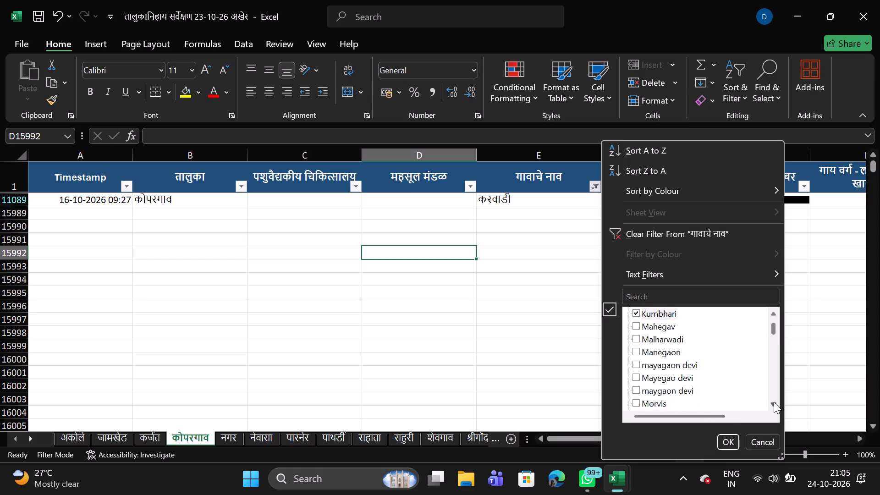
triple_click(774, 402)
triple_click(774, 402)
triple_click(774, 402)
triple_click(774, 402)
triple_click(774, 402)
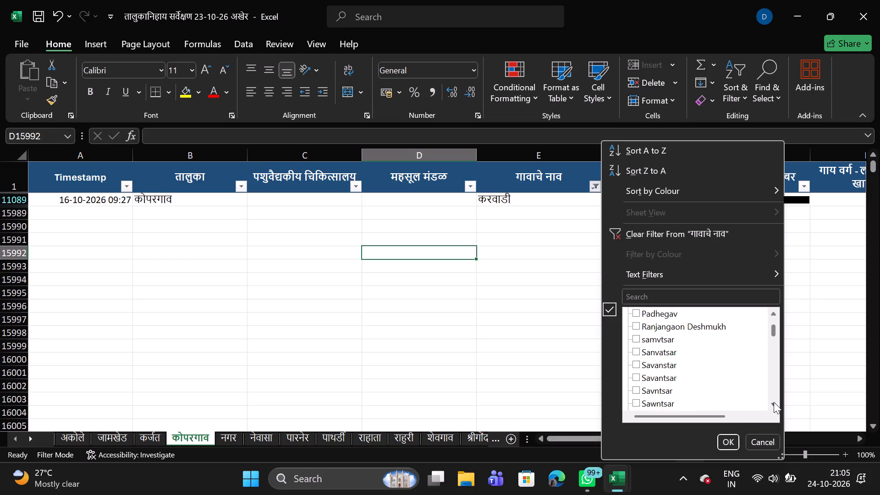
triple_click(774, 402)
triple_click(774, 402)
triple_click(774, 402)
triple_click(774, 402)
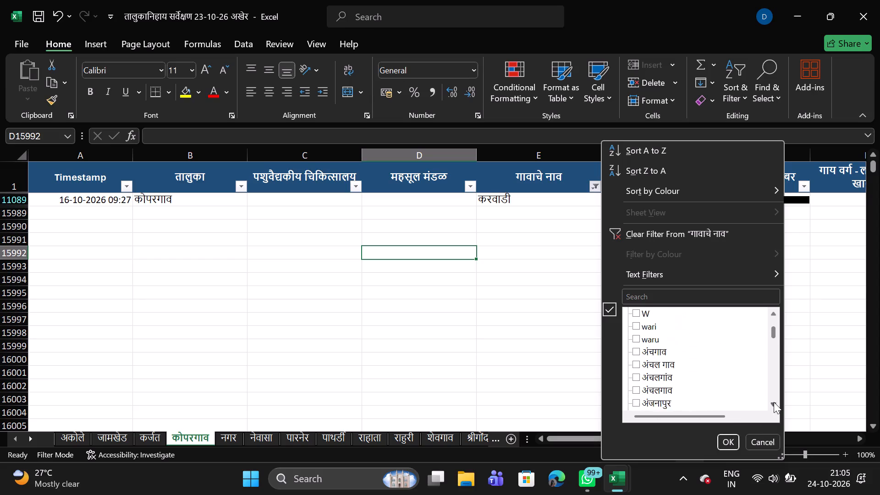
triple_click(774, 402)
triple_click(774, 402)
triple_click(774, 402)
triple_click(774, 402)
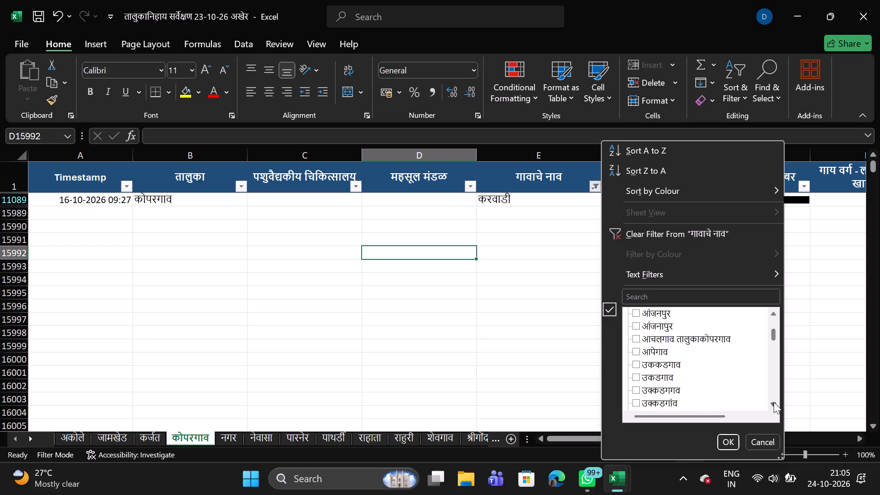
triple_click(774, 402)
triple_click(774, 402)
triple_click(774, 402)
triple_click(774, 402)
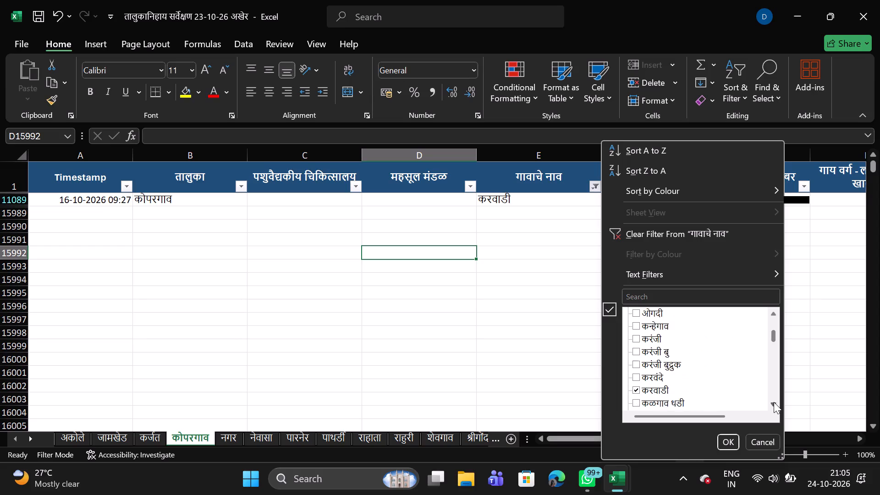
double_click(774, 402)
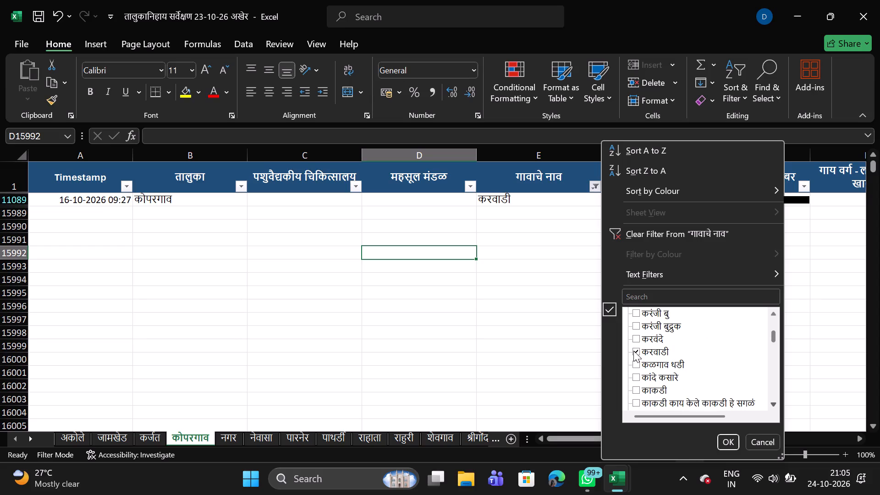
click(633, 351)
Include the spellings कुंभरी, कुंभार, कुंभारी, कुंभारी कुंभारी, कुभारी and कूंभारी in the गावाचे नाव filter and apply it.
triple_click(773, 402)
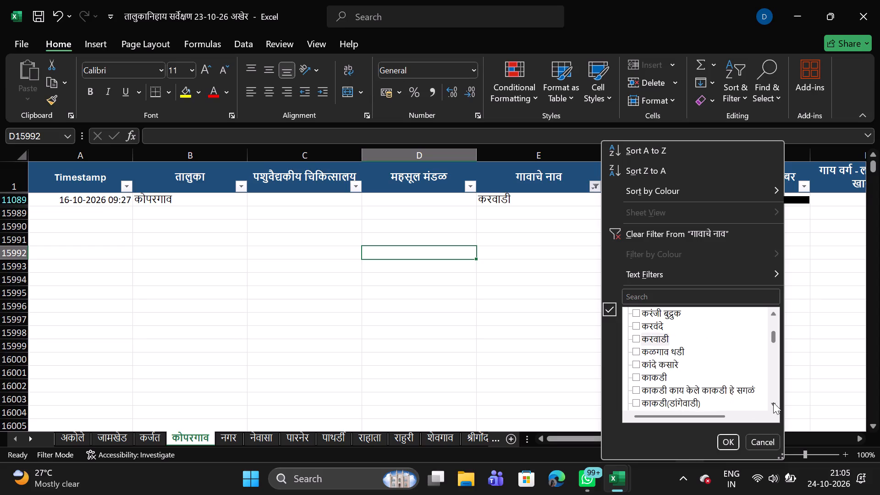
triple_click(773, 402)
triple_click(773, 402)
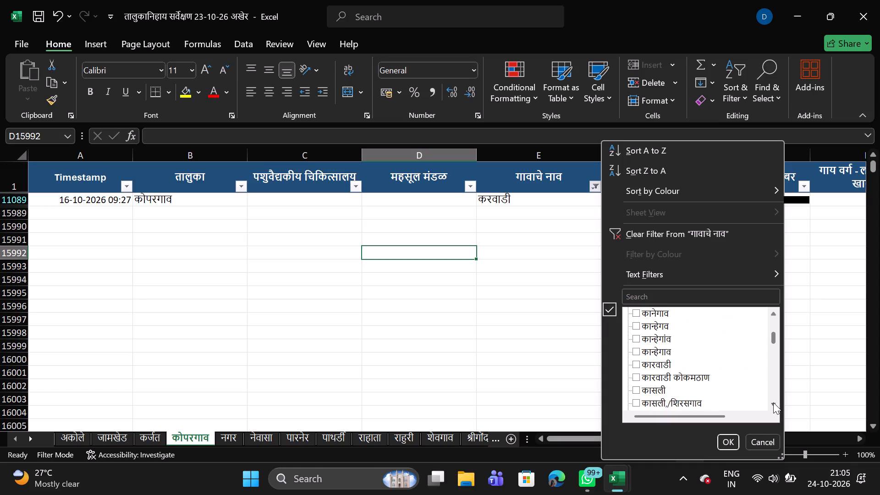
click(773, 402)
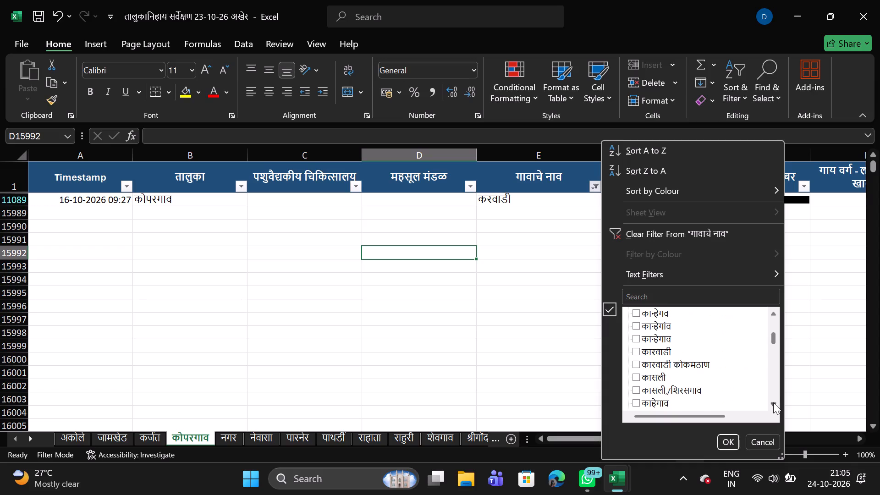
double_click(773, 402)
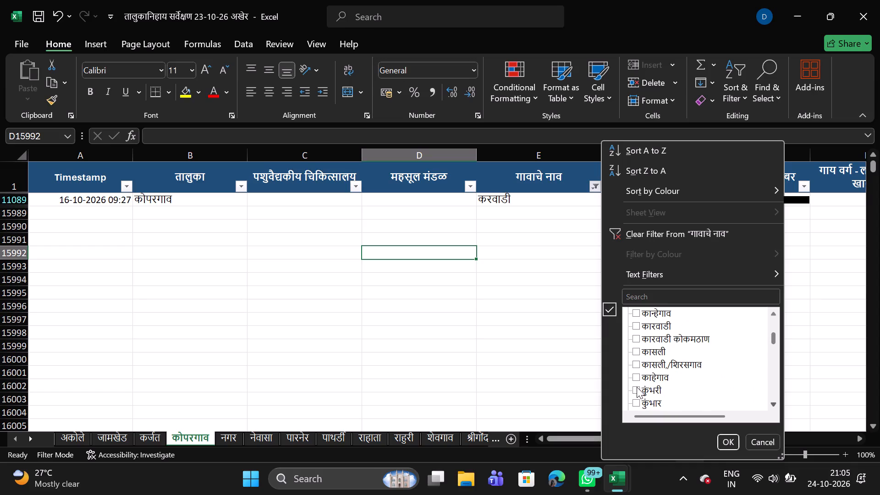
click(636, 387)
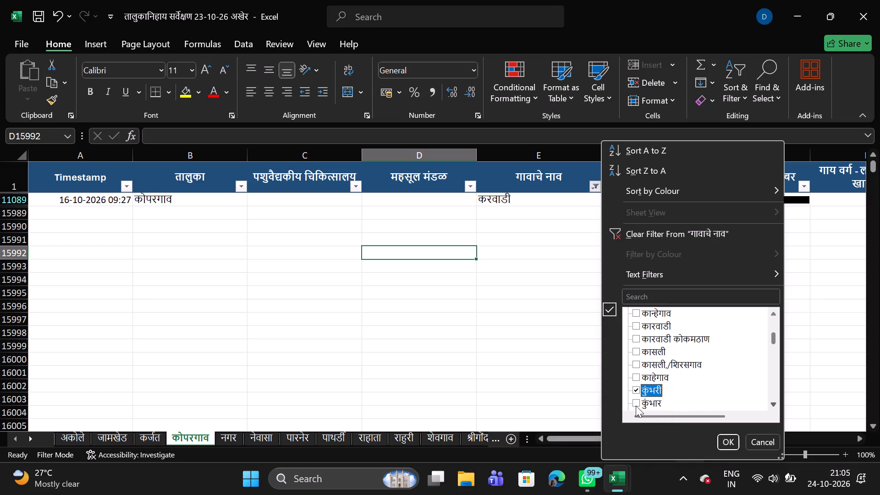
click(636, 404)
double_click(774, 403)
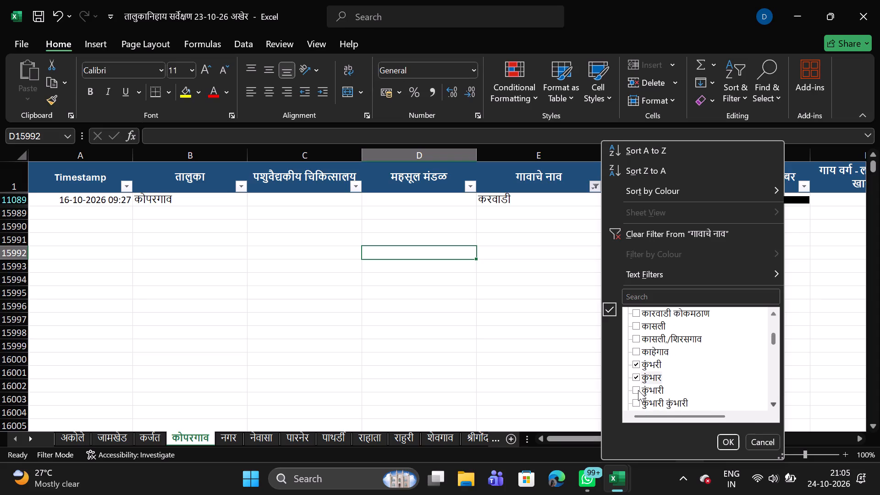
click(638, 390)
click(636, 404)
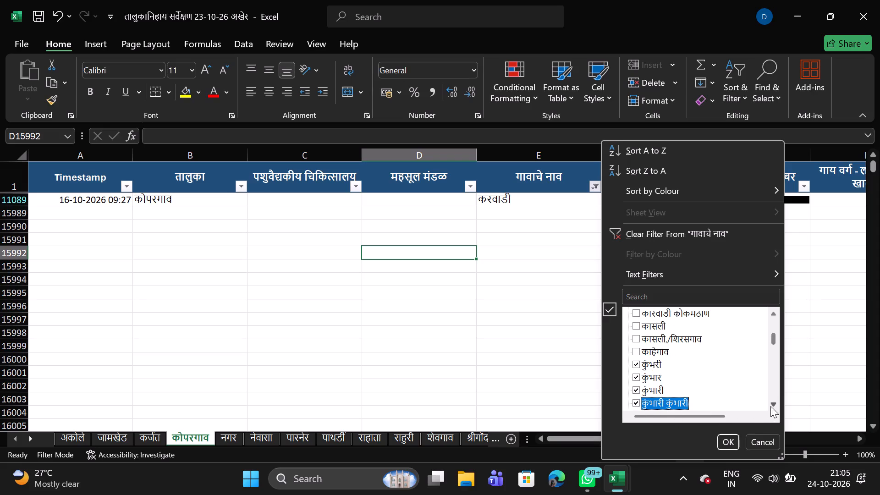
click(775, 404)
click(775, 404)
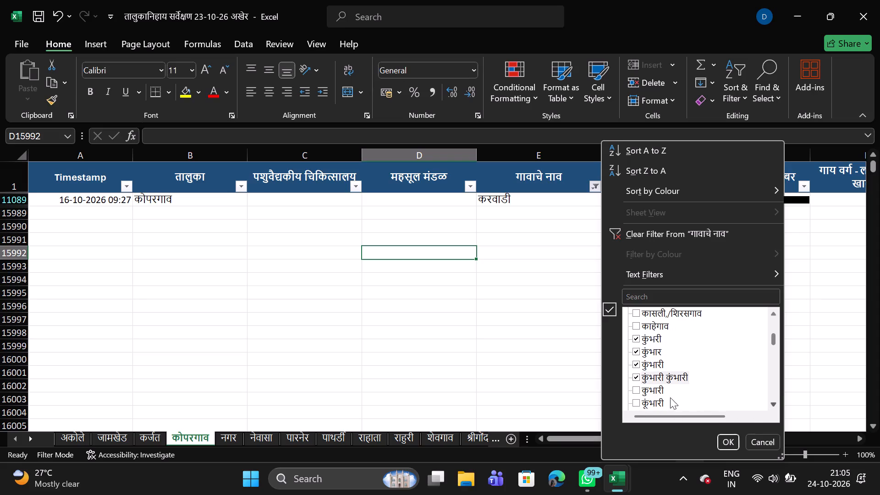
click(638, 393)
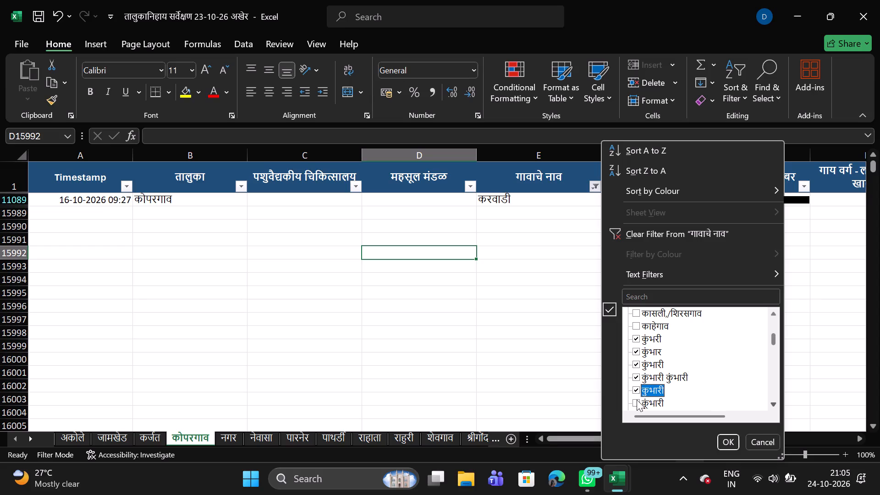
click(637, 400)
click(775, 403)
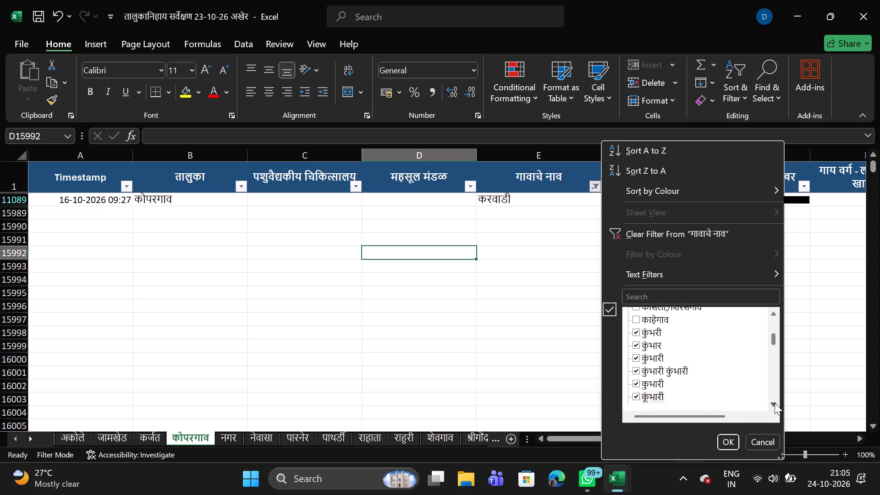
click(775, 403)
triple_click(775, 403)
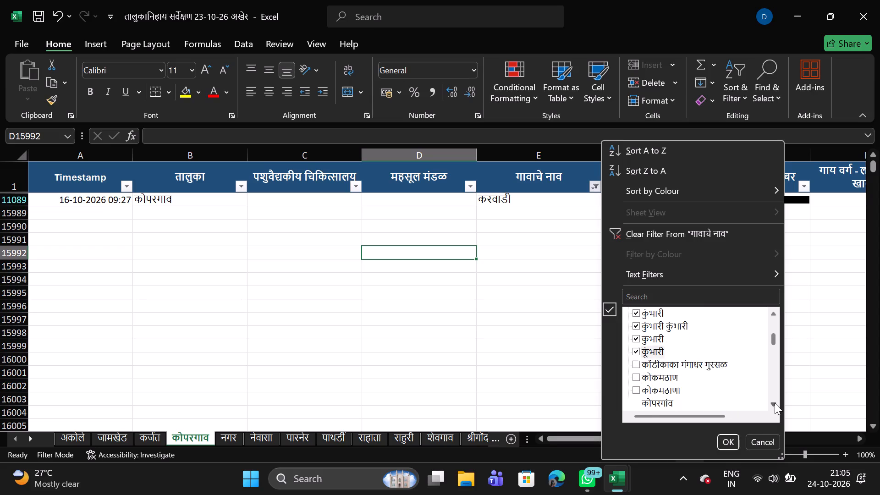
triple_click(775, 403)
triple_click(775, 403)
double_click(775, 403)
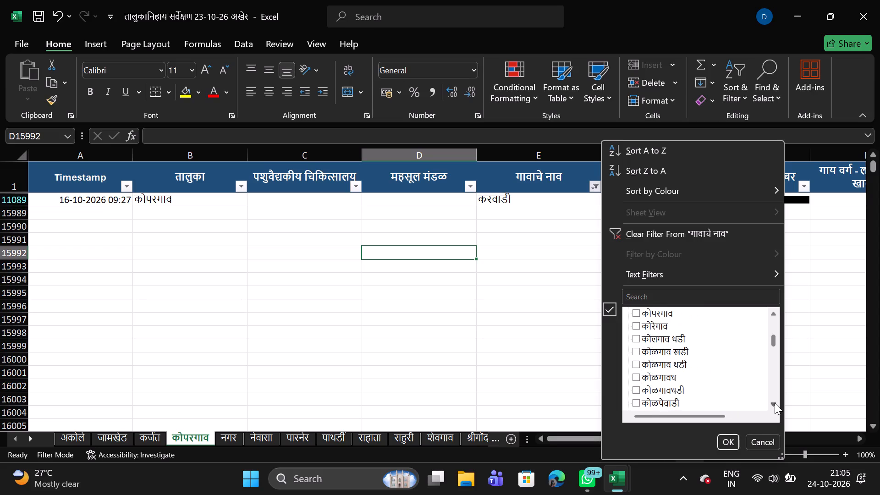
click(775, 403)
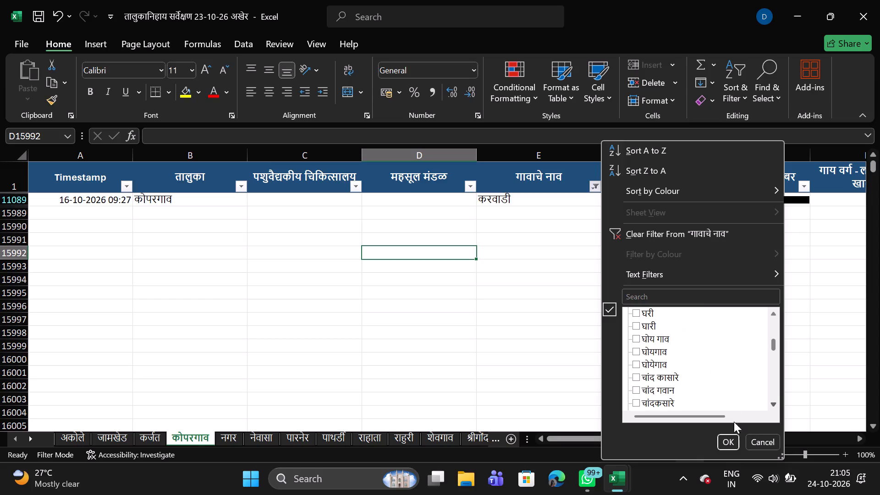
click(724, 441)
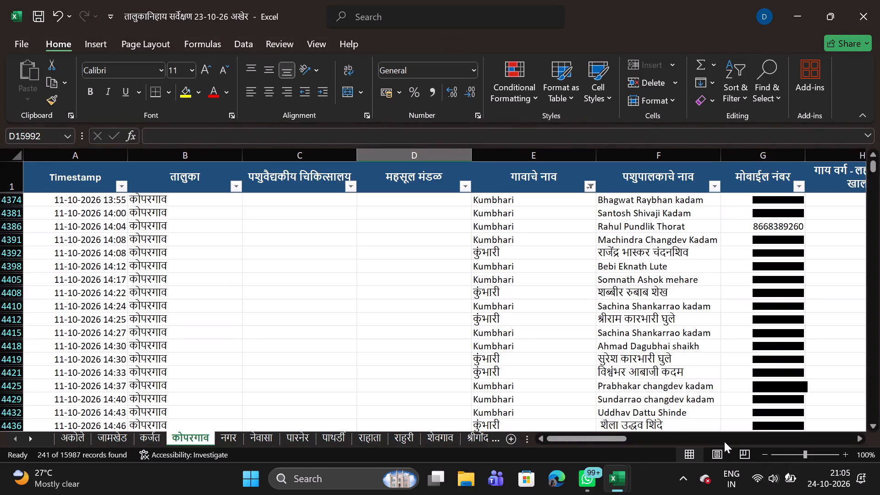
Copy the entire filtered कोपरगाव sheet and switch to the Livestock survey workbook.
click(260, 274)
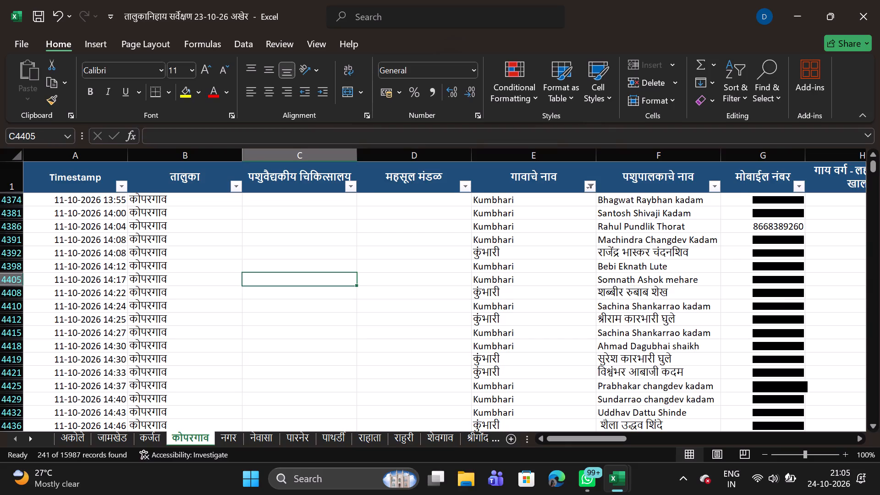
click(15, 157)
key(ctrl+c)
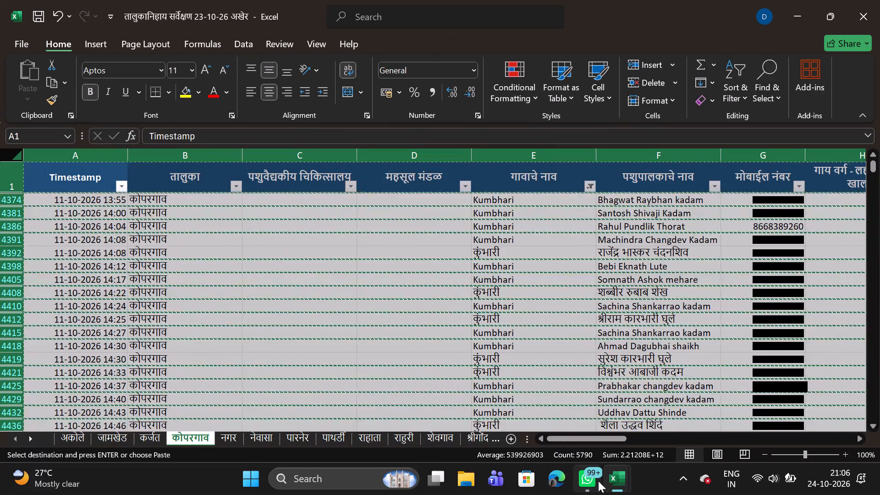
click(654, 423)
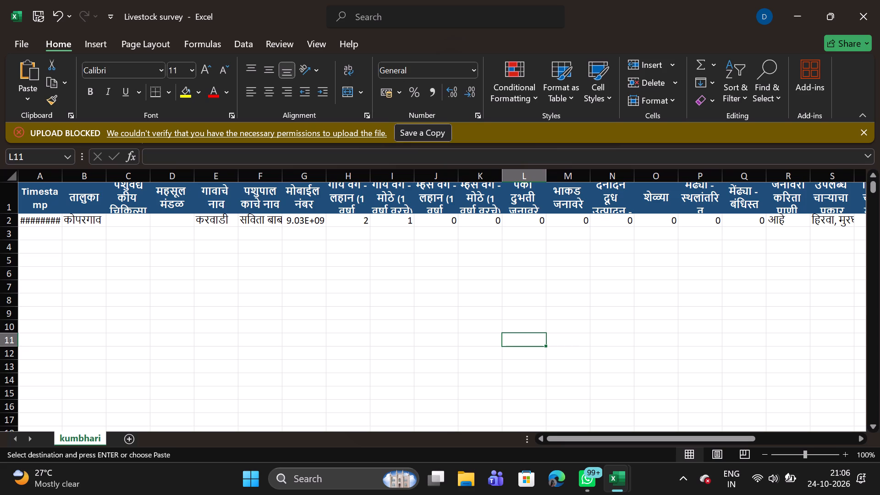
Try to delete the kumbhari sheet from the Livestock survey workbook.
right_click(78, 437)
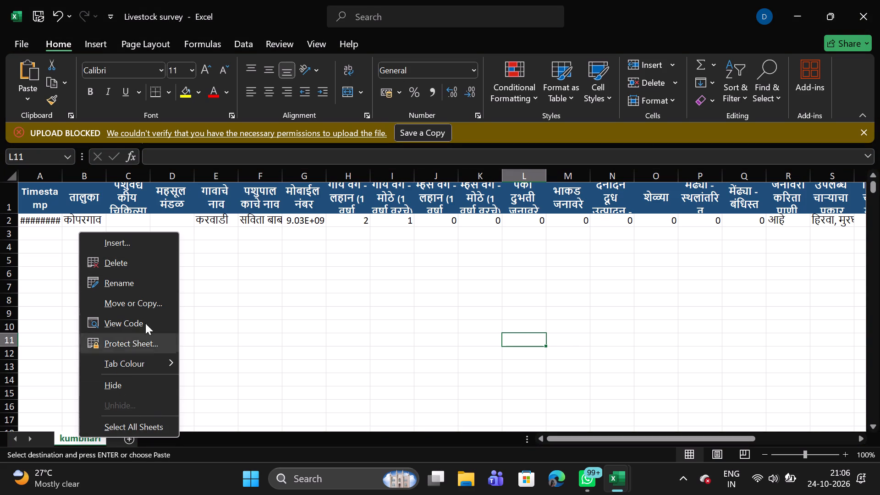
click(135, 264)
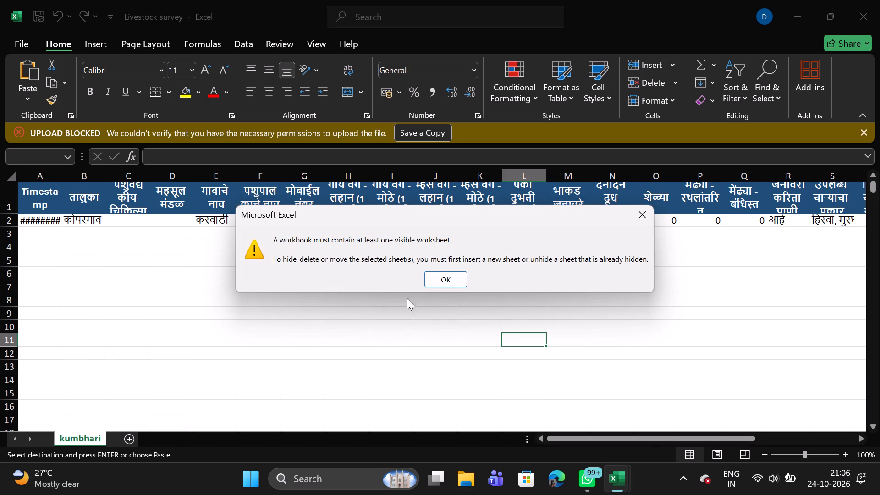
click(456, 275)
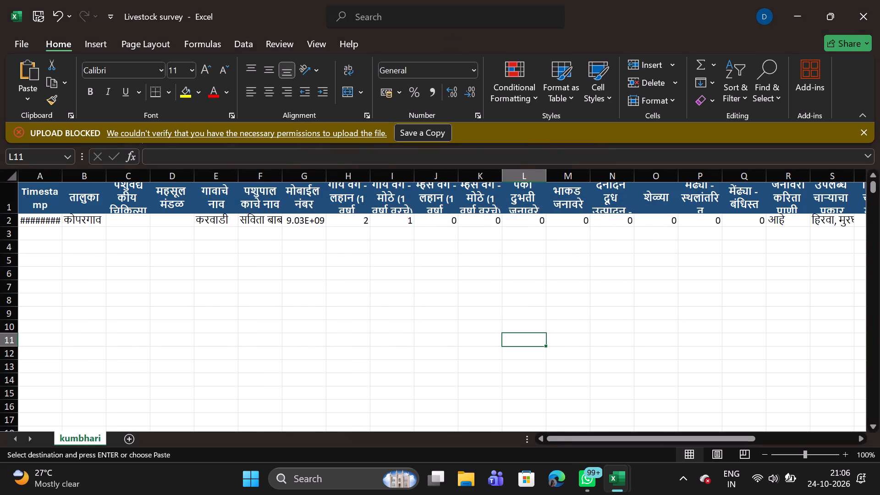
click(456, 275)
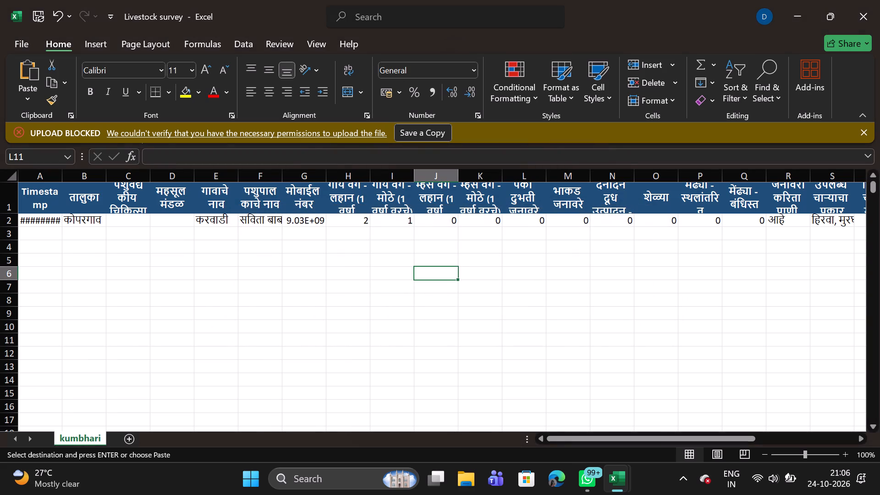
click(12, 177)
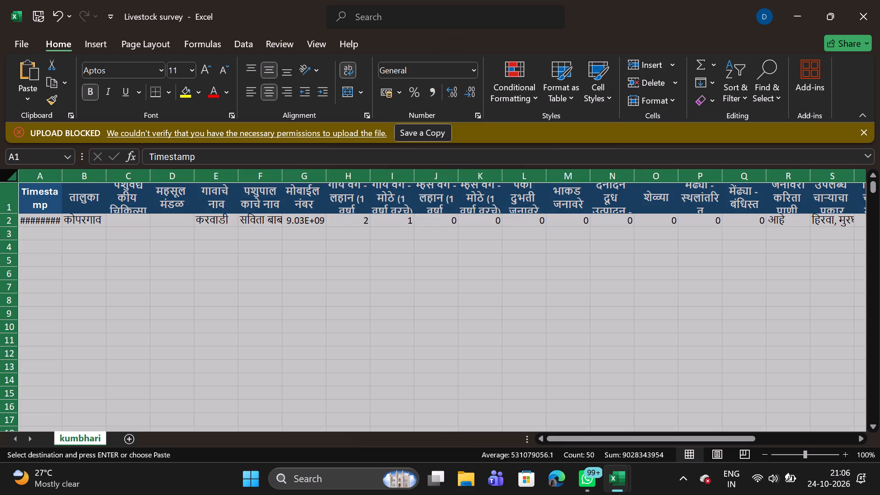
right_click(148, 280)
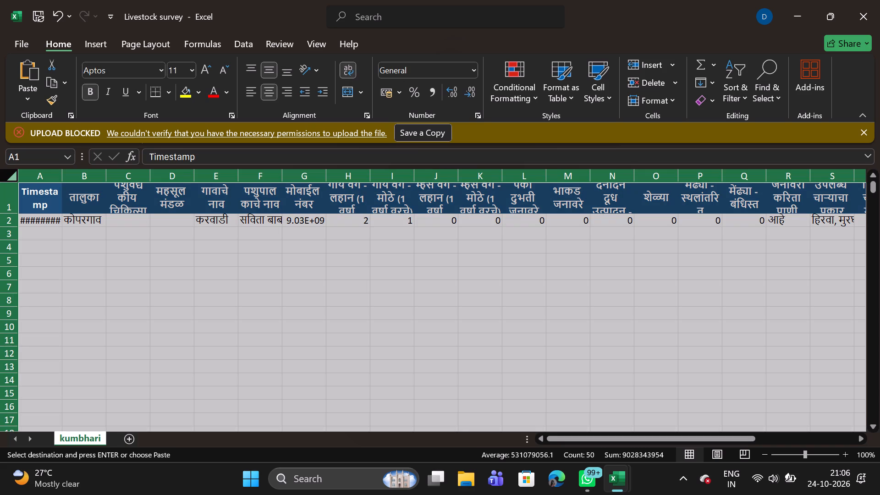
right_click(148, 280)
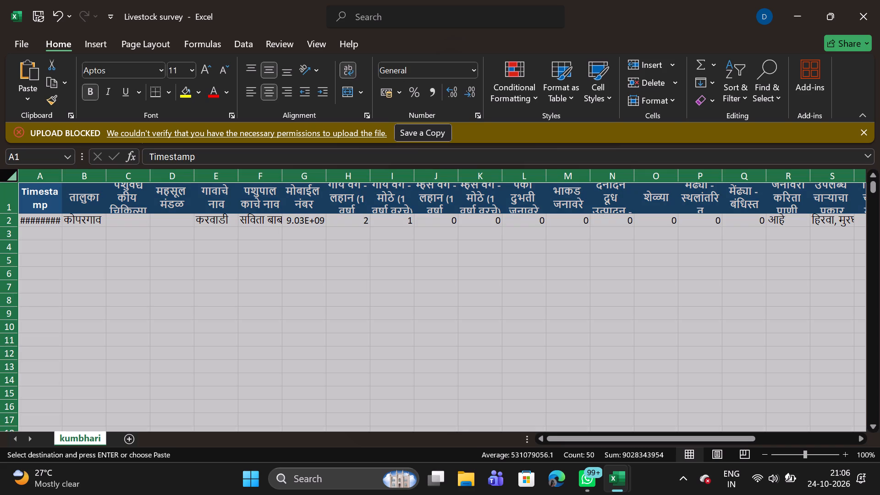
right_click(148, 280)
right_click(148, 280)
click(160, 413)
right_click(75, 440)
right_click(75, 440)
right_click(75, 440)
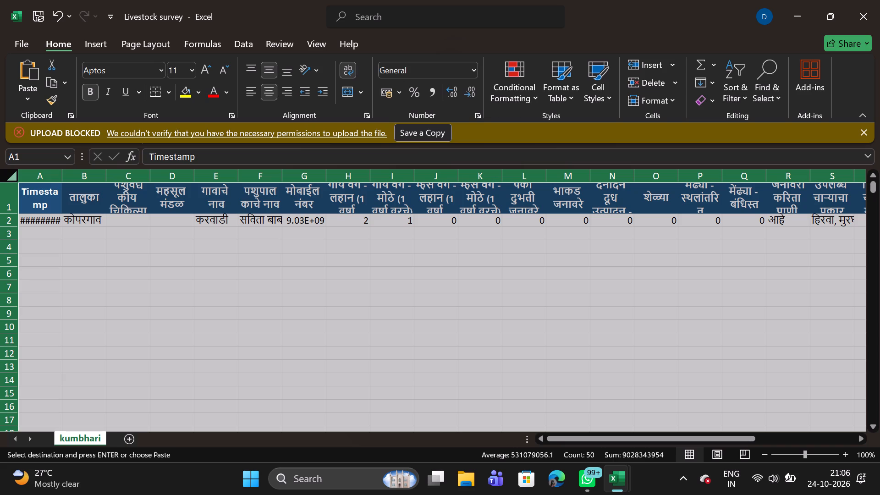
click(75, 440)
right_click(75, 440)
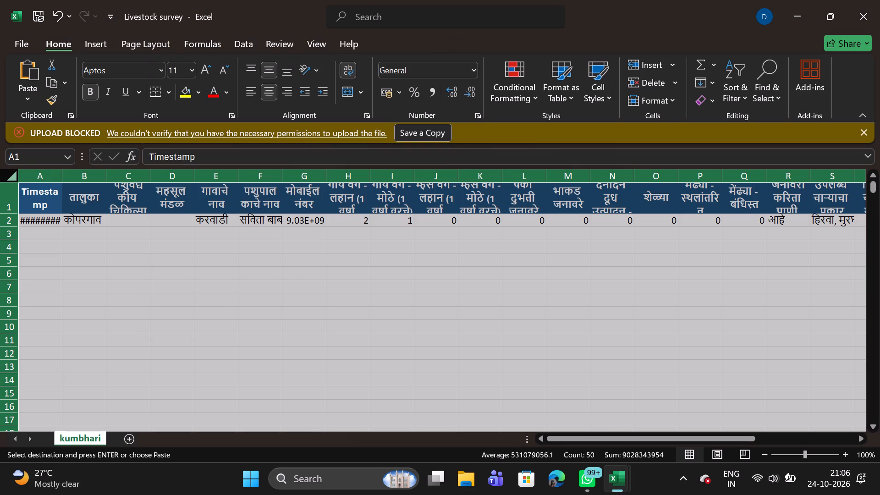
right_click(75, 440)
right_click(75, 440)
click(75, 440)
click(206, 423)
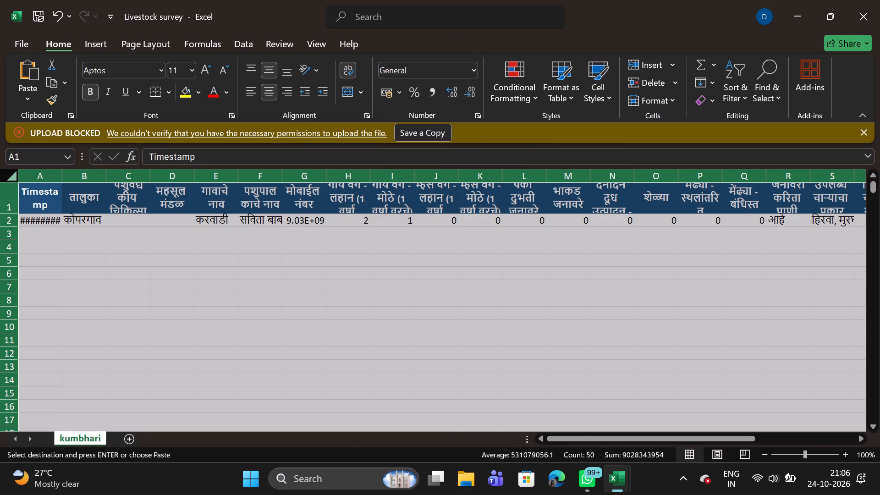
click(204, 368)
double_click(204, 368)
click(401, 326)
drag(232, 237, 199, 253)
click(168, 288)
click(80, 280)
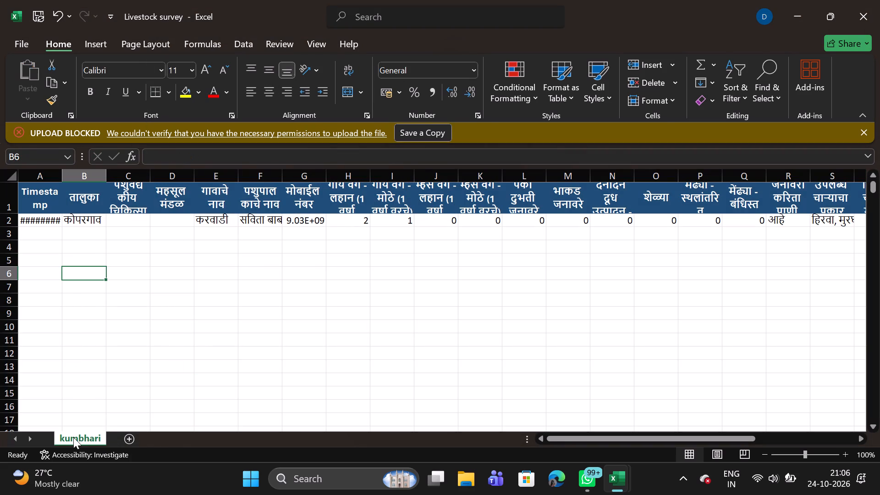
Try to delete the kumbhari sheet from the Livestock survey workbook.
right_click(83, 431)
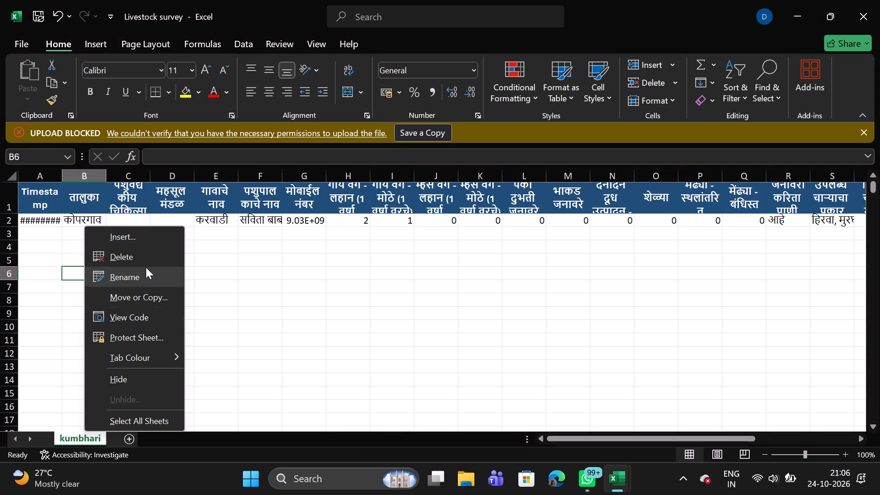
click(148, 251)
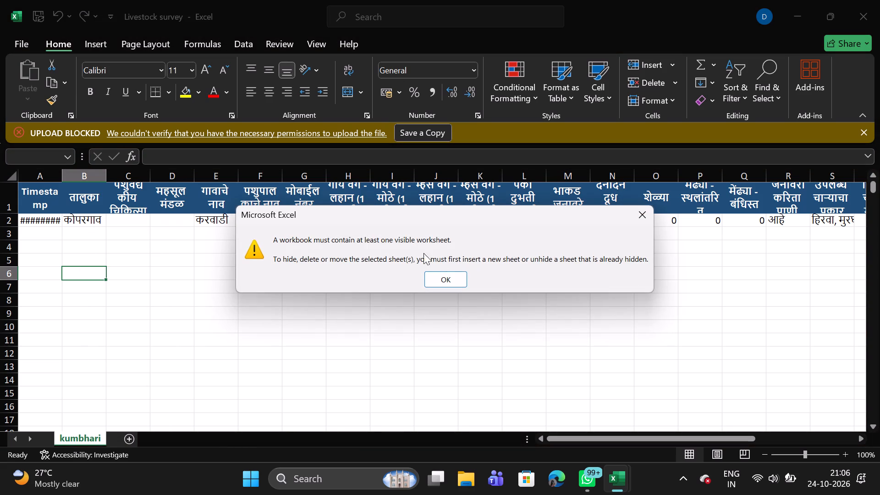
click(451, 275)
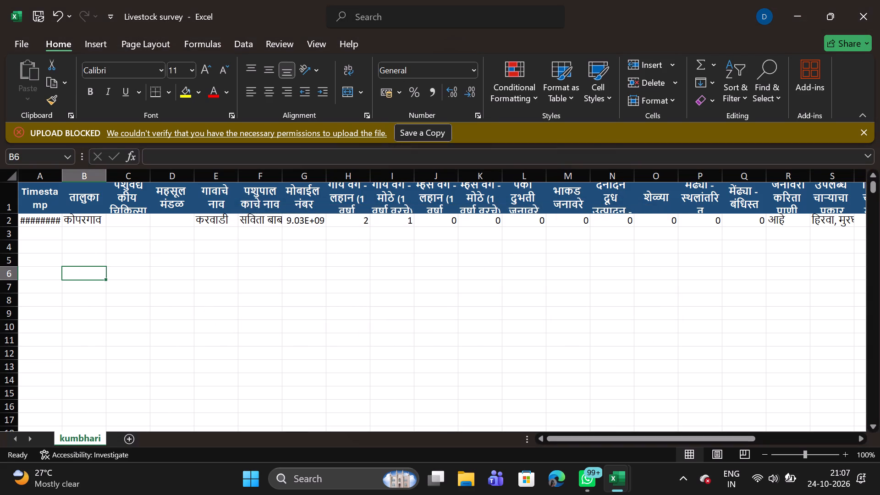
Delete rows 1 and 2, the header row and the करवाडी record, from the kumbhari sheet.
click(10, 202)
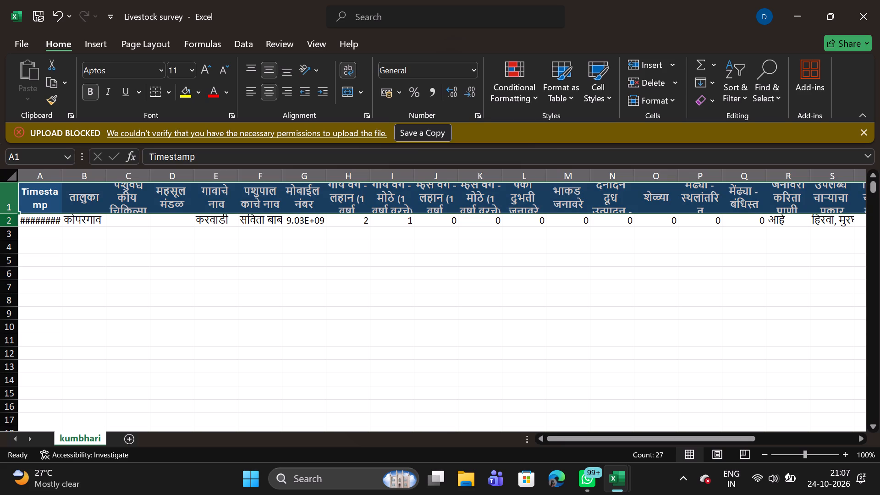
shift+click(16, 219)
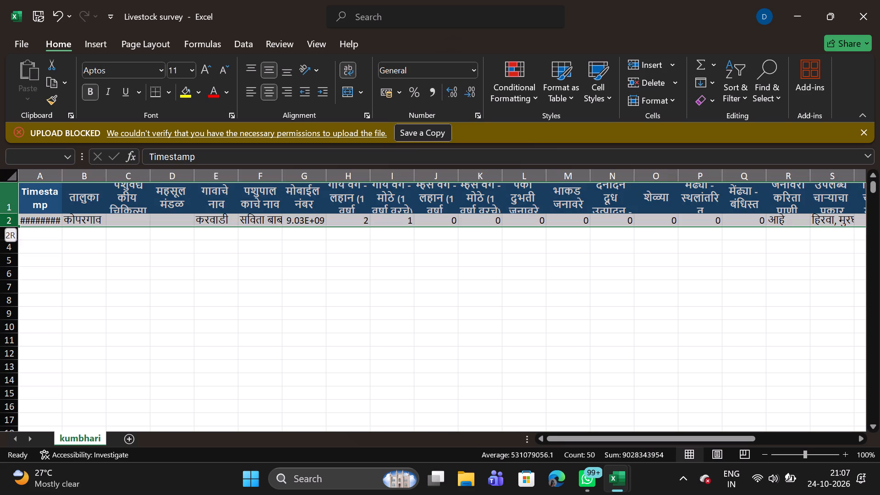
right_click(16, 219)
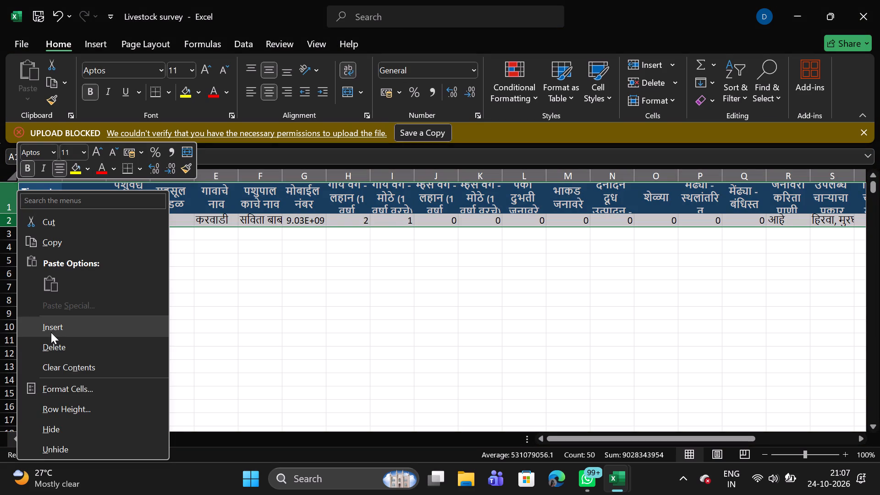
click(53, 342)
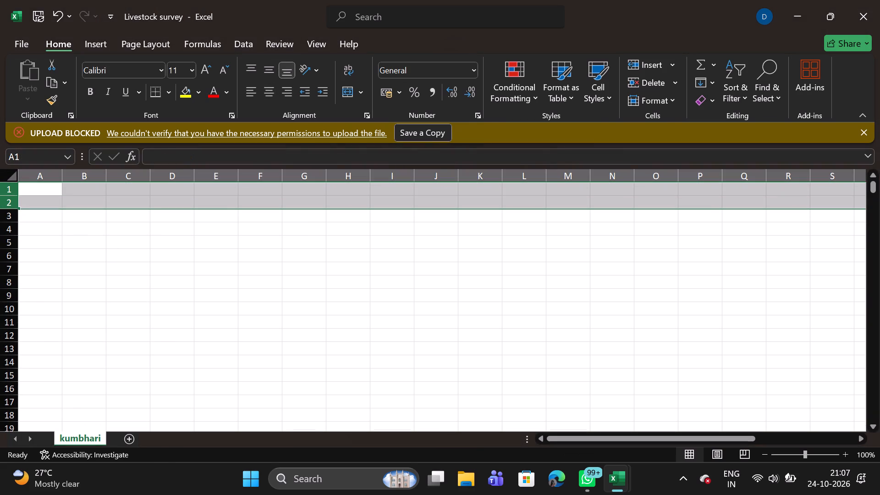
click(101, 300)
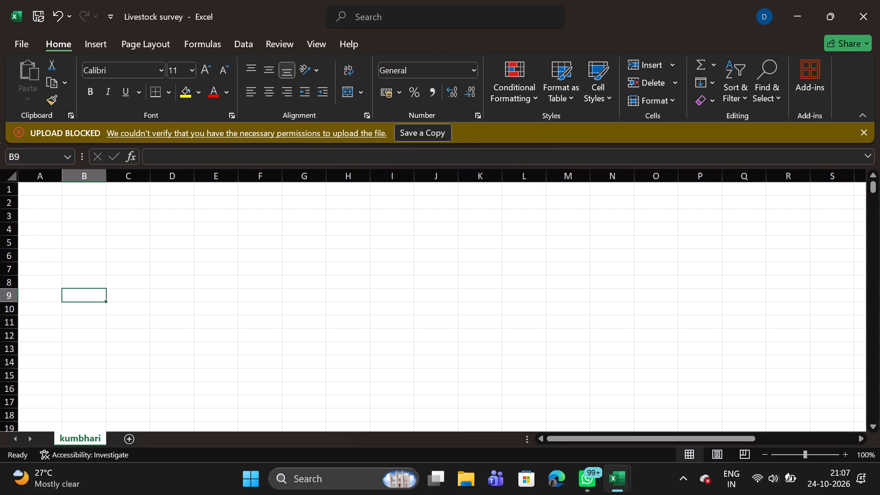
Paste the filtered कोपरगाव sheet at cell A1 of the kumbhari sheet, copying it again from the taluka survey workbook.
click(40, 188)
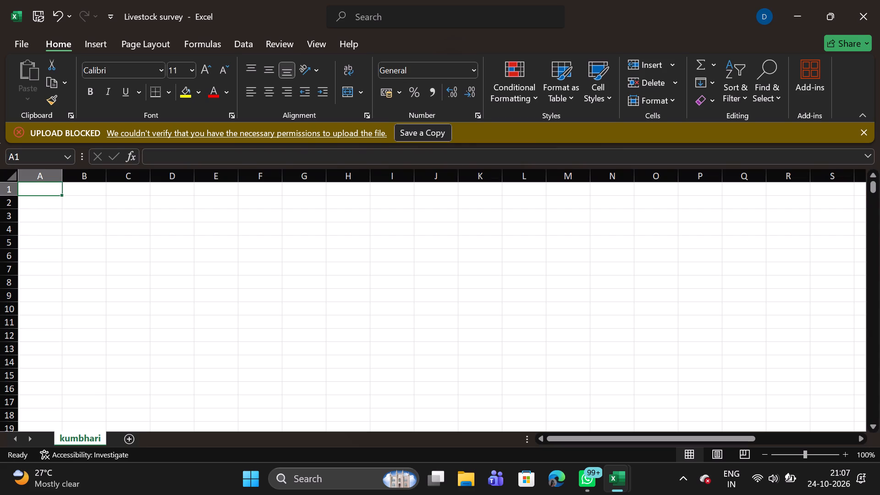
key(ctrl+v)
key(ctrl+v)
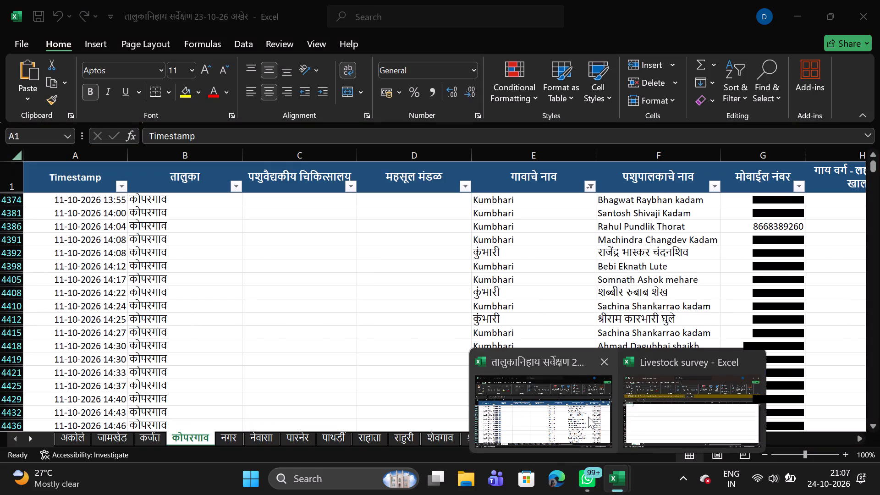
click(588, 417)
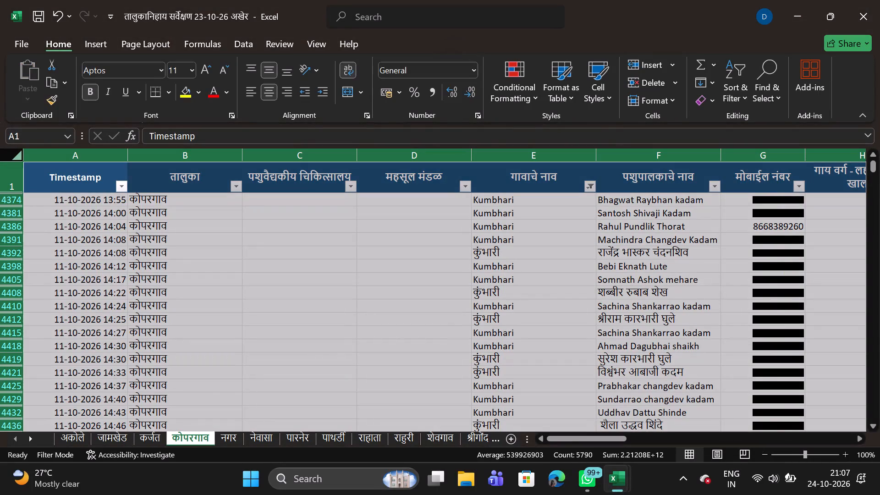
key(ctrl+c)
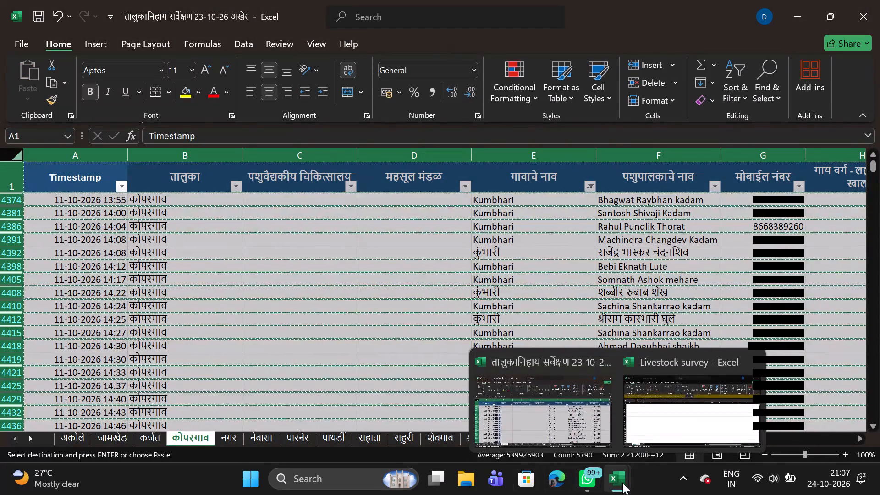
click(661, 431)
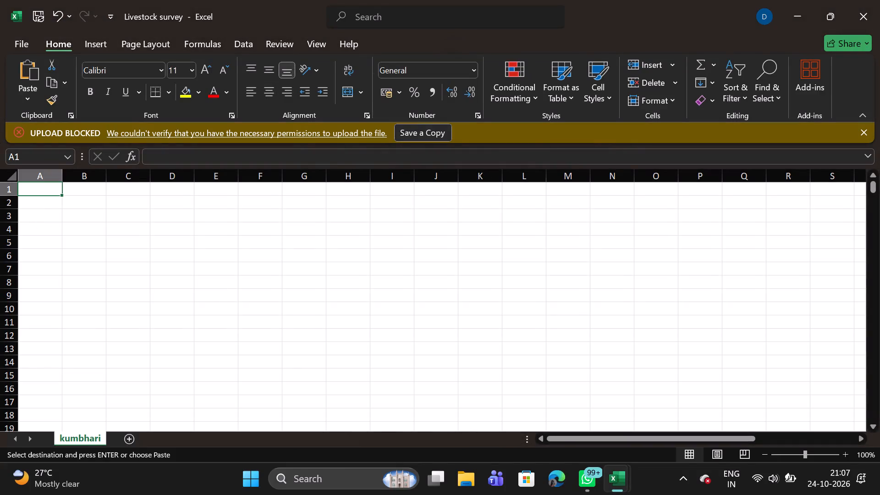
key(ctrl+v)
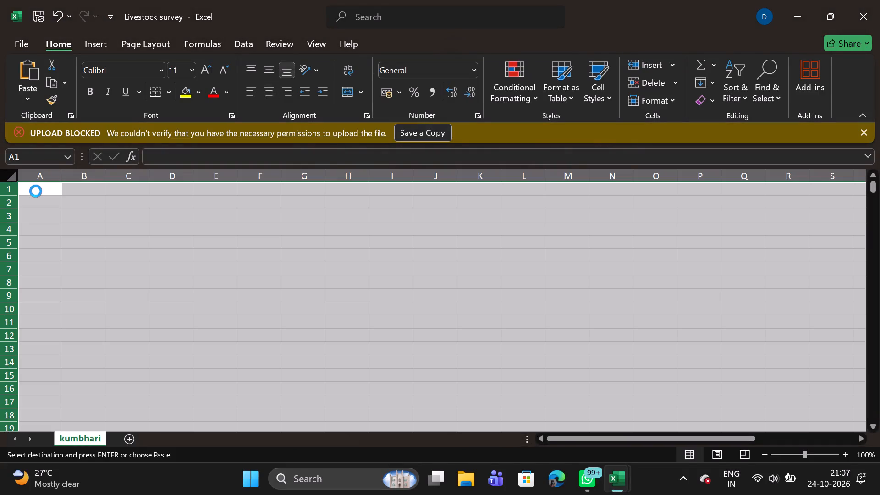
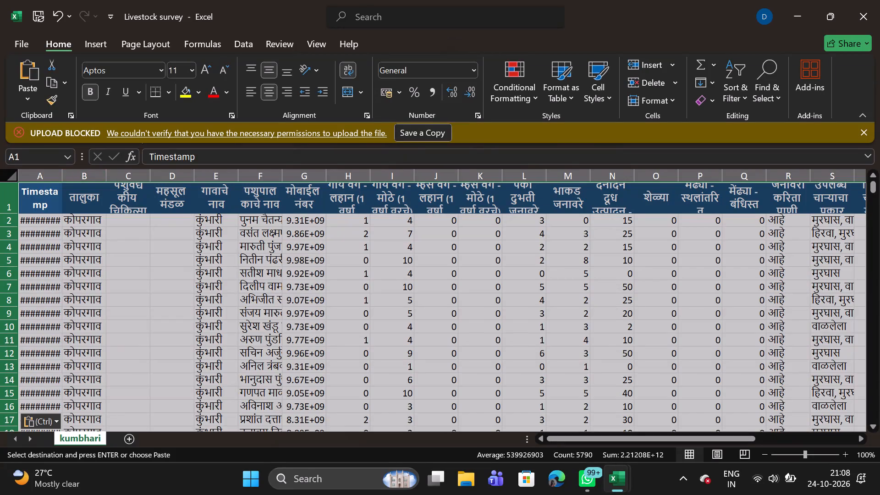
Auto-fit the width of the Timestamp column on the kumbhari sheet to its contents.
double_click(60, 176)
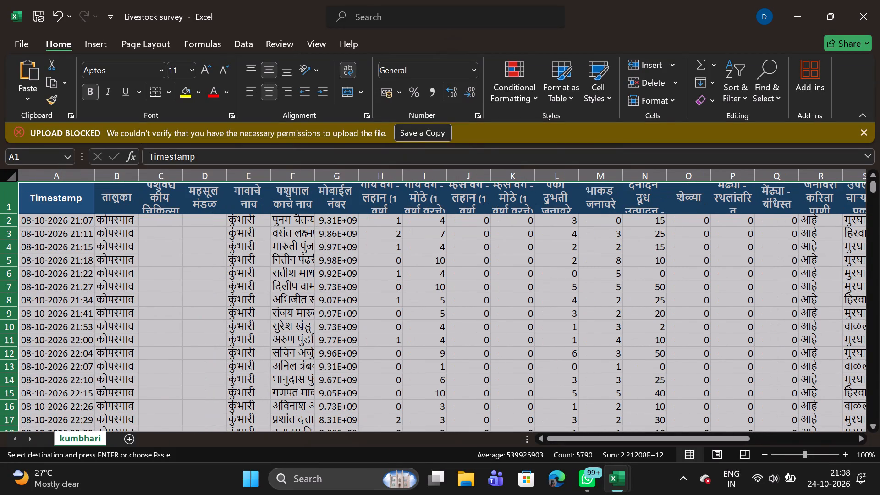
click(191, 311)
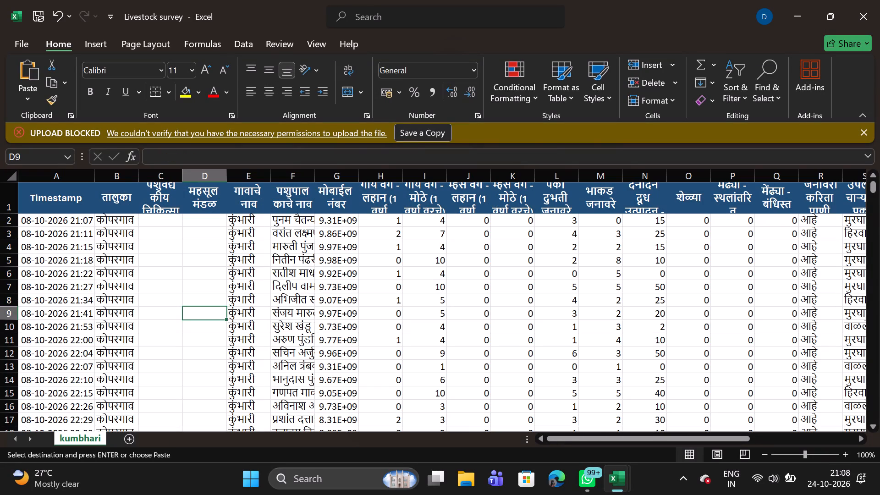
click(244, 309)
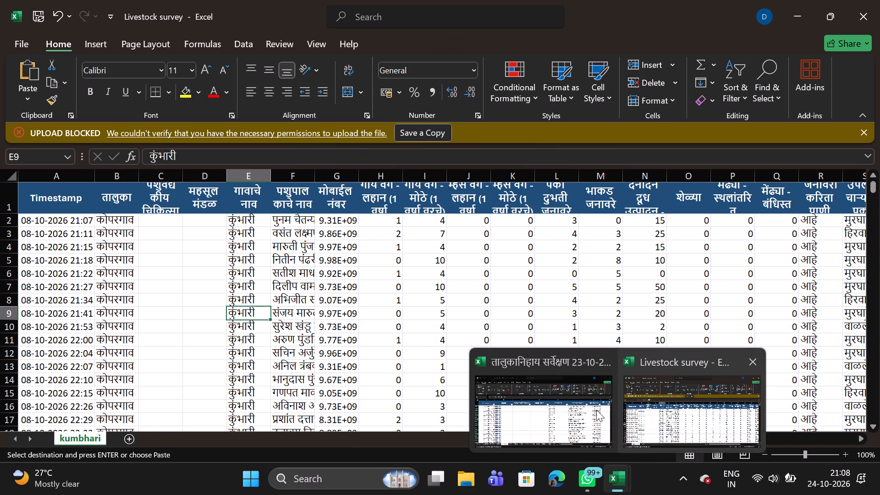
Switch to the कोपरगाव sheet of the taluka survey workbook and clear its whole-sheet copy selection.
click(569, 405)
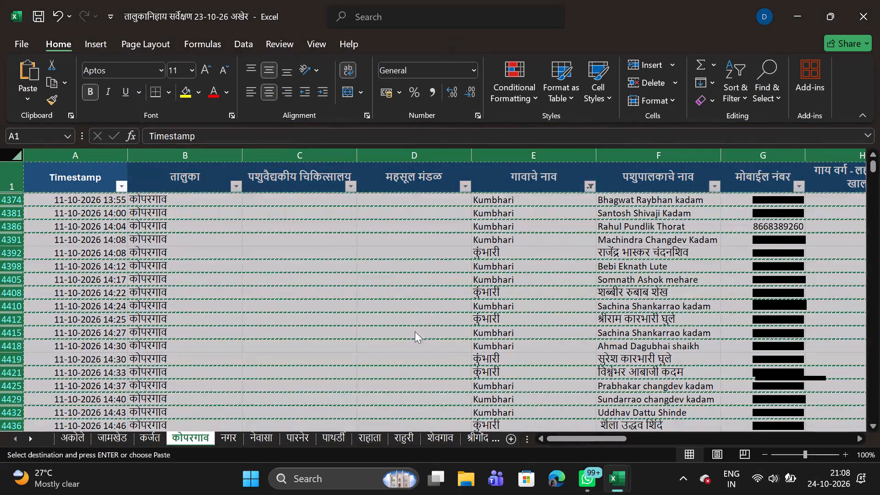
double_click(396, 328)
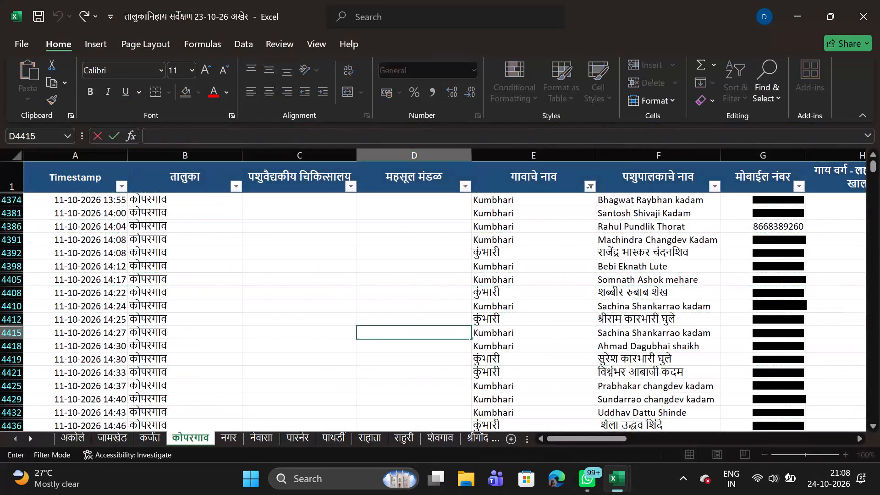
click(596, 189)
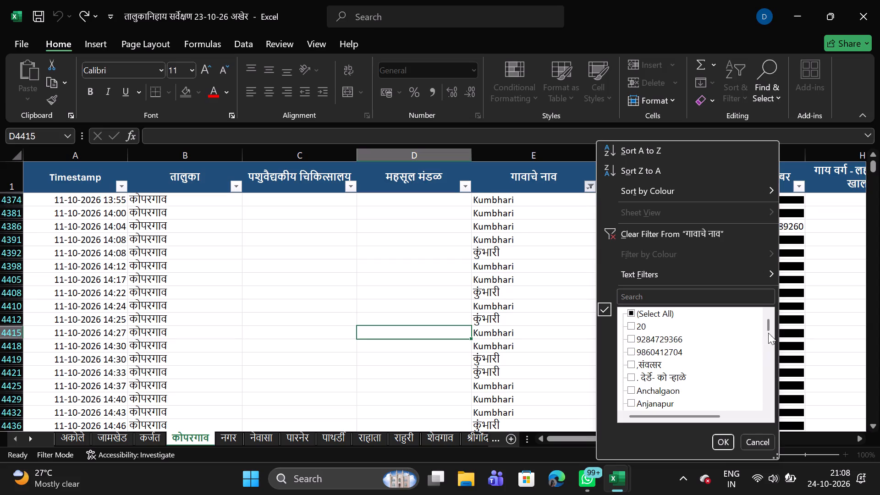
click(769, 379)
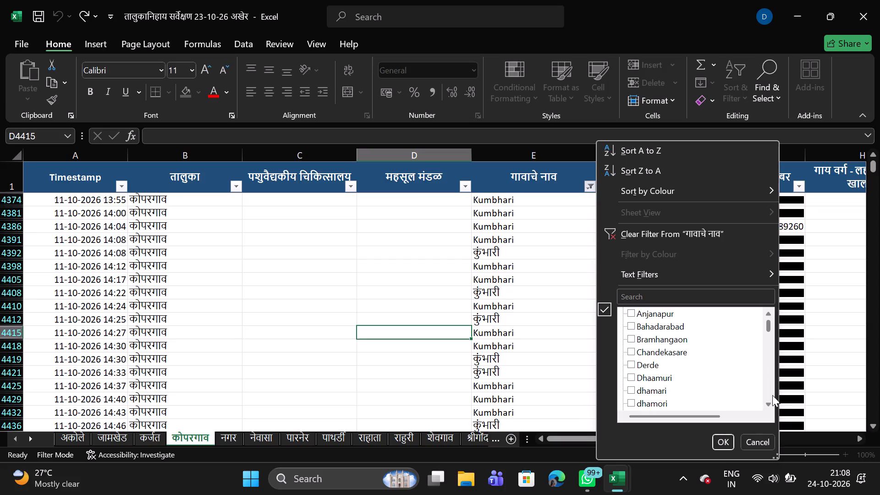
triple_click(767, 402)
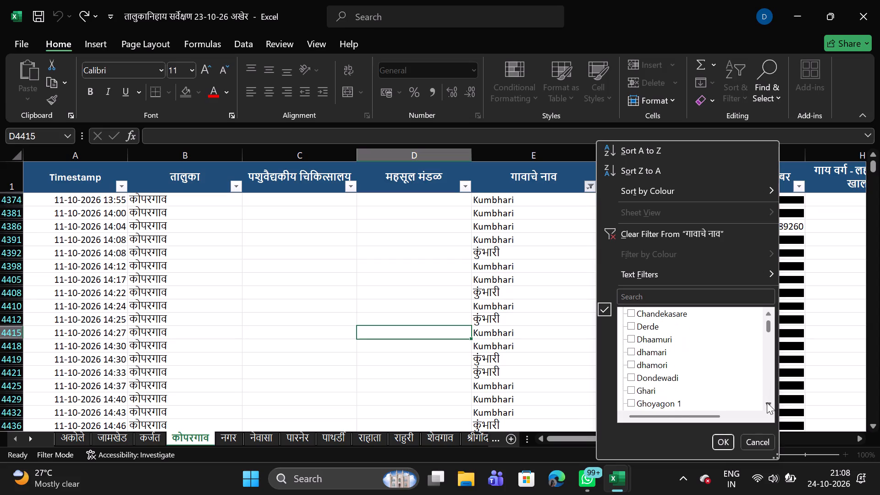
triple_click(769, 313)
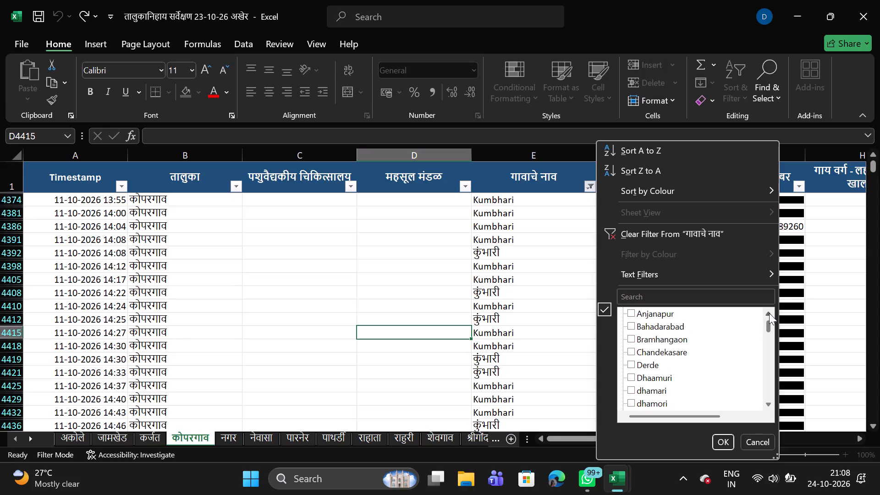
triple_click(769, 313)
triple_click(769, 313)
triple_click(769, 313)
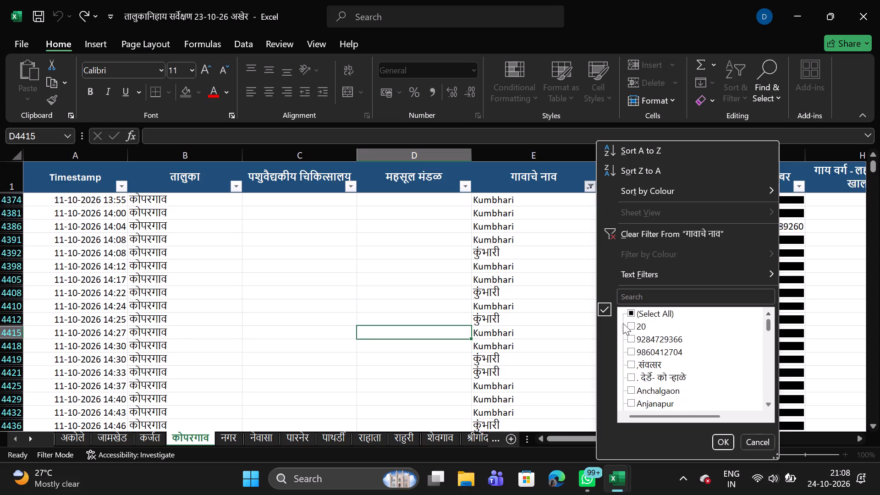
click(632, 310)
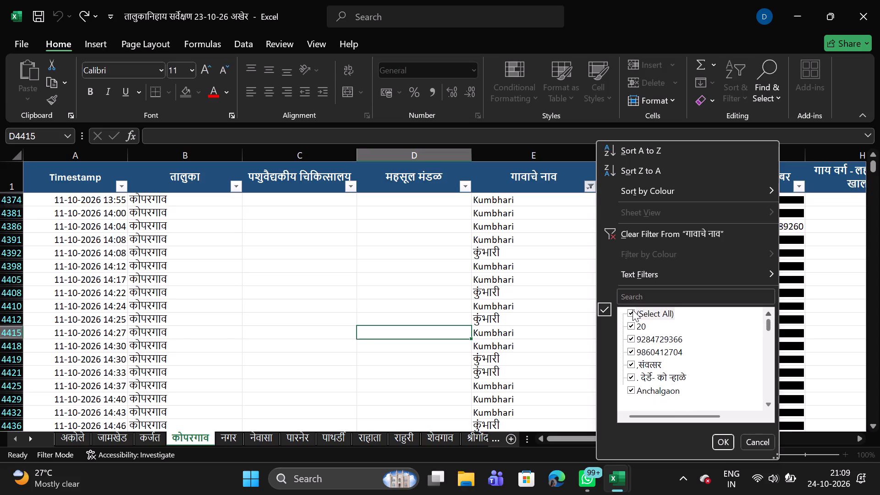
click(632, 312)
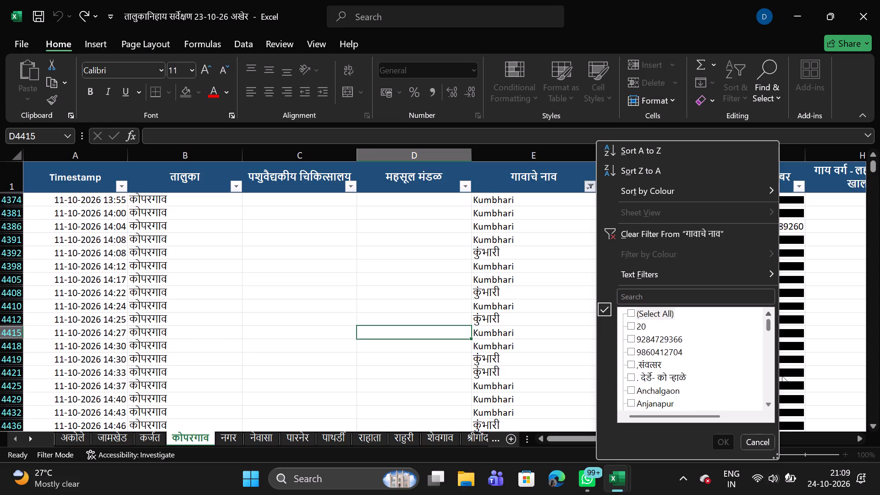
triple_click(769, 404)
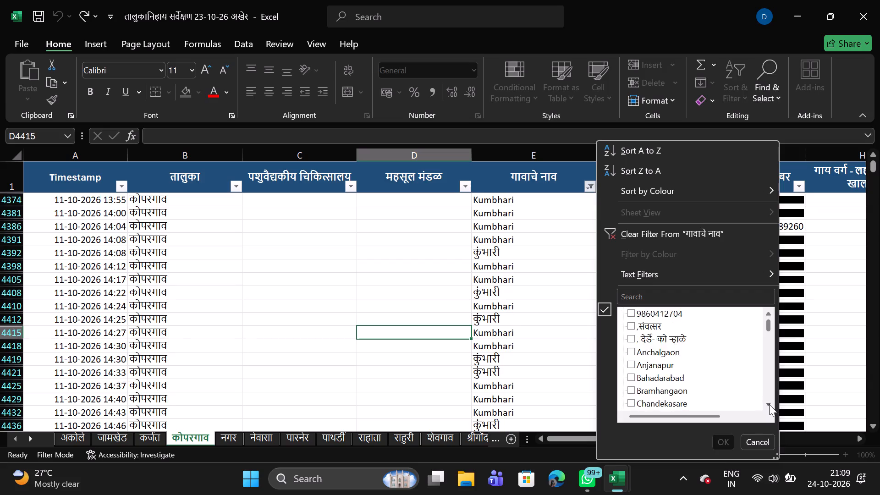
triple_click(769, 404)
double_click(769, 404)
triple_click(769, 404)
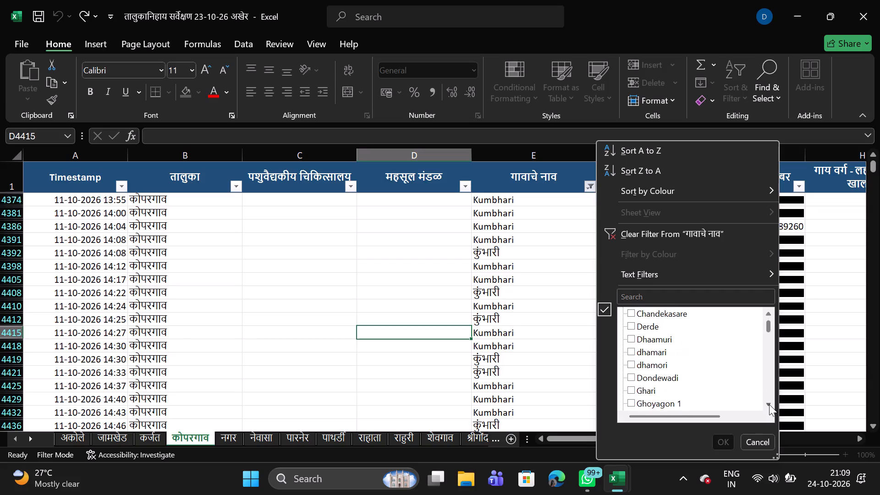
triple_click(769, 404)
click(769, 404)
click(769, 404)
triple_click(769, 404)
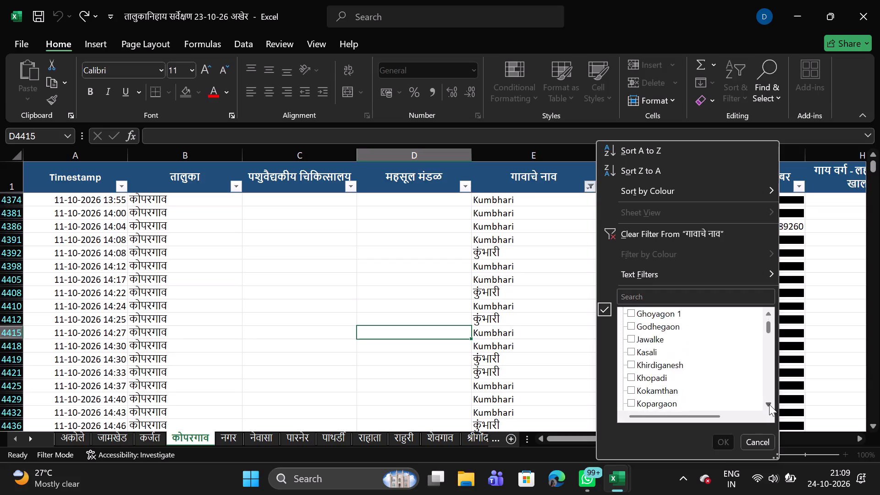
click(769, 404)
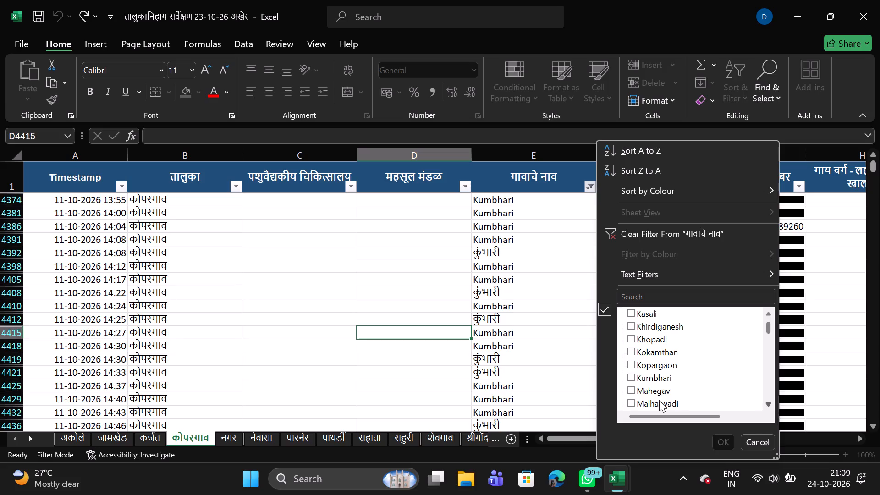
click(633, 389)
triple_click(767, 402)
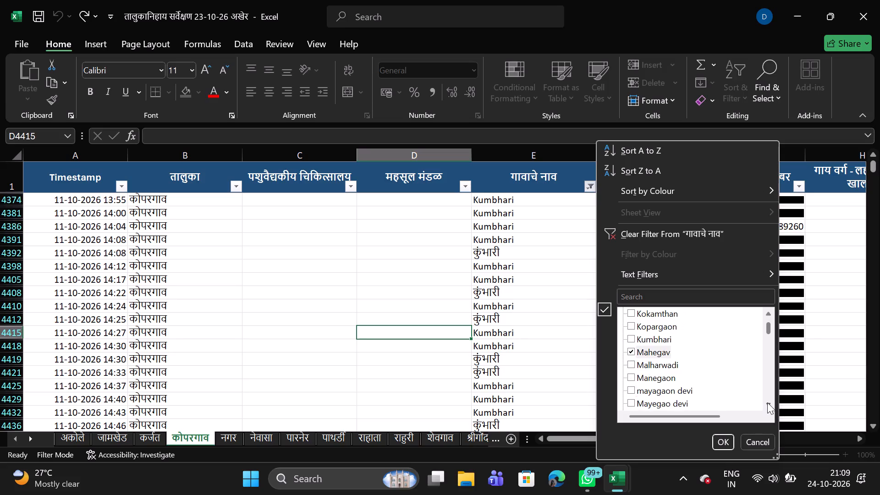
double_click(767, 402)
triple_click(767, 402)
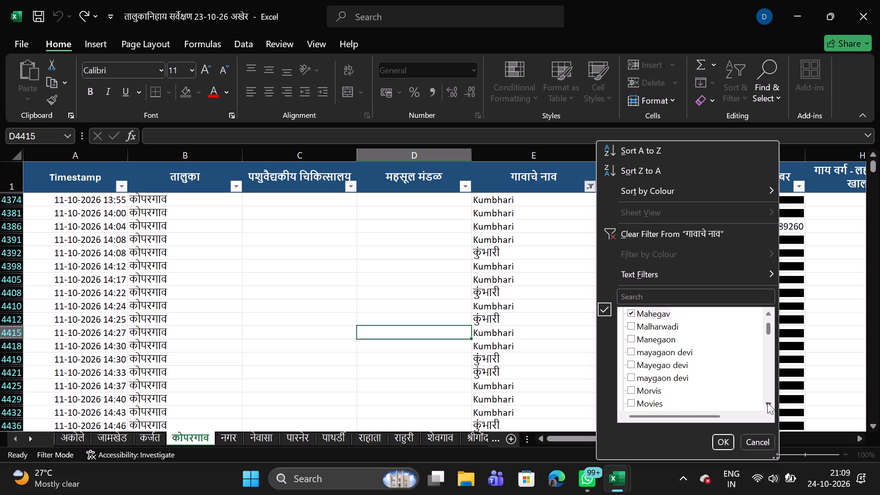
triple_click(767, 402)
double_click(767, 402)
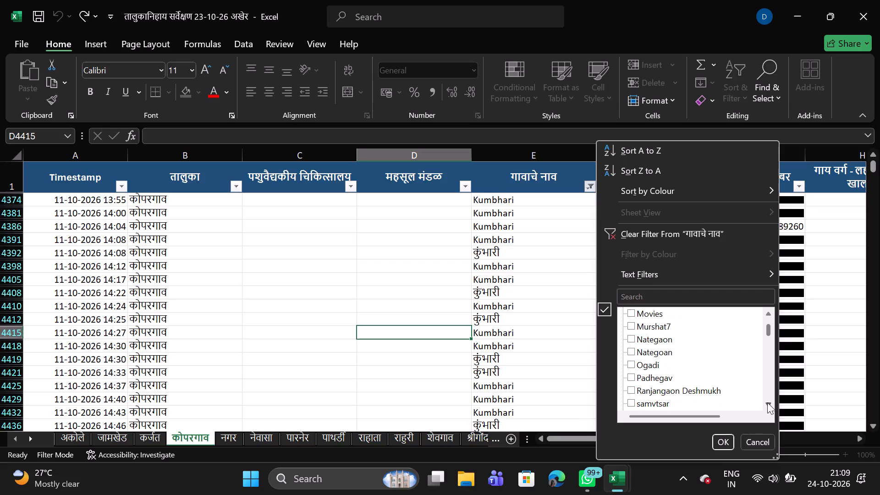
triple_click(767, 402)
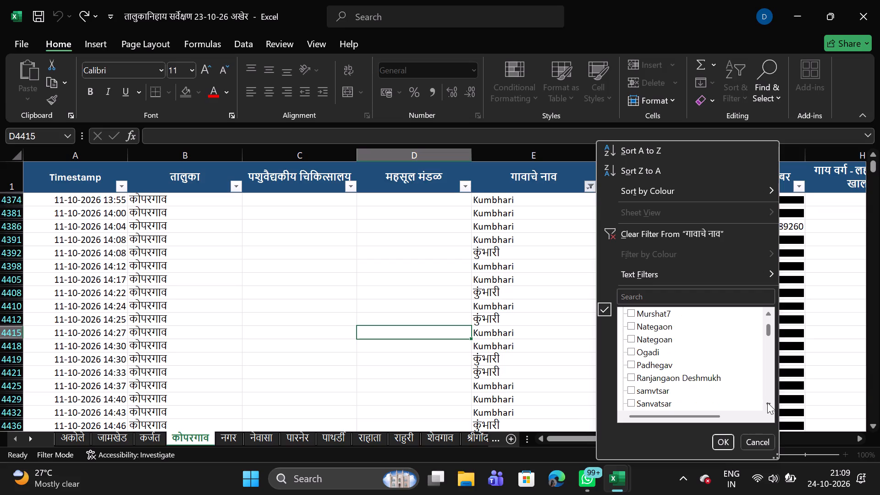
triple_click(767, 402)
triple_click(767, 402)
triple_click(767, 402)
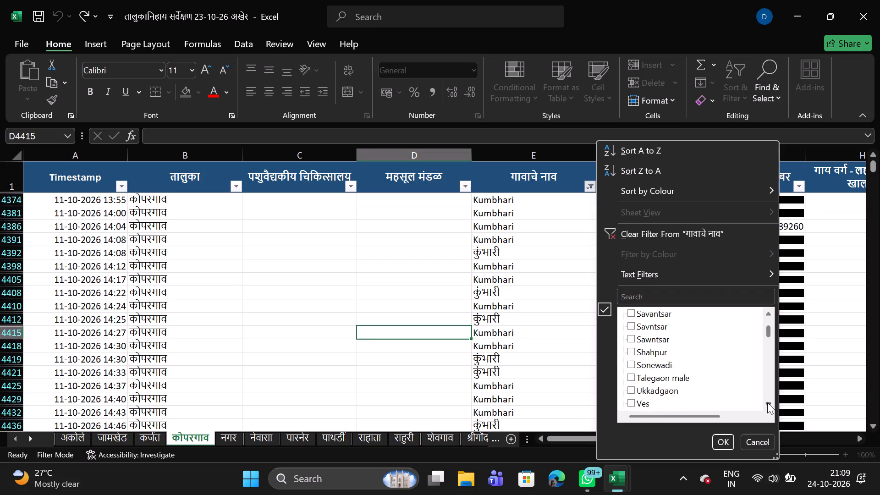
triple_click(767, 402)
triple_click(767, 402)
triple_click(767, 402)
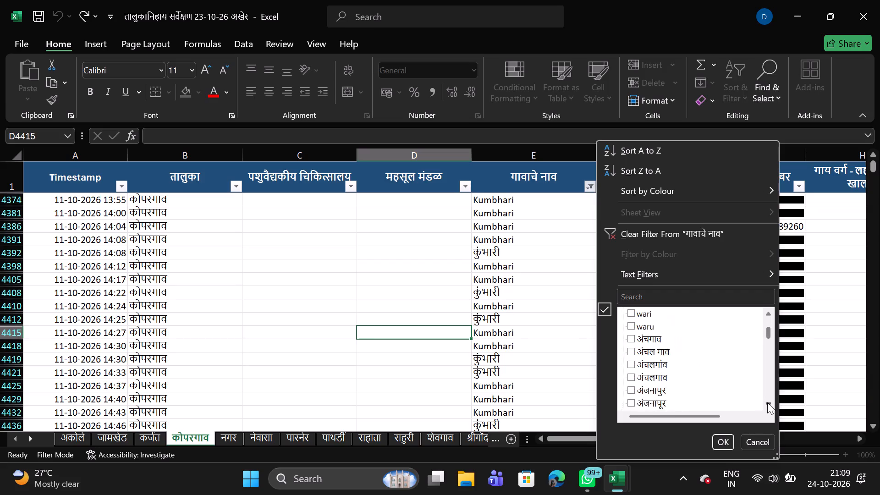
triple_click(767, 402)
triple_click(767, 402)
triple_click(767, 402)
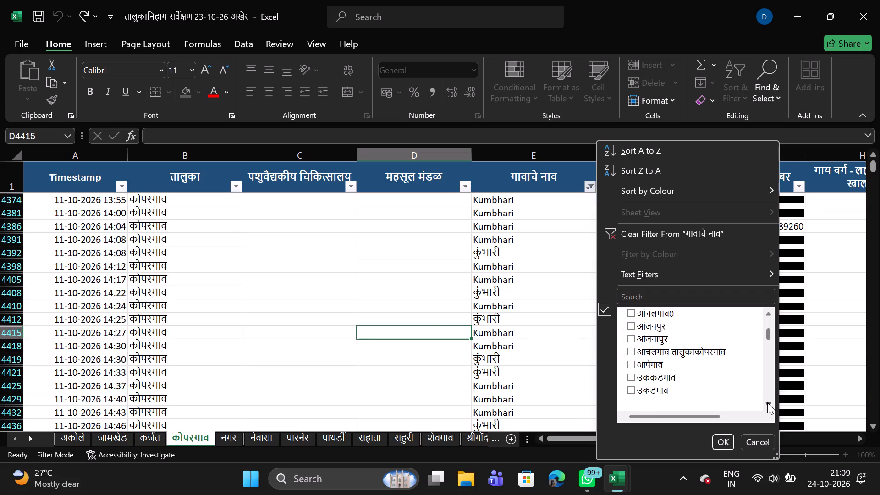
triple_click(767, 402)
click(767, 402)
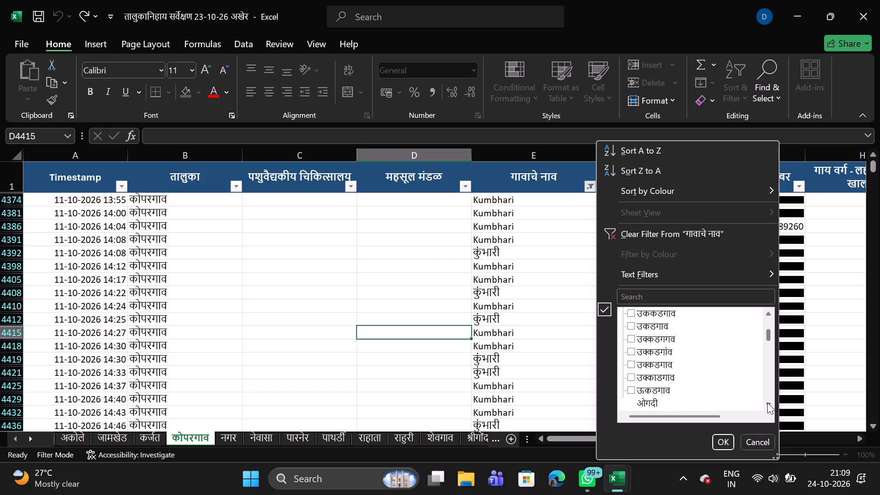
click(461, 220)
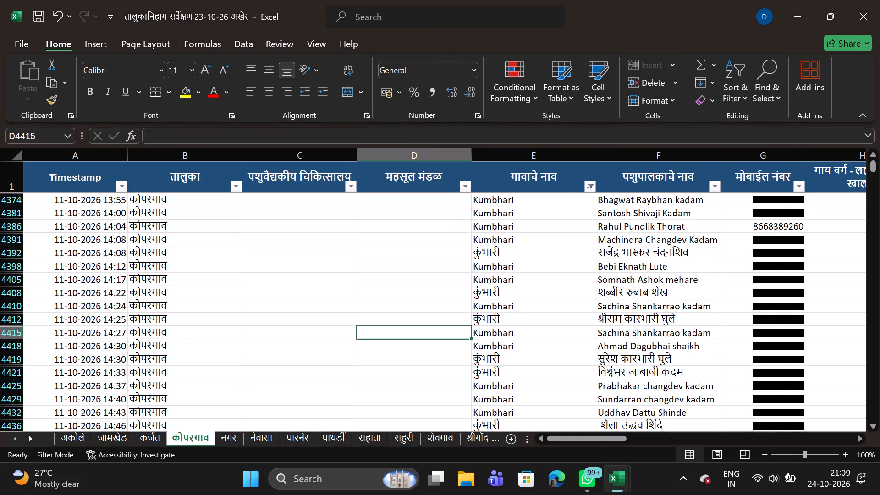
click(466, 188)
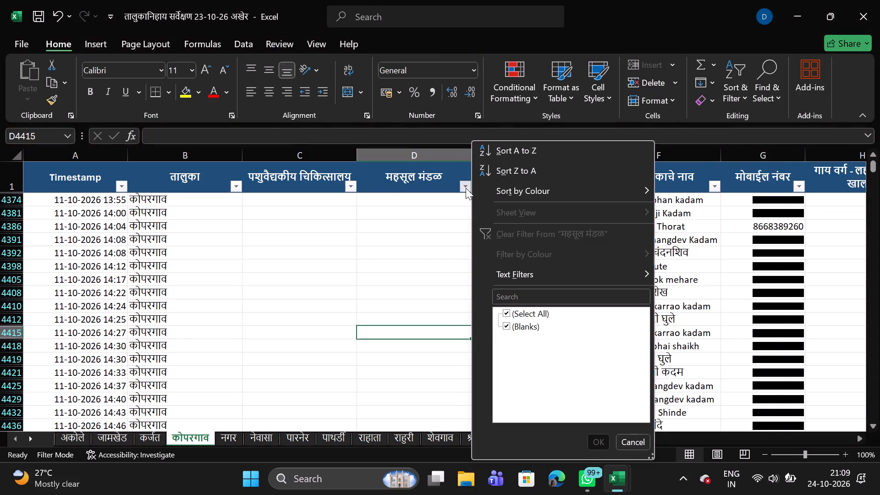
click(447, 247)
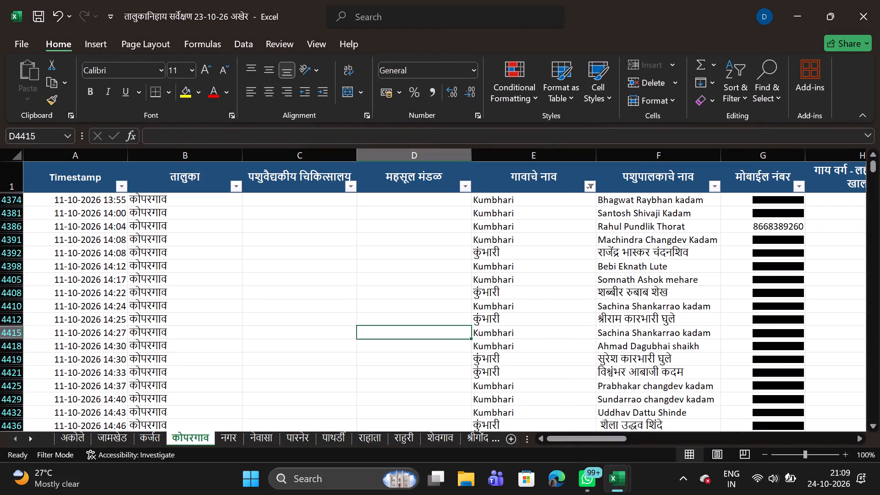
Deselect Kumbhari and every other village in the गावाचे नाव column filter of the कोपरगाव sheet.
click(593, 191)
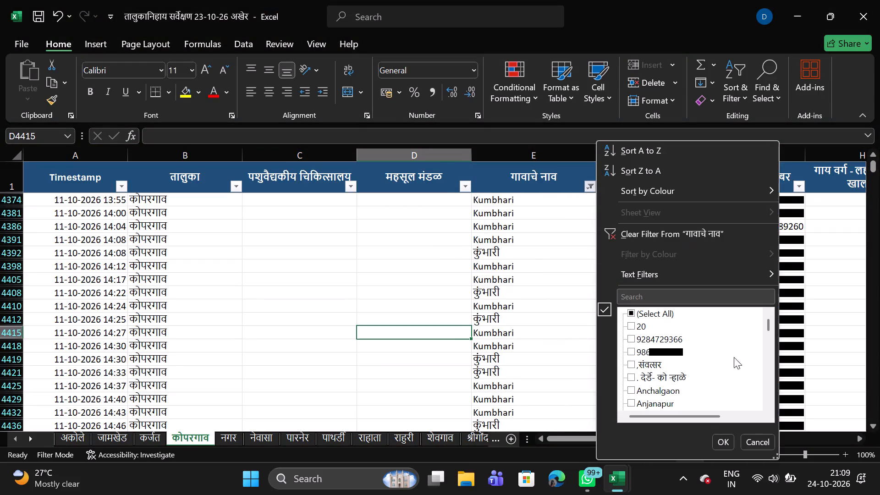
click(772, 382)
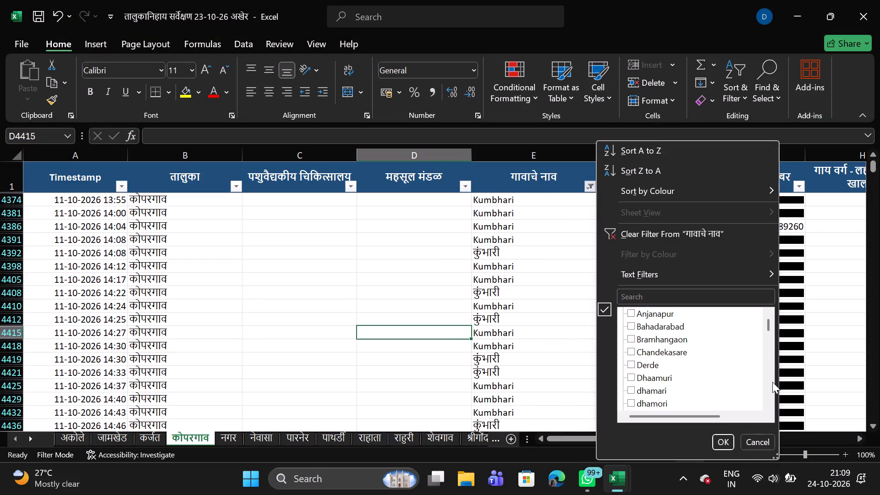
triple_click(770, 403)
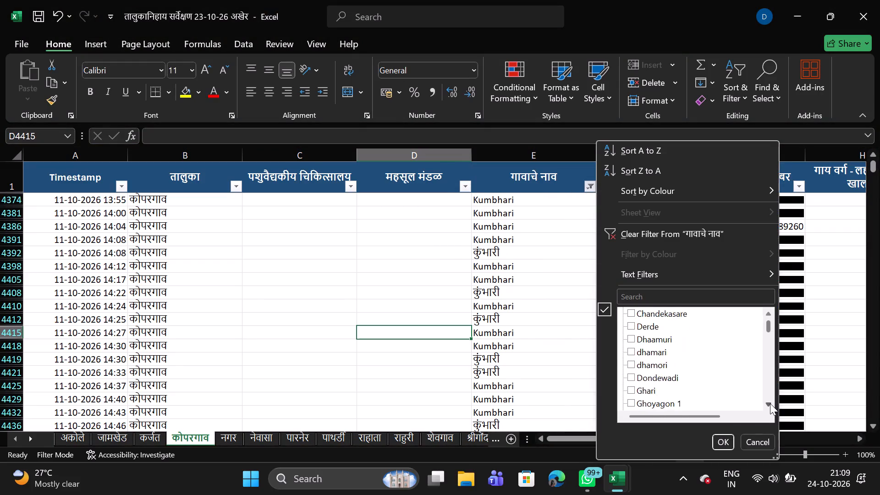
triple_click(770, 403)
triple_click(770, 403)
triple_click(770, 403)
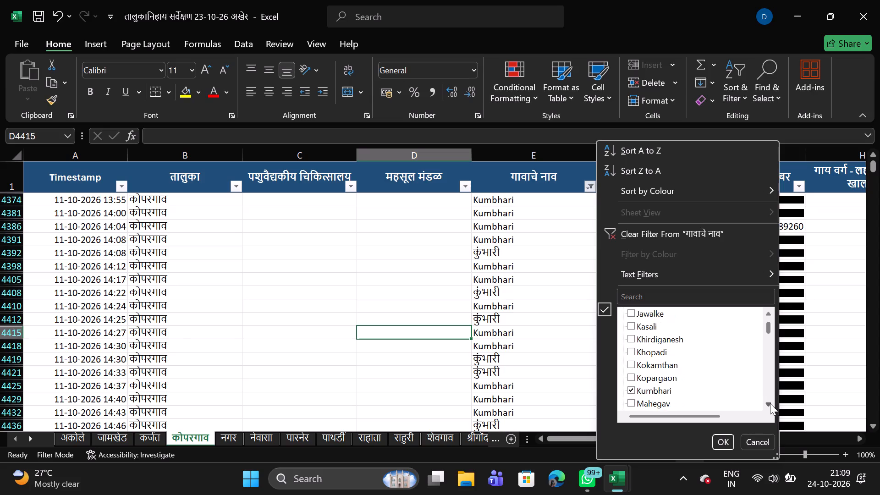
click(631, 390)
triple_click(769, 311)
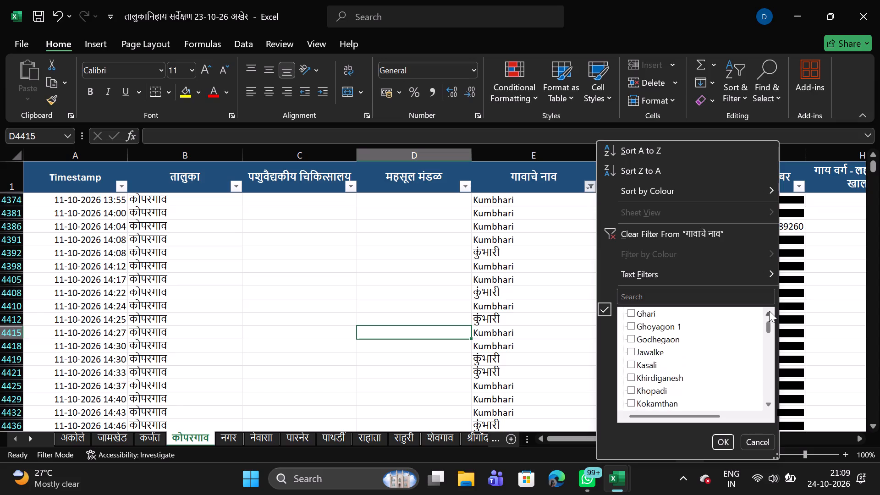
triple_click(769, 311)
triple_click(769, 311)
triple_click(769, 311)
triple_click(769, 311)
triple_click(769, 311)
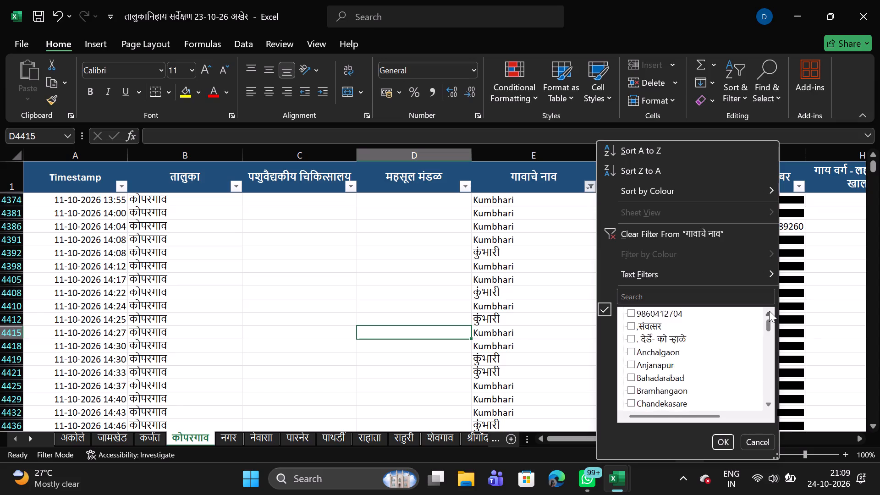
triple_click(769, 311)
drag(769, 311, 630, 312)
click(630, 312)
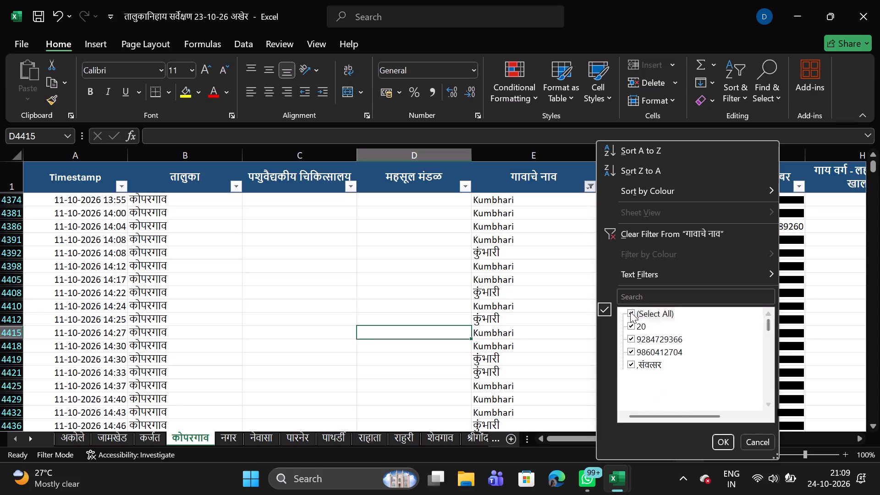
click(630, 312)
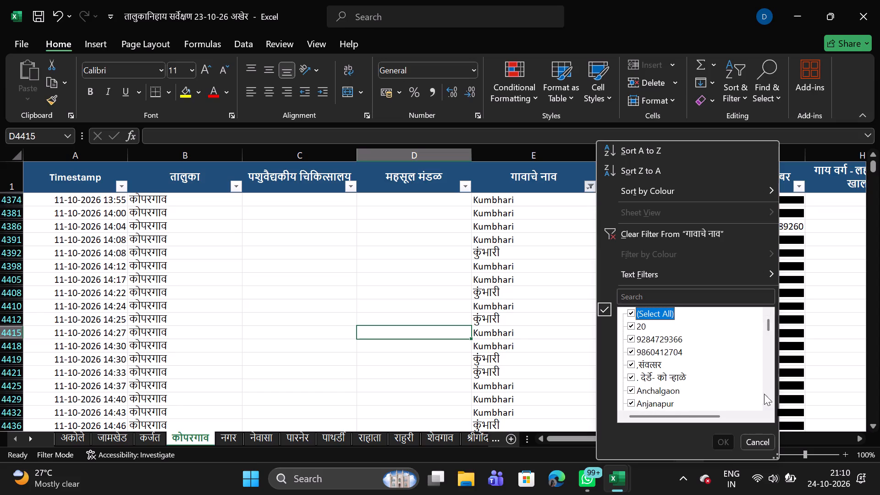
Select the village Mahegav in the गावाचे नाव column filter.
click(772, 353)
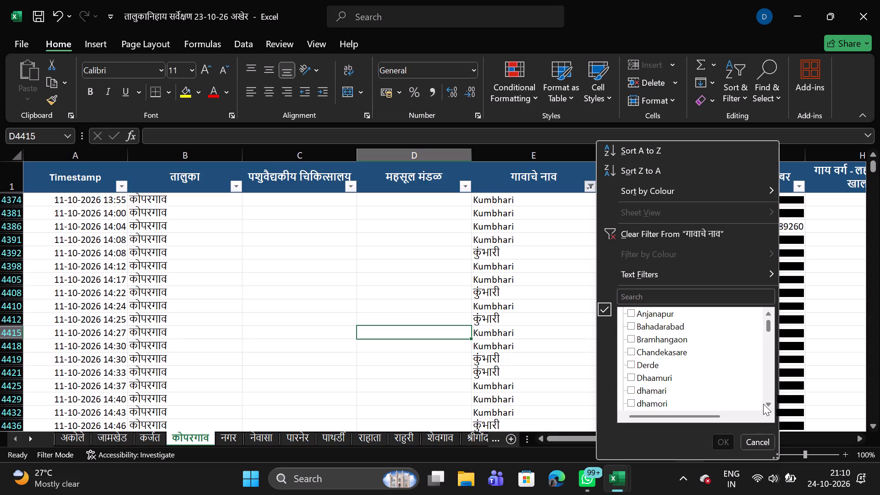
triple_click(763, 404)
triple_click(763, 404)
click(763, 404)
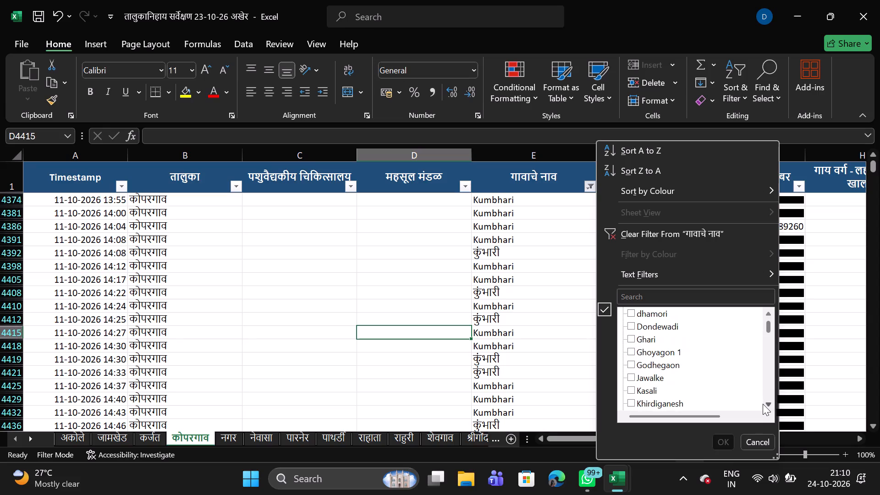
triple_click(763, 404)
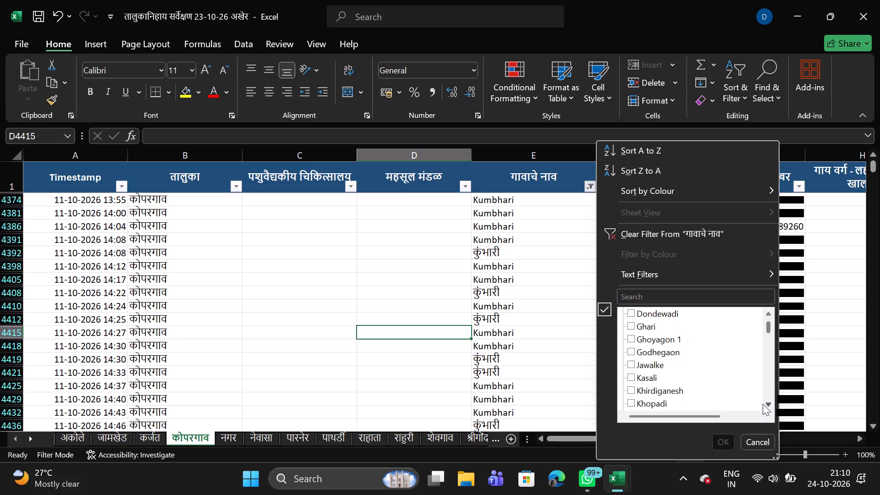
triple_click(763, 404)
click(763, 404)
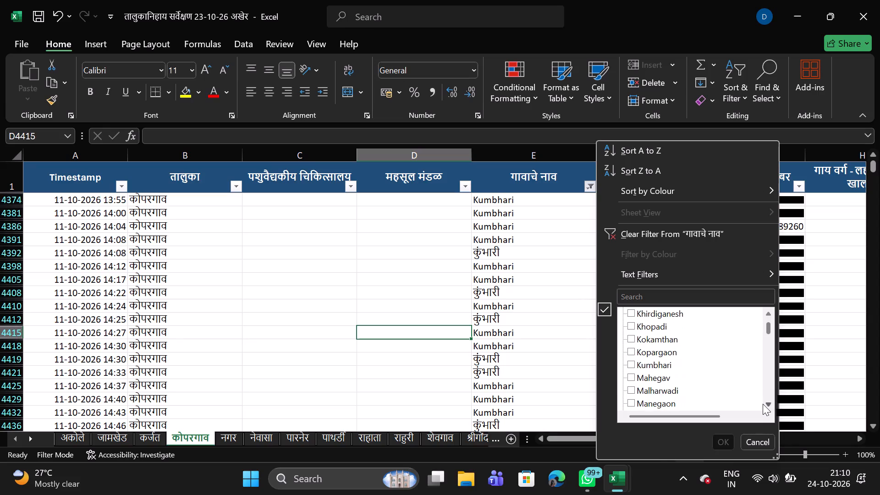
click(630, 374)
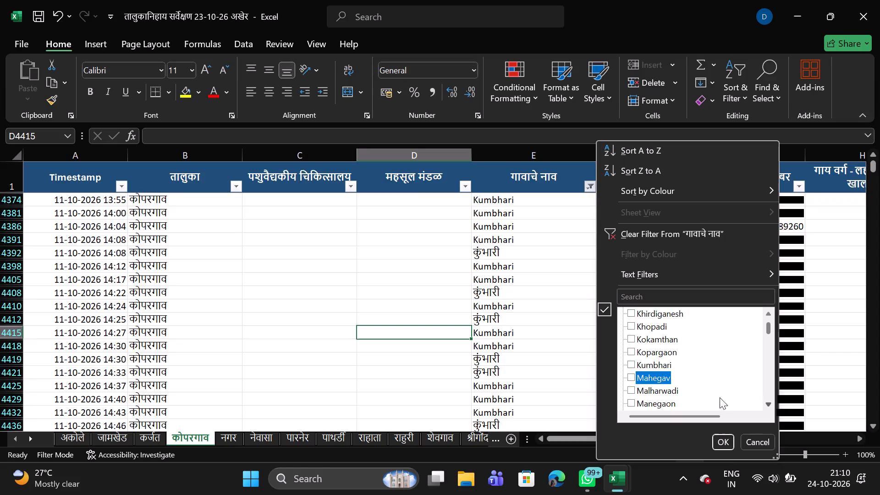
Look through the remaining English and Devanagari village names in the गावाचे नाव filter for spelling variants of Mahegav.
triple_click(769, 404)
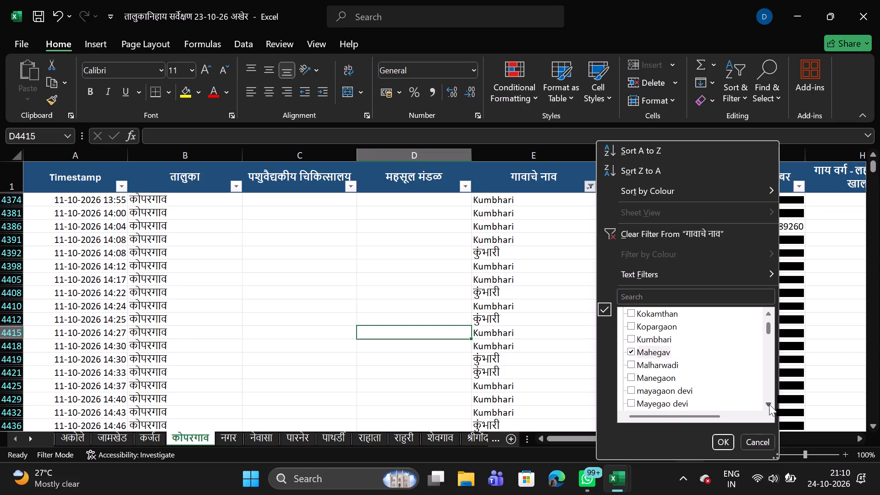
click(769, 404)
double_click(769, 404)
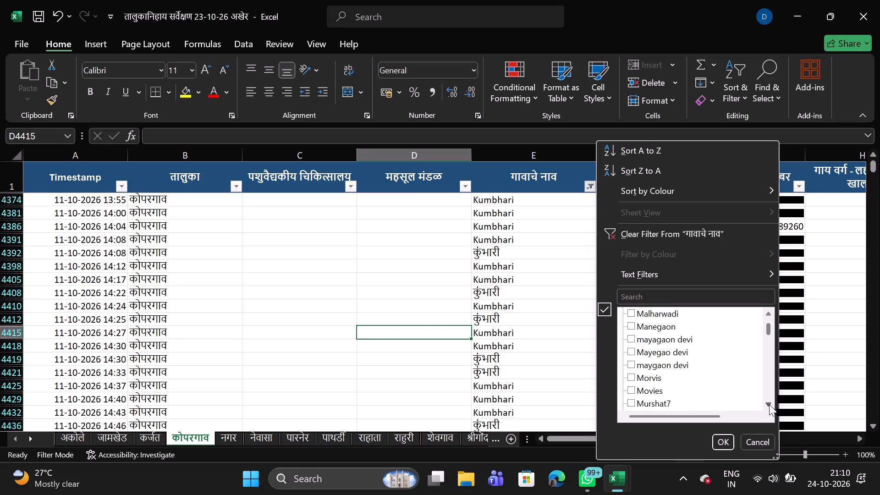
triple_click(769, 404)
triple_click(769, 404)
triple_click(769, 404)
triple_click(769, 404)
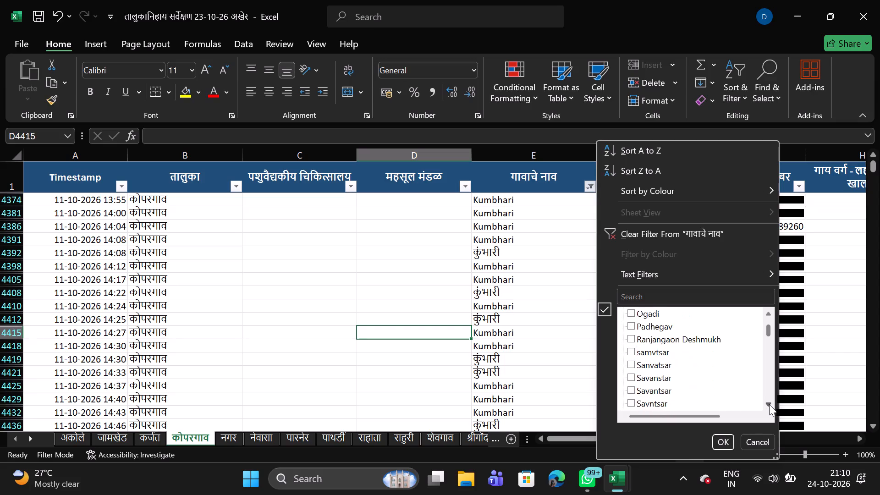
triple_click(769, 404)
triple_click(769, 404)
triple_click(769, 404)
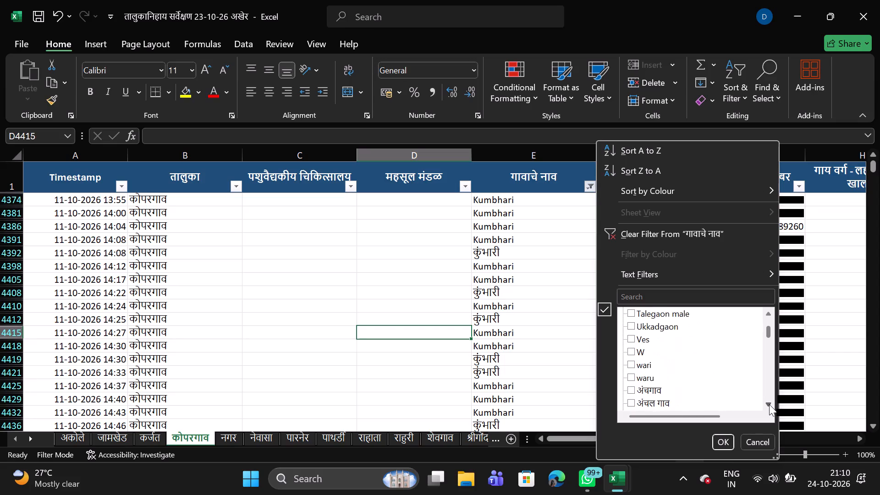
triple_click(769, 404)
triple_click(769, 404)
triple_click(769, 404)
triple_click(769, 404)
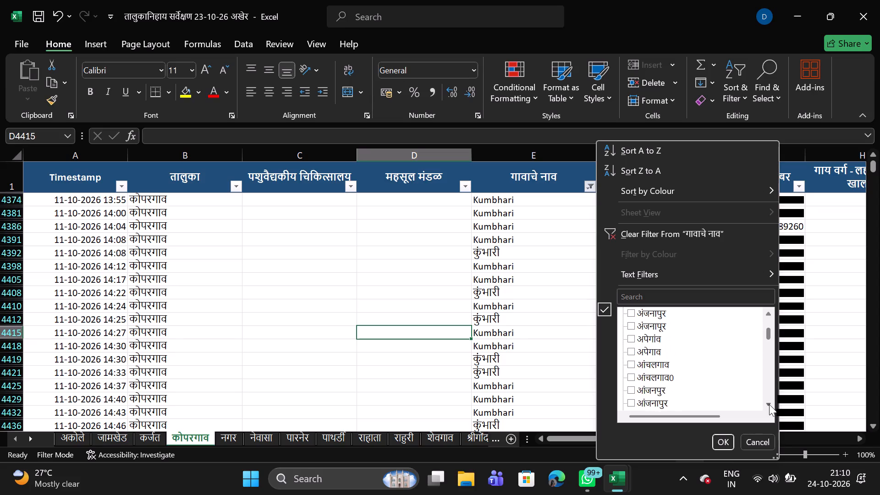
triple_click(769, 404)
triple_click(769, 404)
triple_click(769, 404)
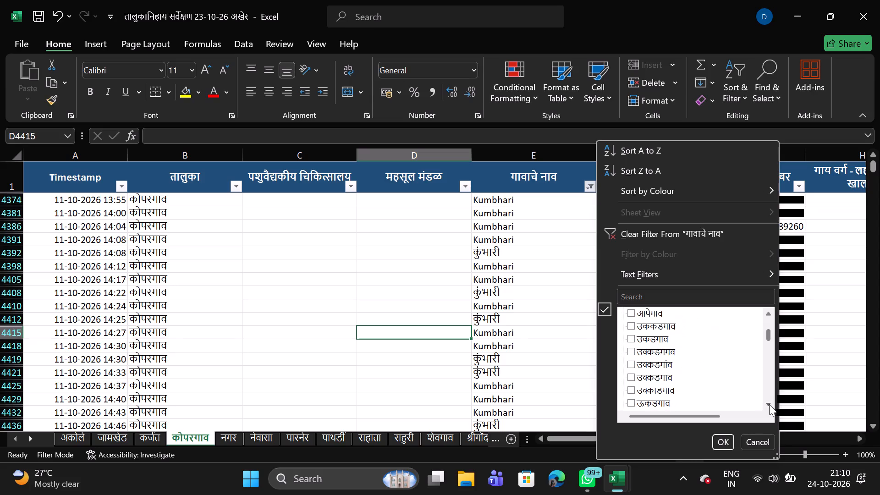
triple_click(769, 404)
triple_click(769, 404)
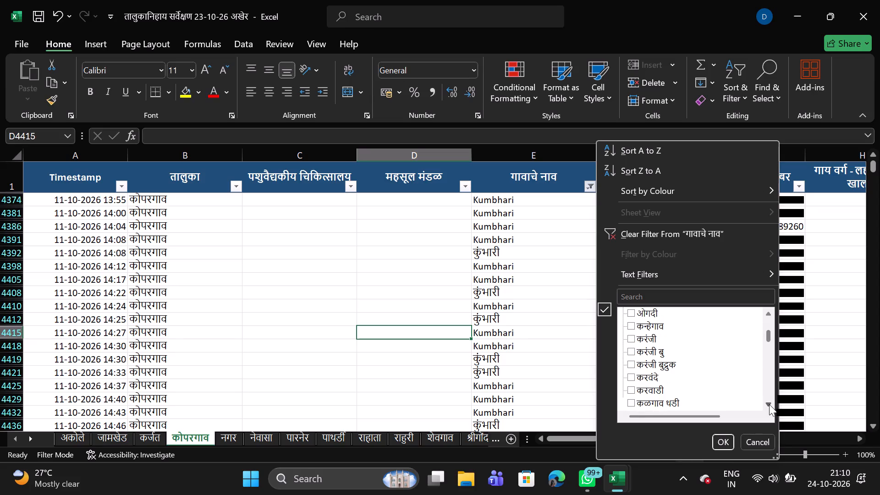
triple_click(769, 404)
triple_click(769, 404)
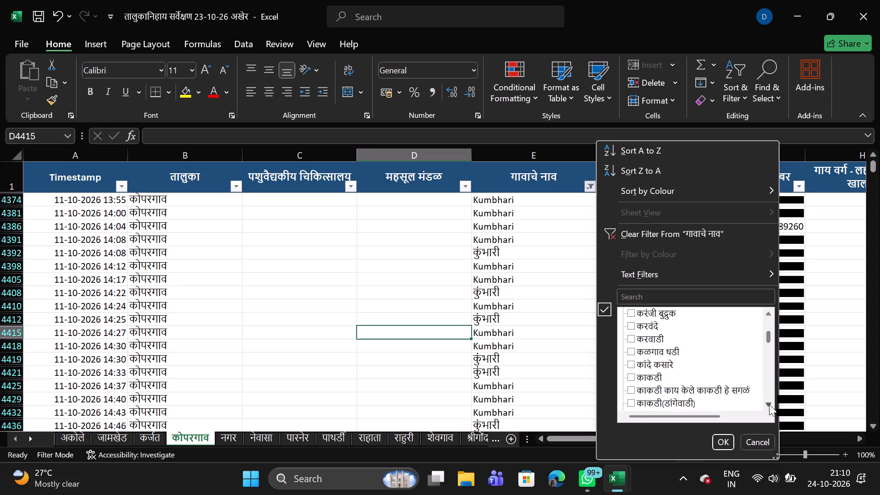
triple_click(769, 404)
triple_click(769, 404)
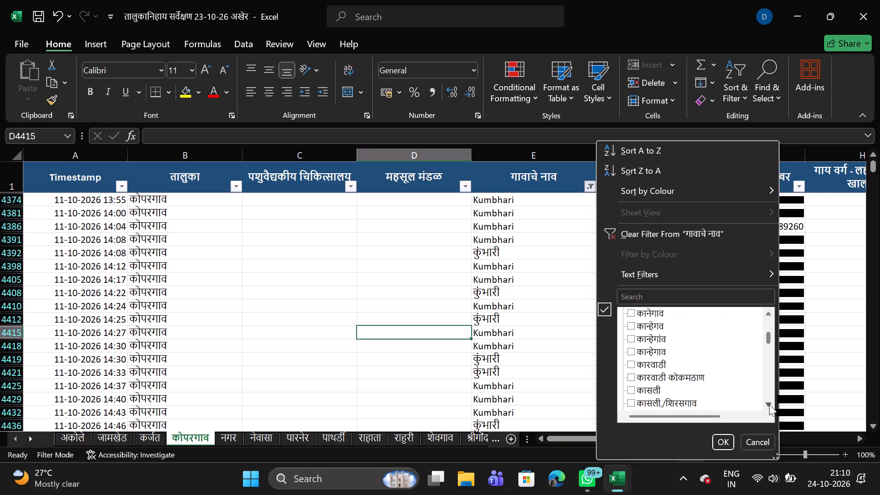
triple_click(769, 404)
triple_click(769, 404)
triple_click(769, 404)
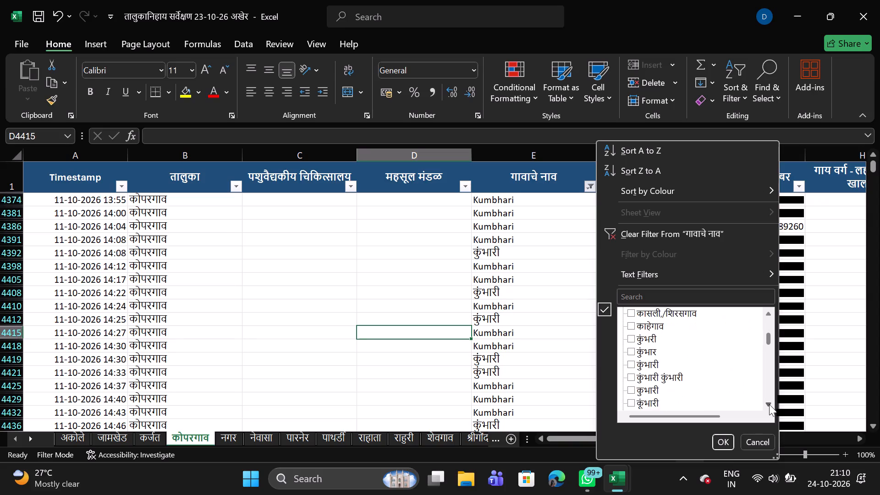
triple_click(769, 404)
triple_click(769, 404)
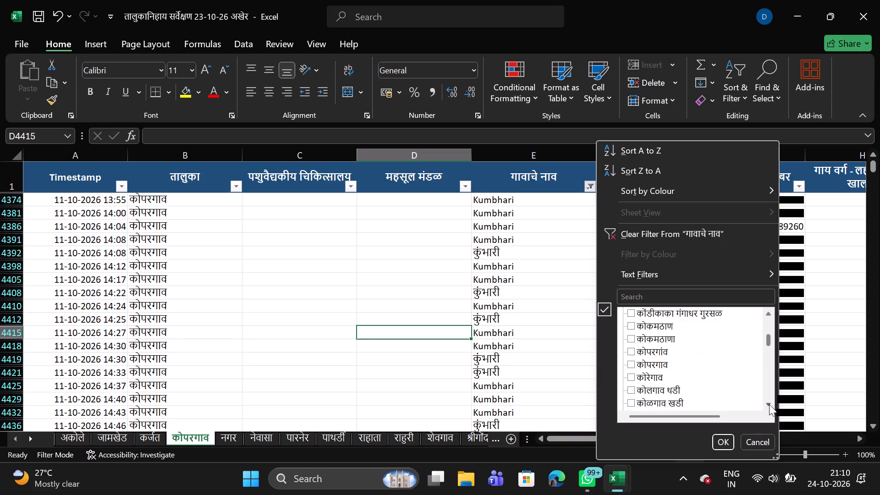
triple_click(769, 404)
triple_click(769, 404)
triple_click(769, 404)
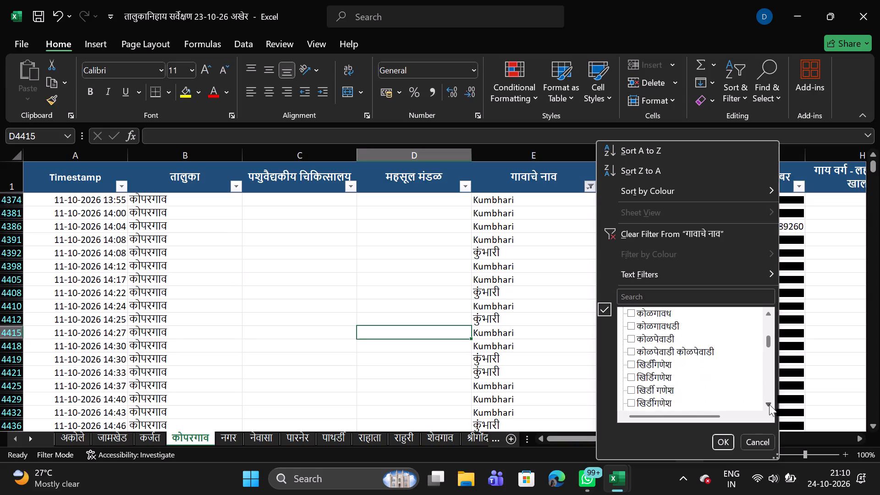
triple_click(769, 404)
triple_click(769, 404)
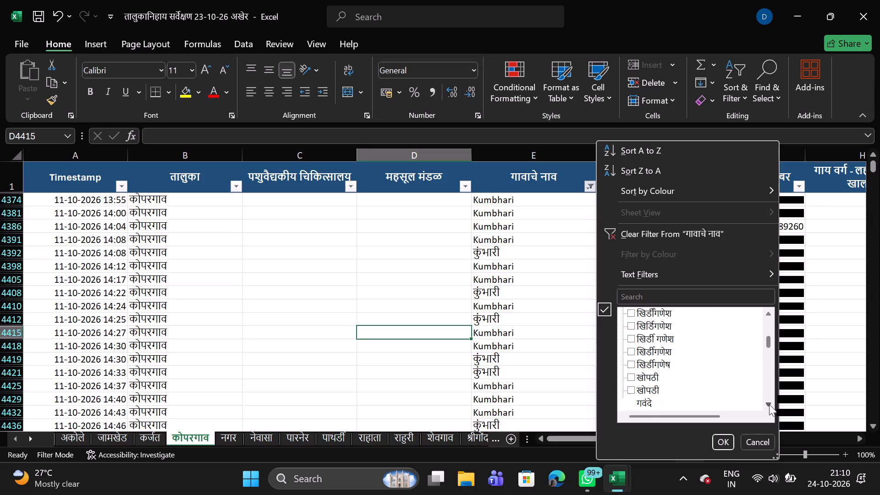
double_click(769, 404)
click(769, 404)
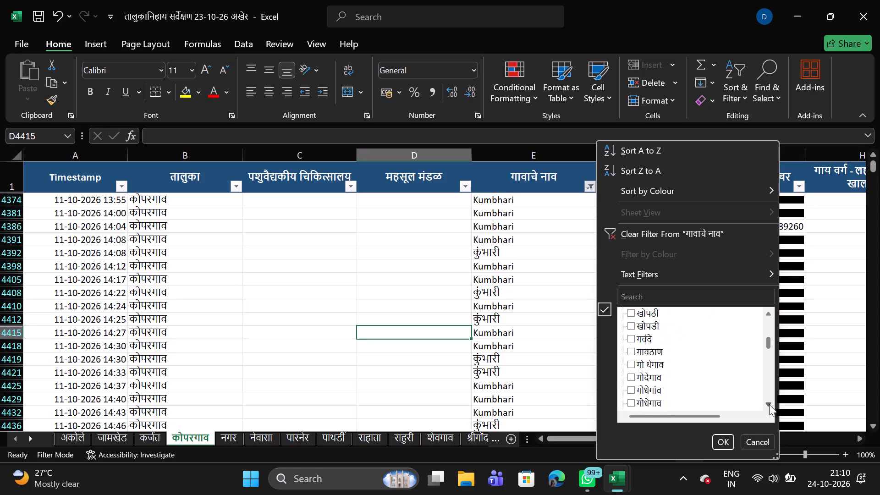
double_click(769, 404)
click(769, 404)
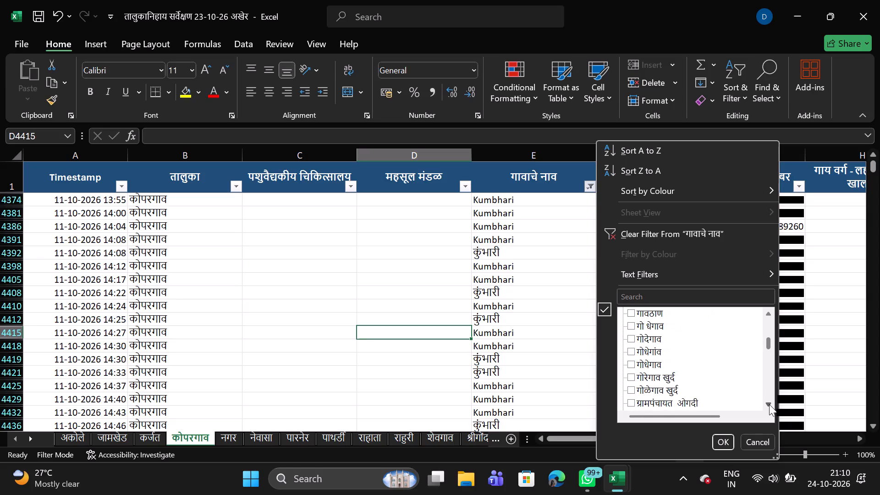
click(769, 404)
triple_click(769, 404)
triple_click(769, 404)
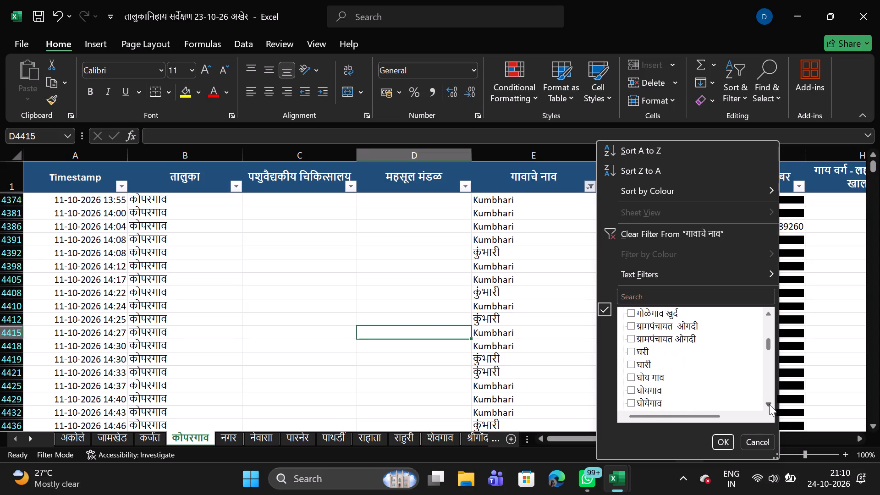
click(769, 404)
triple_click(769, 404)
triple_click(769, 404)
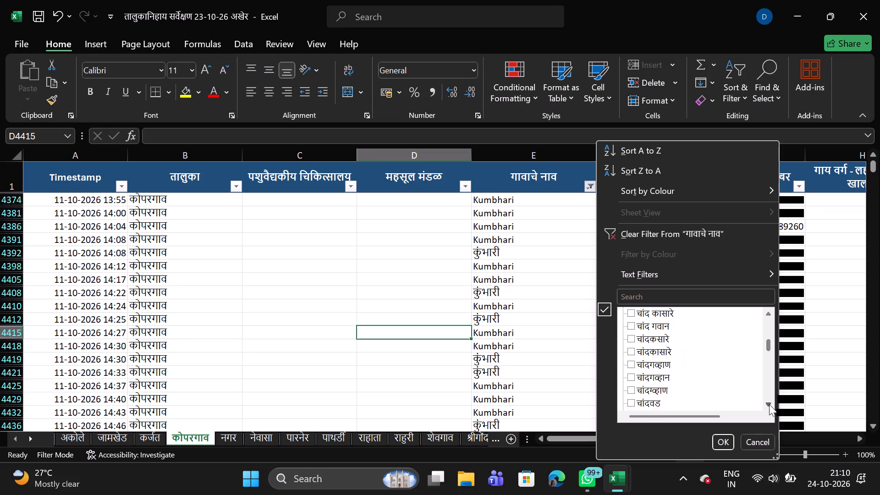
triple_click(769, 404)
triple_click(769, 404)
triple_click(769, 404)
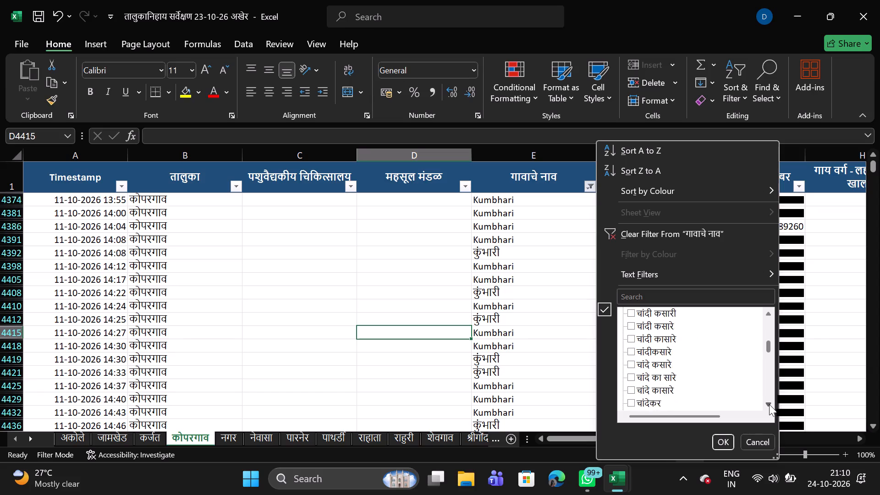
triple_click(769, 404)
double_click(769, 404)
triple_click(769, 404)
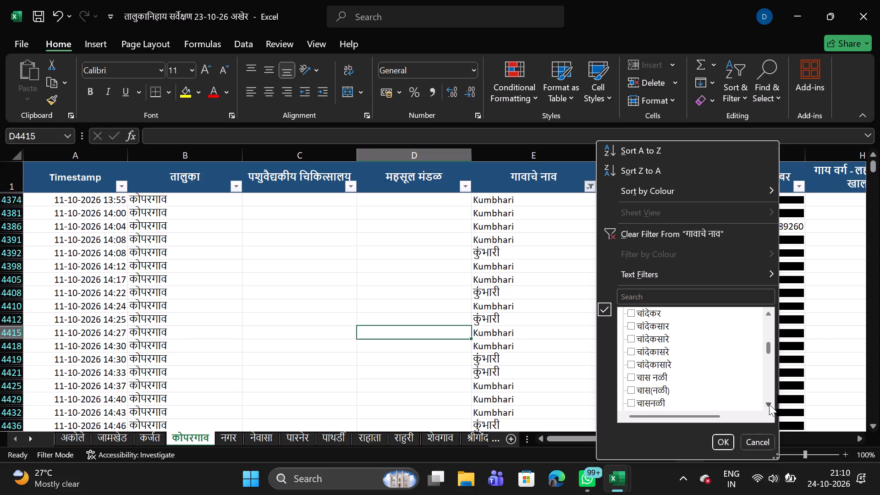
triple_click(769, 404)
triple_click(769, 404)
double_click(769, 404)
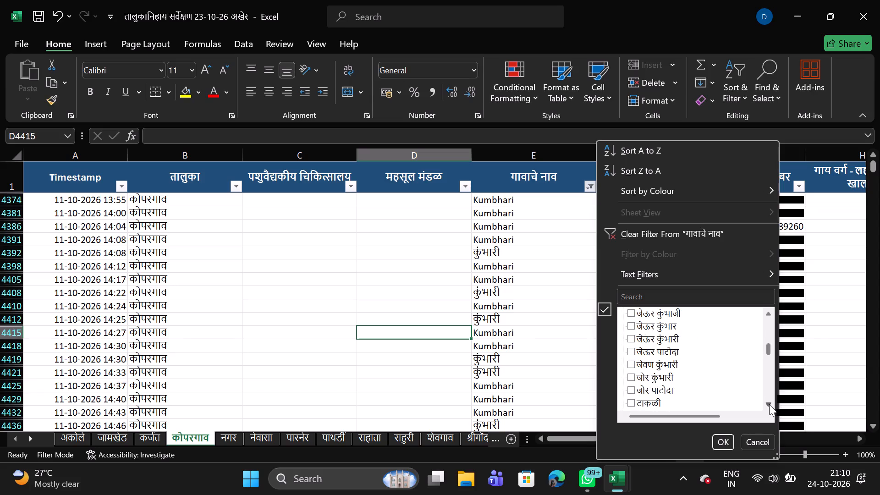
triple_click(769, 404)
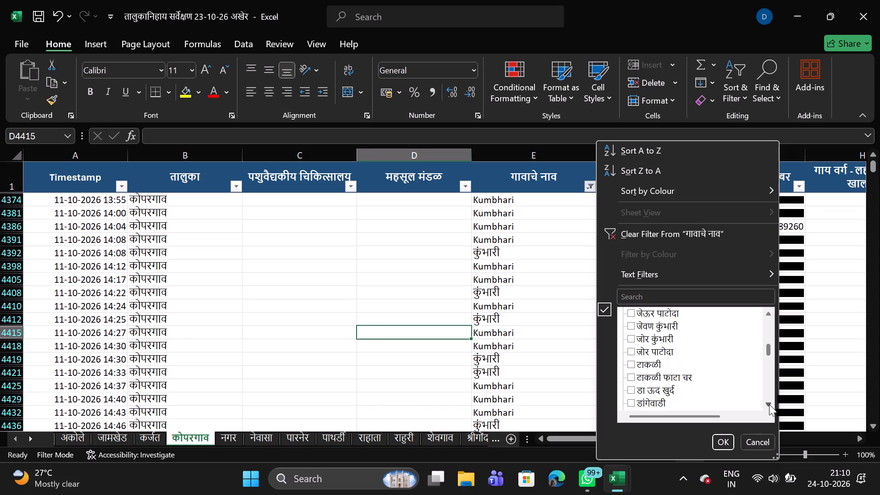
Look through the Devanagari village names from जेऊर पाटोदा to those starting with म in the गावाचे नाव filter for variants of Mahegav.
double_click(769, 404)
triple_click(769, 404)
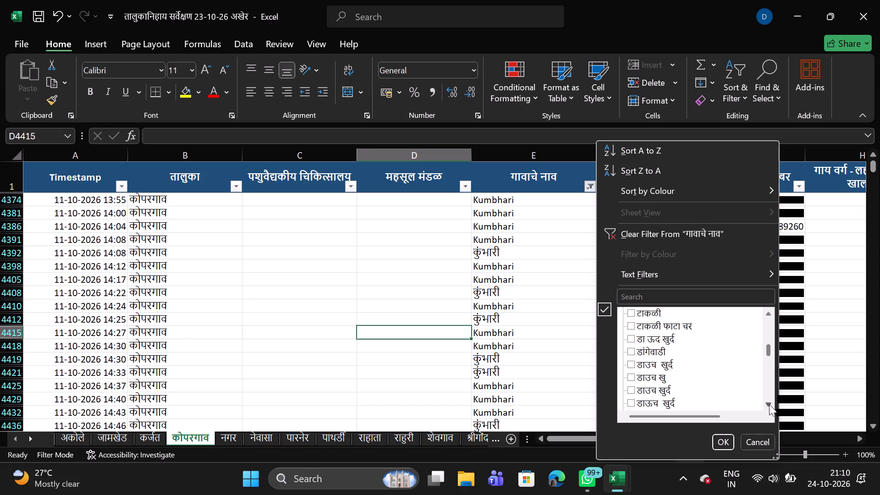
triple_click(769, 404)
triple_click(769, 404)
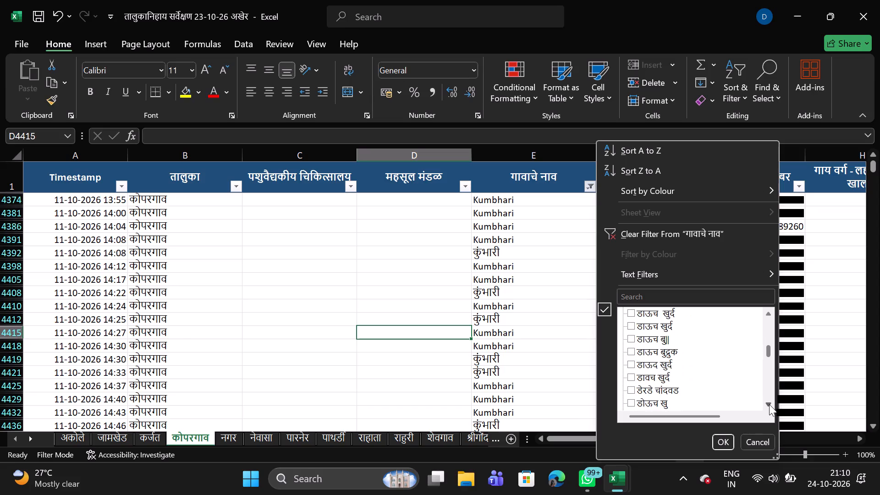
double_click(769, 404)
triple_click(769, 404)
triple_click(769, 404)
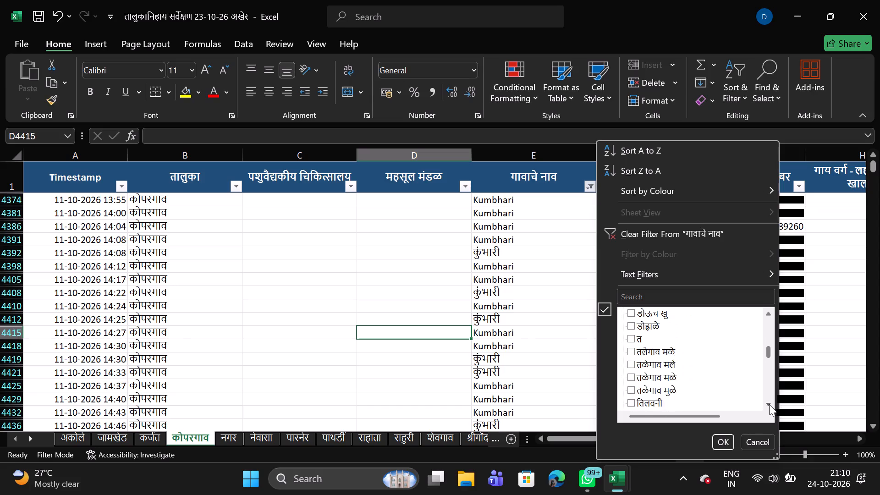
triple_click(769, 404)
triple_click(769, 404)
triple_click(769, 404)
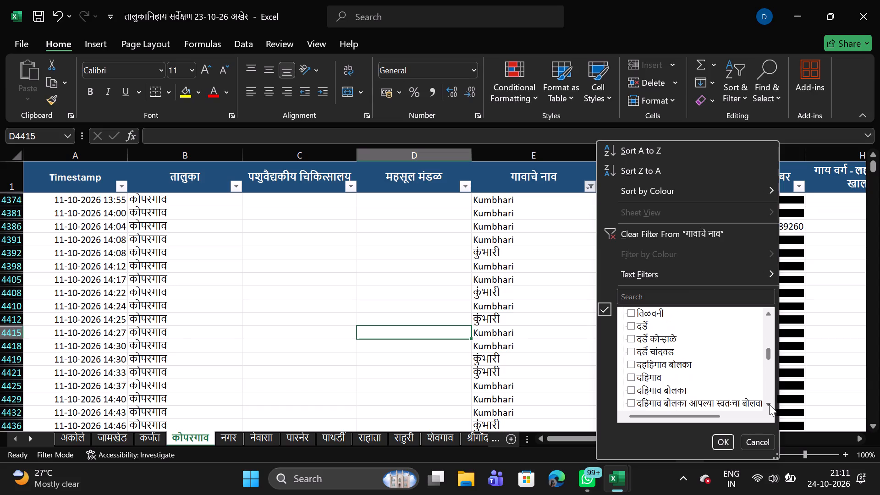
triple_click(769, 404)
triple_click(769, 404)
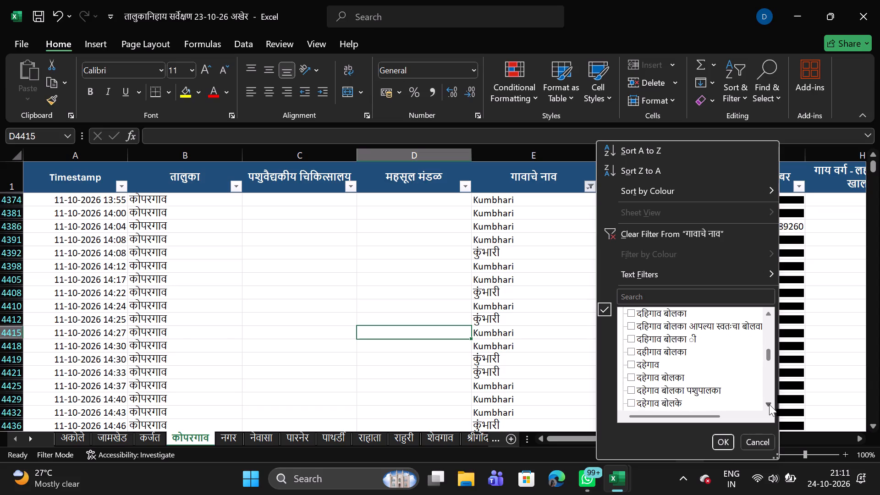
triple_click(769, 404)
click(769, 404)
triple_click(769, 404)
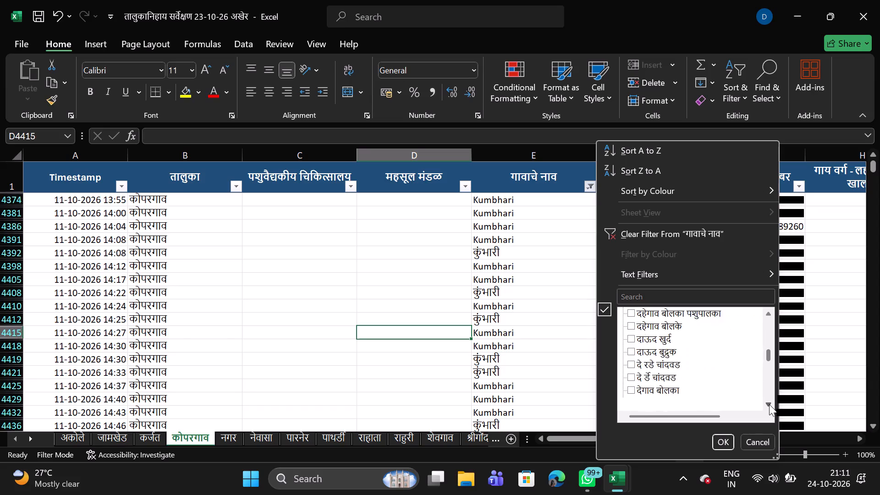
triple_click(769, 404)
triple_click(769, 404)
triple_click(769, 404)
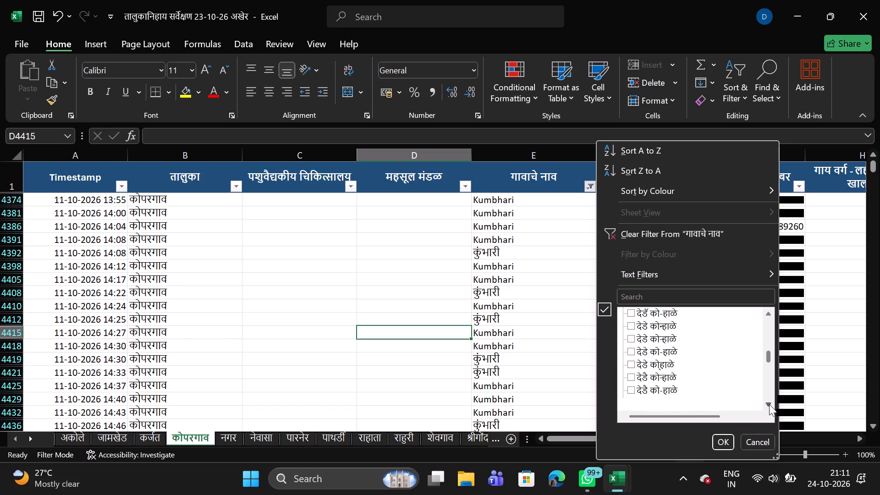
triple_click(769, 404)
triple_click(769, 404)
click(769, 404)
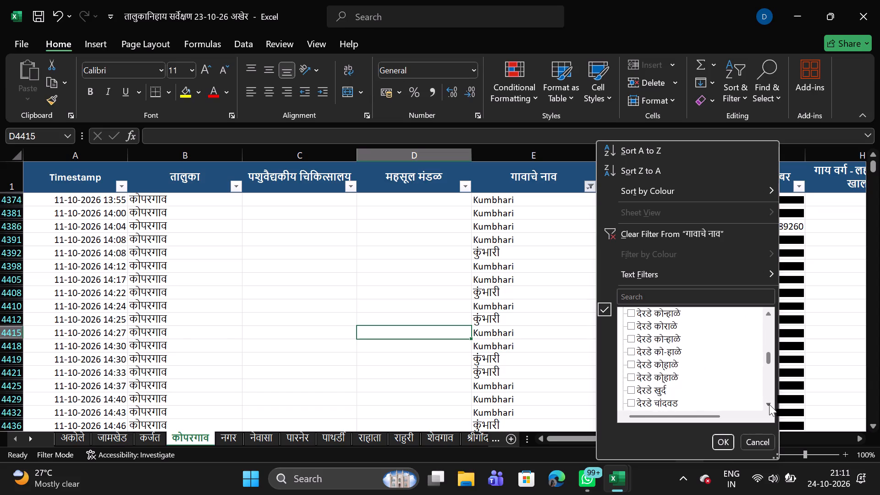
triple_click(769, 404)
triple_click(769, 404)
triple_click(769, 404)
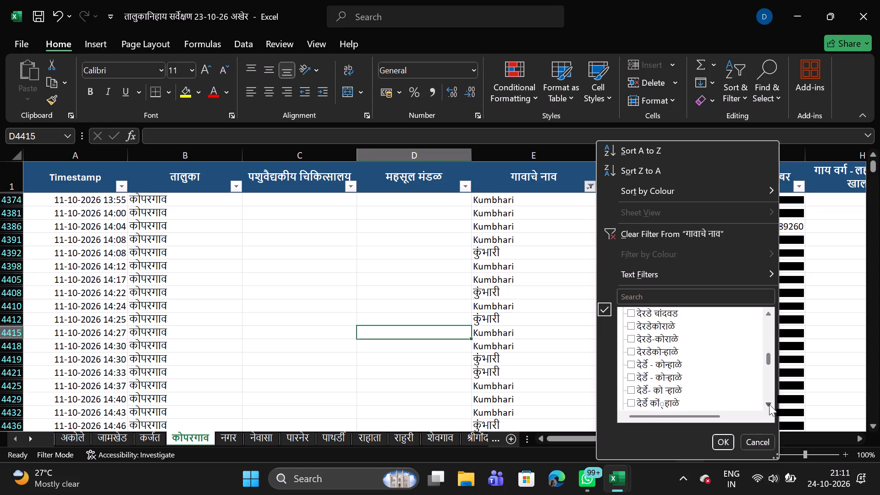
triple_click(769, 404)
triple_click(769, 404)
triple_click(769, 404)
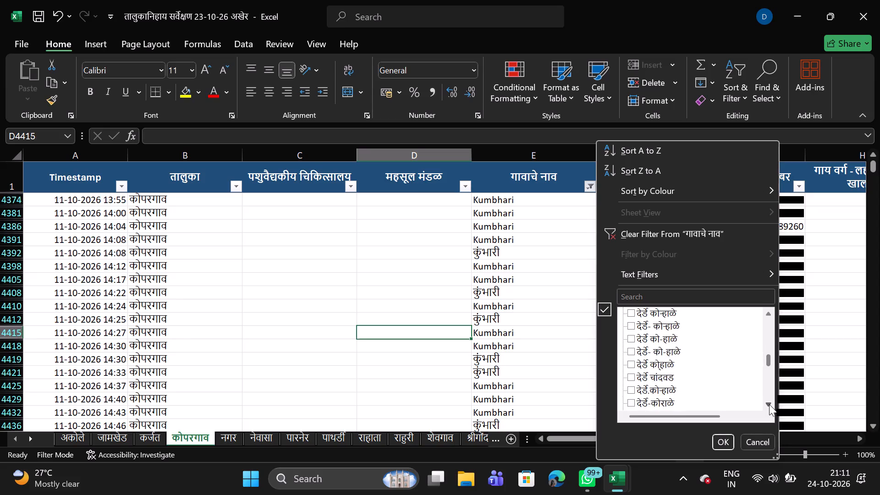
triple_click(769, 404)
triple_click(769, 404)
triple_click(769, 404)
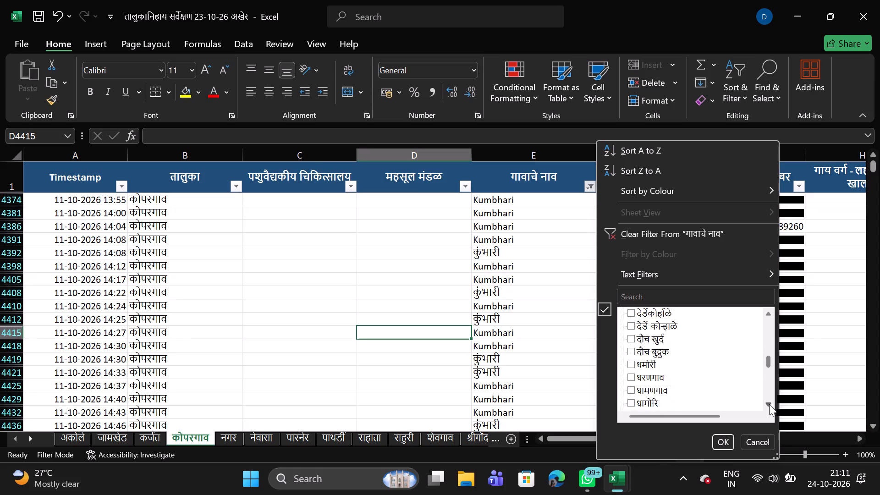
triple_click(769, 404)
triple_click(769, 404)
triple_click(769, 404)
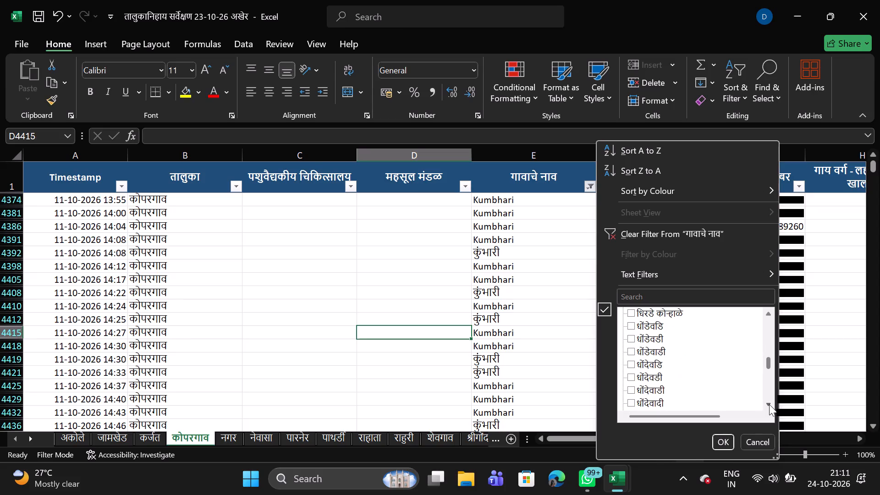
triple_click(769, 404)
triple_click(769, 404)
triple_click(769, 404)
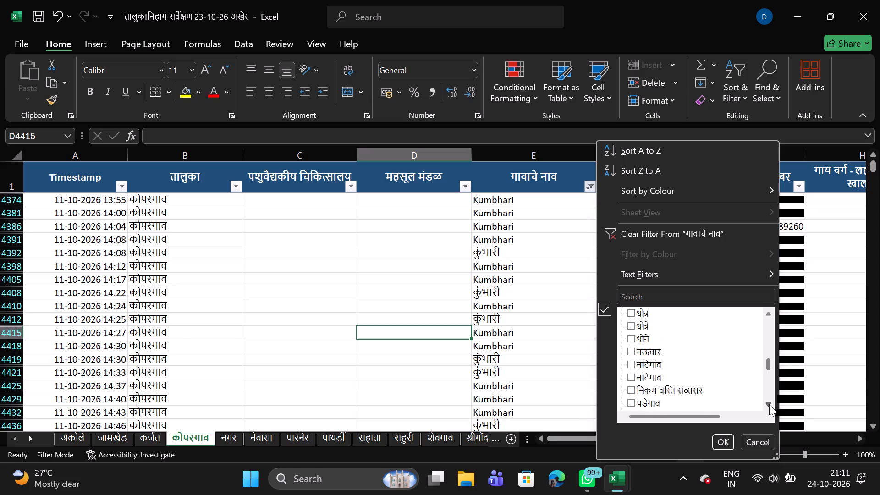
triple_click(769, 404)
triple_click(769, 404)
triple_click(769, 404)
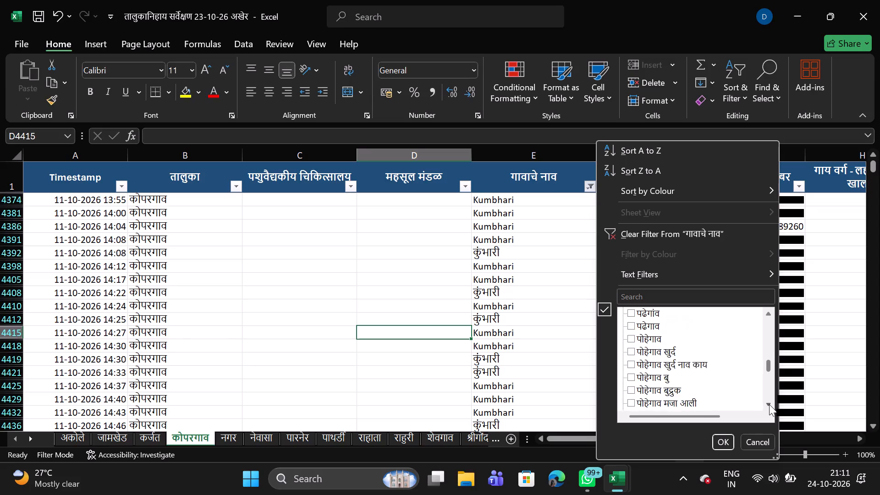
triple_click(769, 404)
triple_click(769, 404)
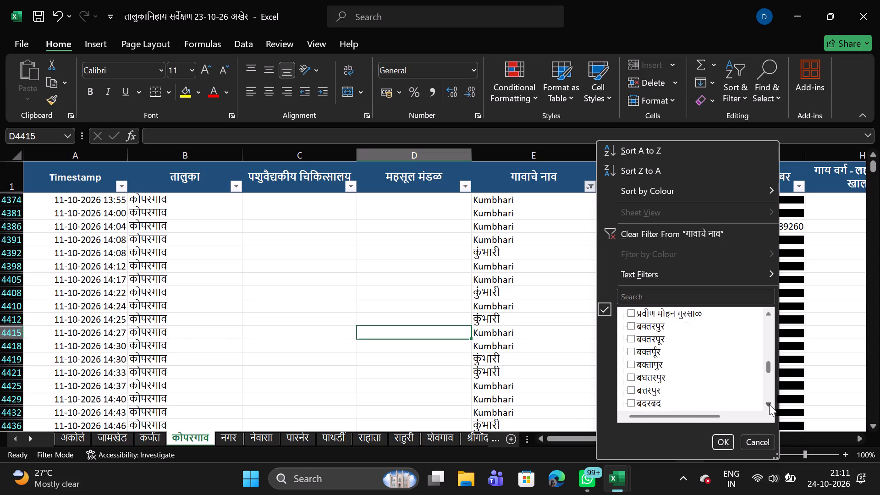
triple_click(769, 404)
triple_click(769, 404)
triple_click(769, 404)
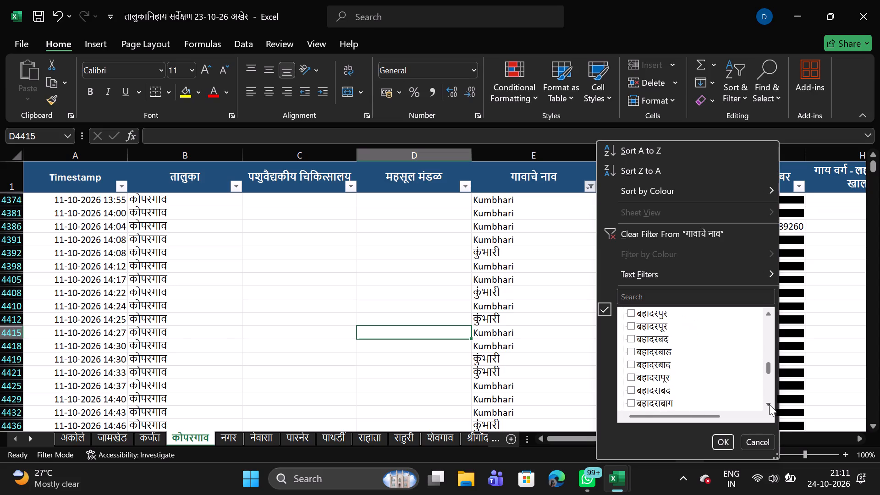
triple_click(769, 404)
triple_click(769, 404)
triple_click(769, 404)
triple_click(769, 404)
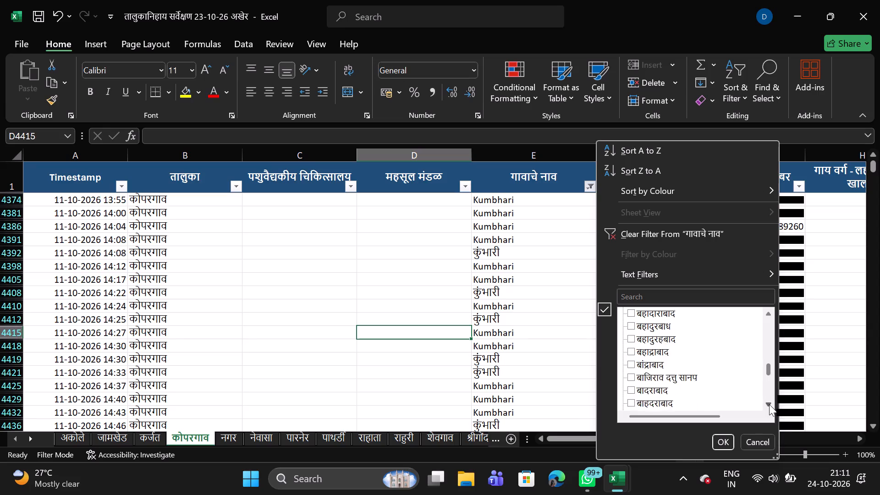
triple_click(769, 404)
triple_click(769, 404)
triple_click(769, 404)
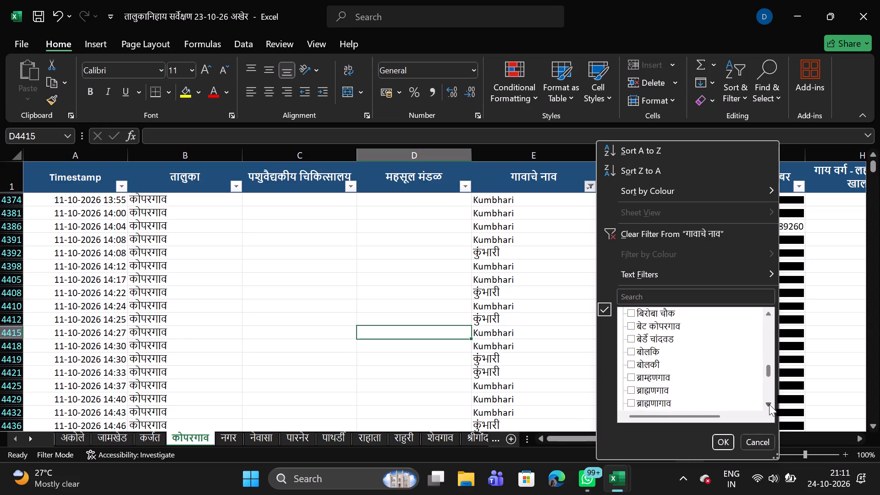
click(769, 404)
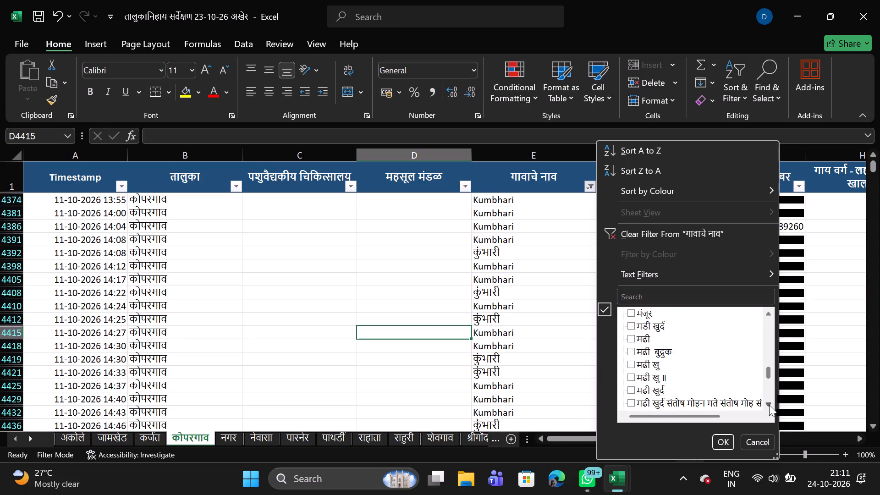
triple_click(769, 405)
triple_click(769, 405)
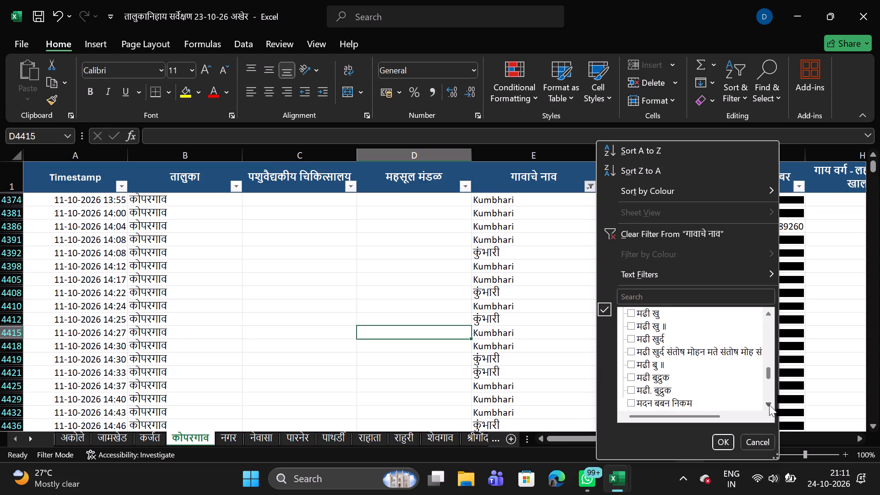
double_click(769, 405)
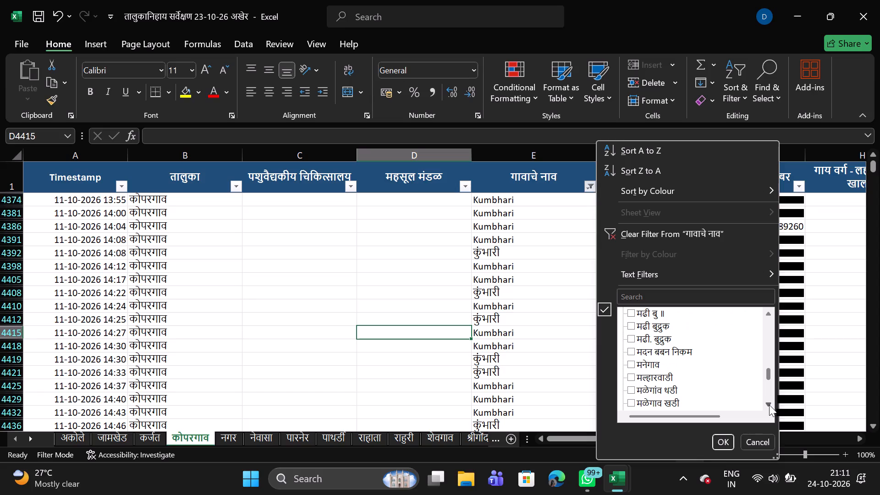
triple_click(769, 405)
triple_click(769, 405)
click(769, 405)
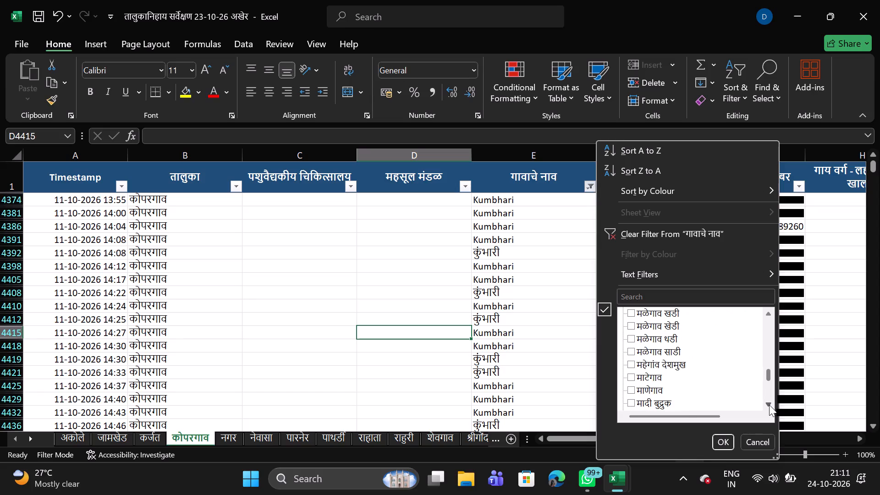
Add the villages महेगांव देशमुख, माटेगाव and माणेगाव to the गावाचे नाव filter selection.
click(633, 365)
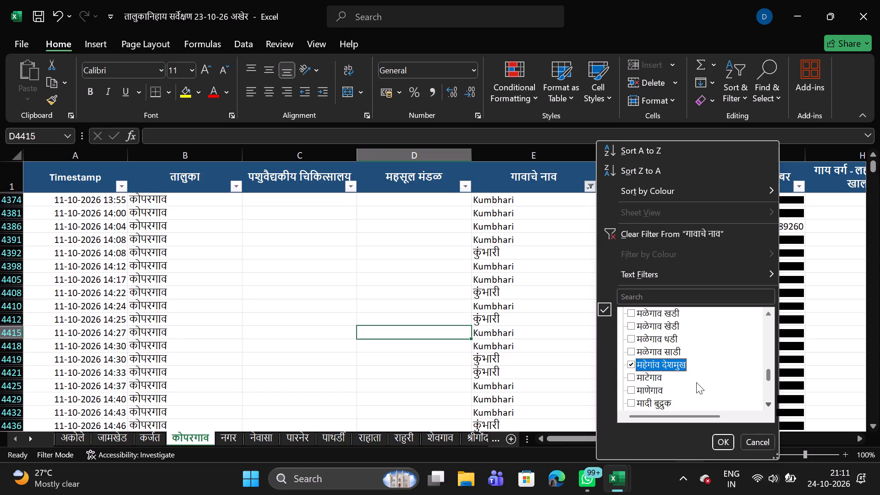
click(629, 377)
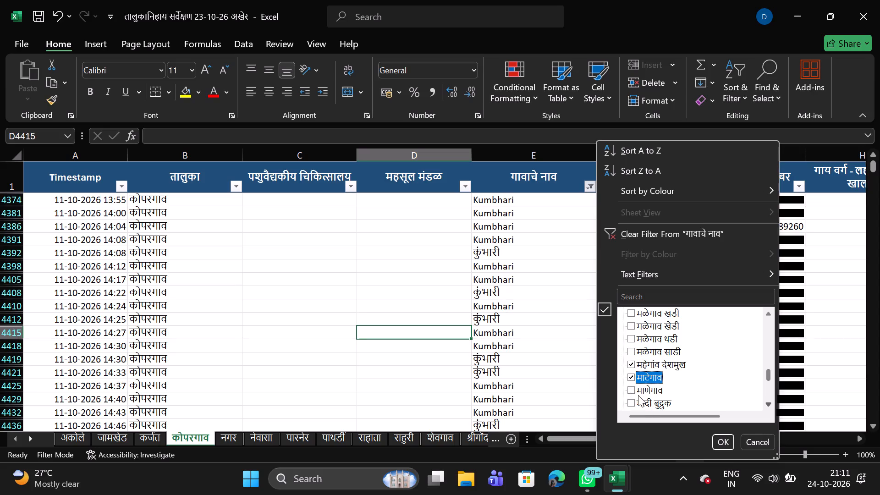
click(631, 389)
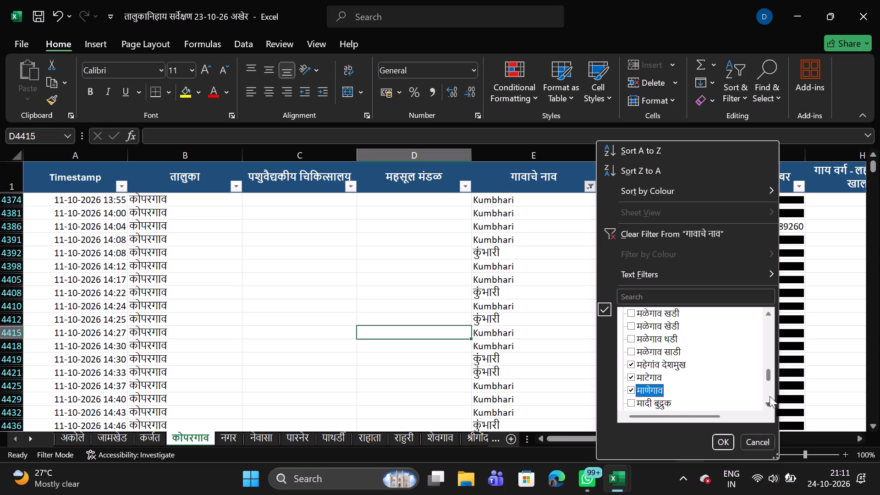
Add the variants मालहेगाव देशमुख, मालेगांव देशमुख and मालेगाव to the गावाचे नाव filter selection.
click(772, 406)
click(772, 406)
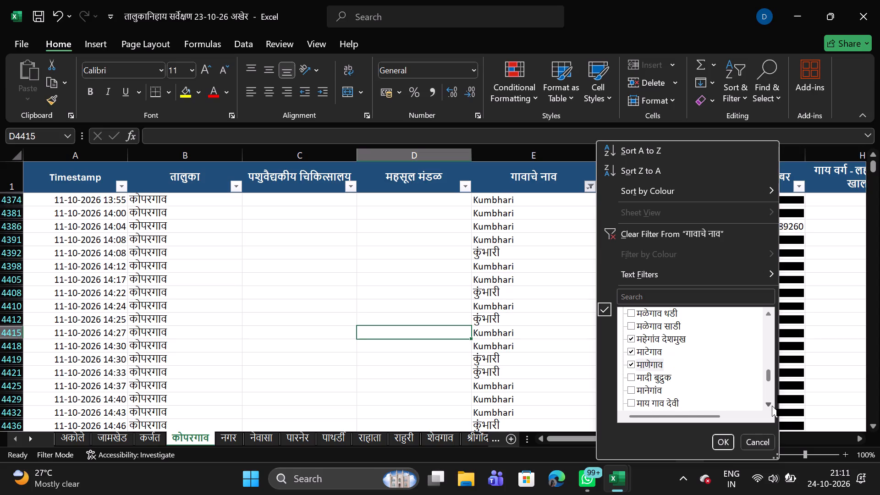
click(772, 406)
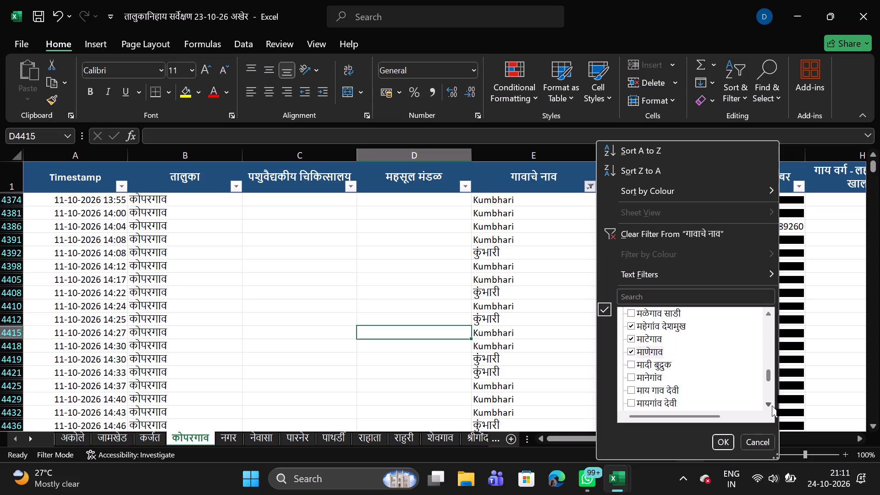
double_click(772, 406)
double_click(772, 406)
double_click(772, 406)
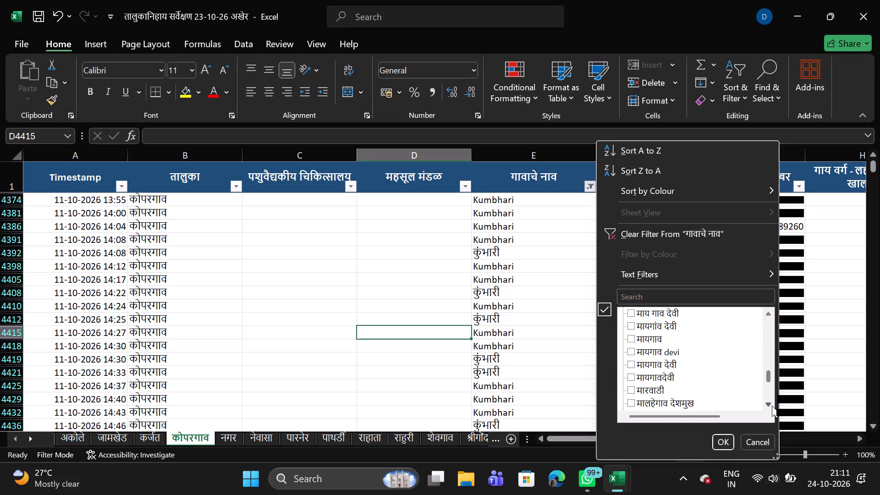
double_click(772, 406)
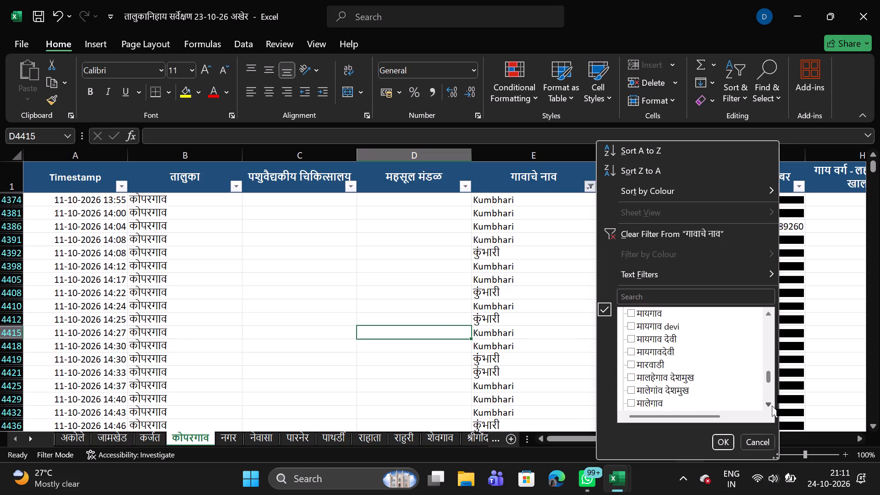
click(631, 378)
click(630, 389)
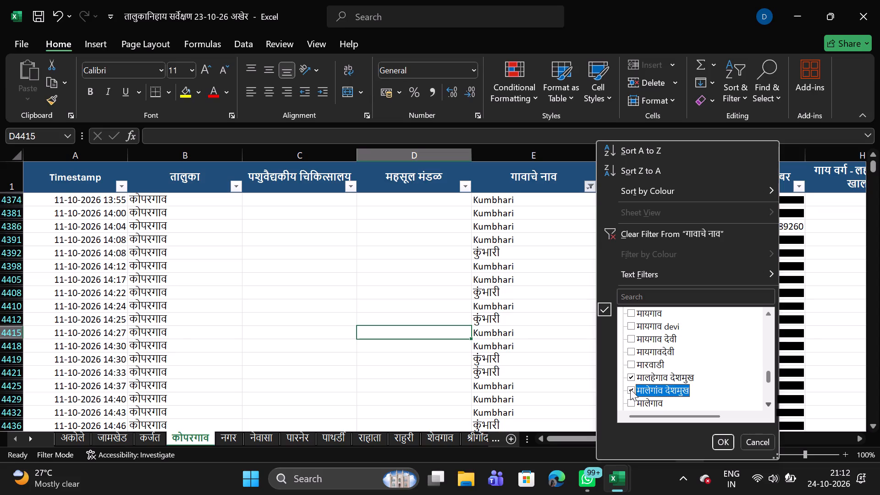
click(632, 402)
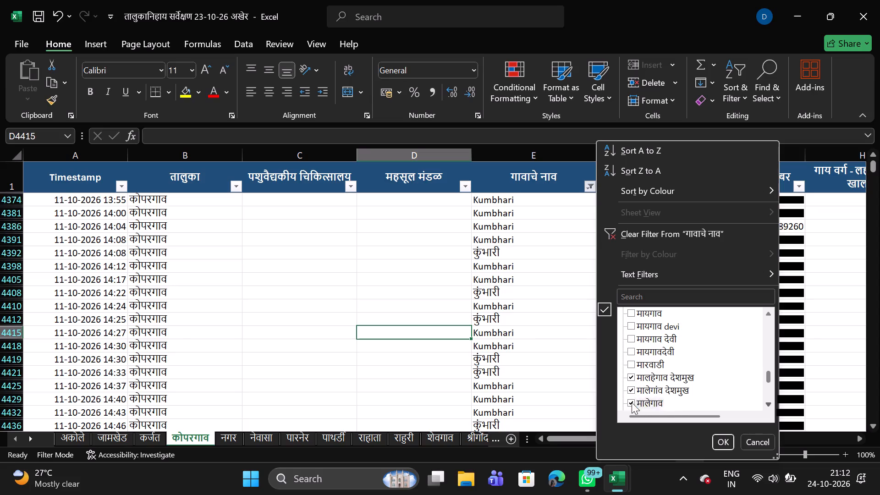
Add मालेगाव देशमुख and the unspaced spelling मालेगावदेशमुख to the गावाचे नाव filter selection, leaving out मालेगाव थडी.
click(769, 405)
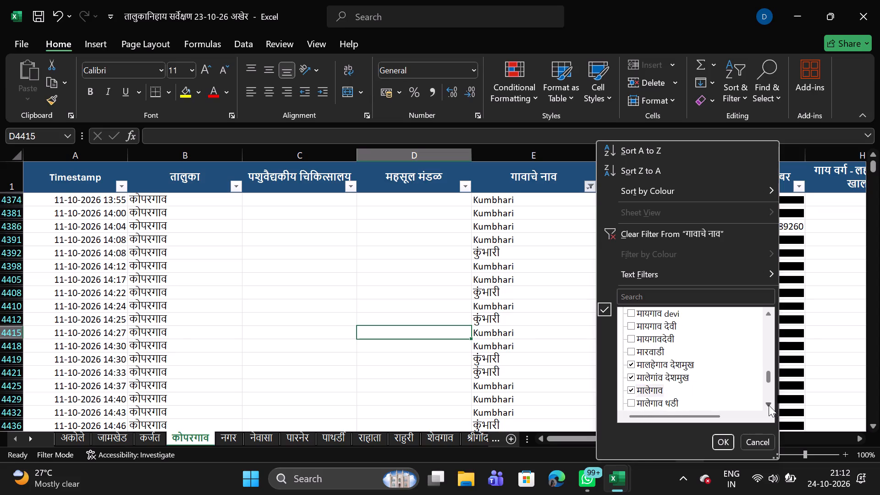
click(769, 405)
click(769, 405)
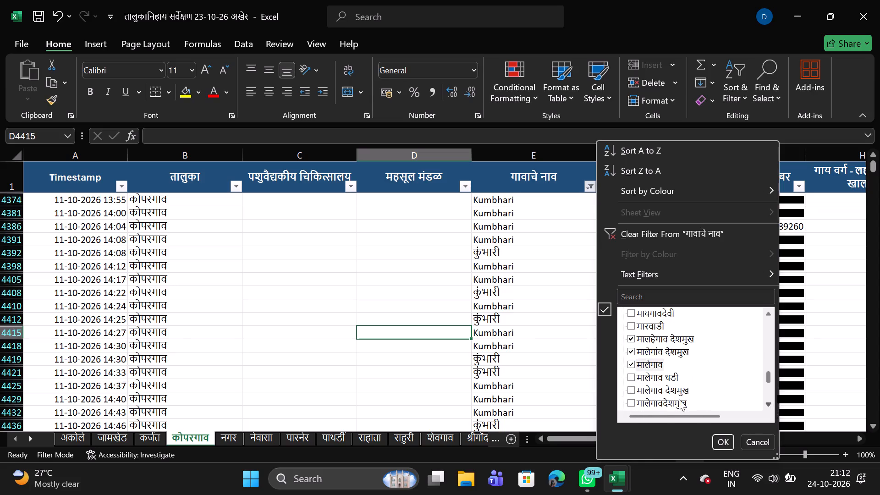
click(634, 388)
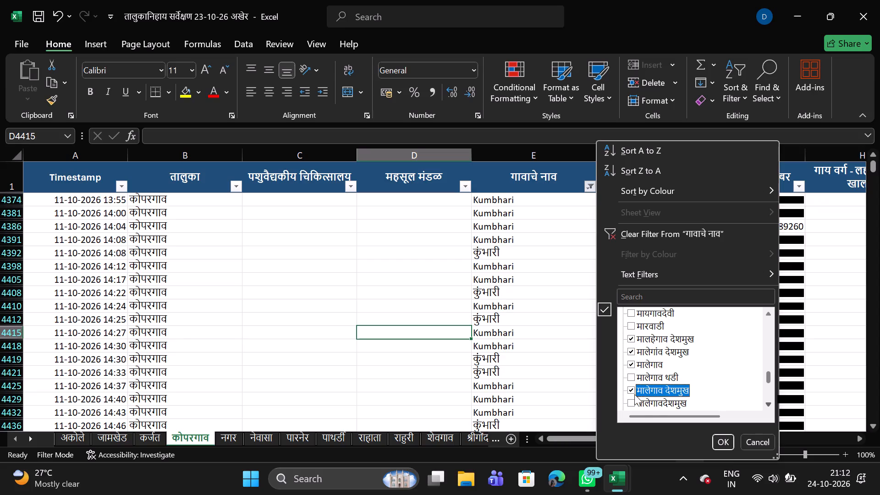
click(634, 404)
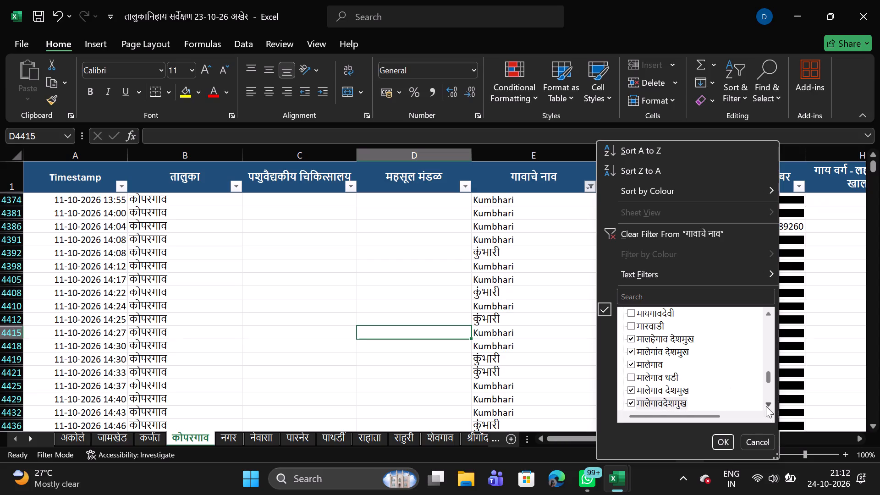
Add माळेगाव देशमुख, माहेगांव देशमुख, माहेगाव and माहेगाव गाव देशमुख to the गावाचे नाव filter selection.
click(767, 404)
double_click(767, 404)
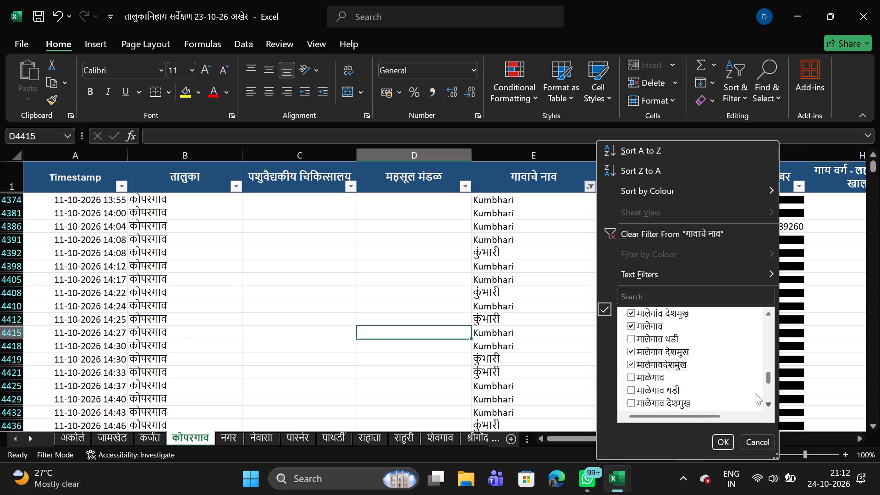
click(634, 403)
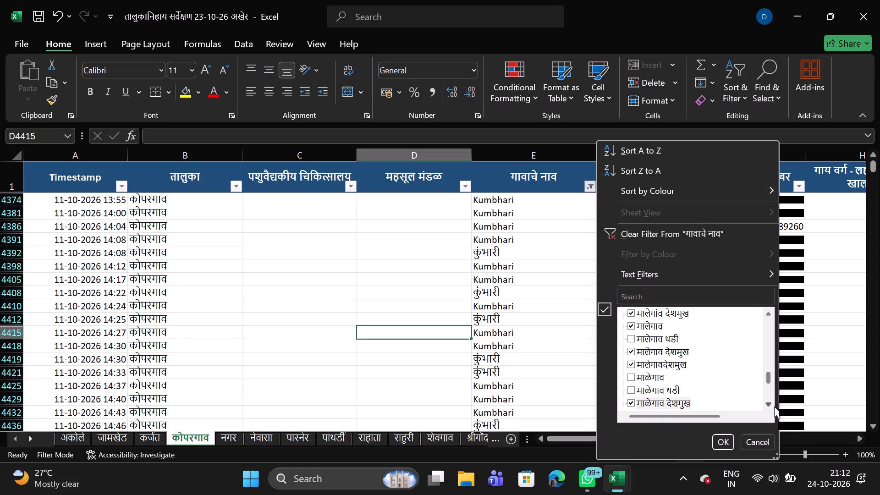
triple_click(765, 405)
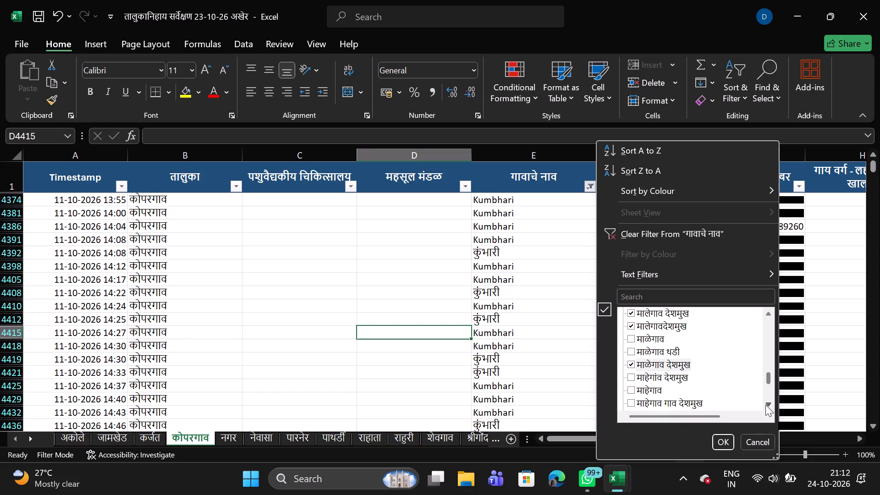
click(633, 377)
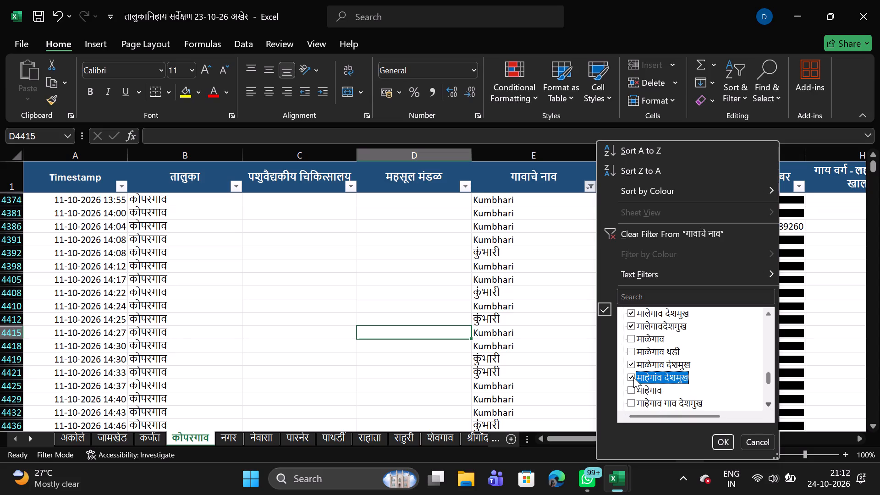
click(634, 392)
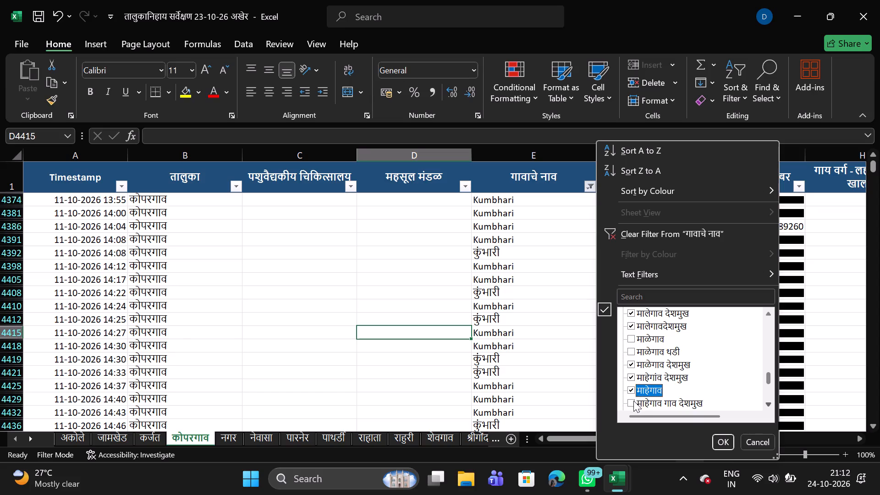
click(633, 401)
Add माहेगाव देशमुख and the unspaced spelling माहेगावदेशमुख to the गावाचे नाव filter selection.
click(767, 406)
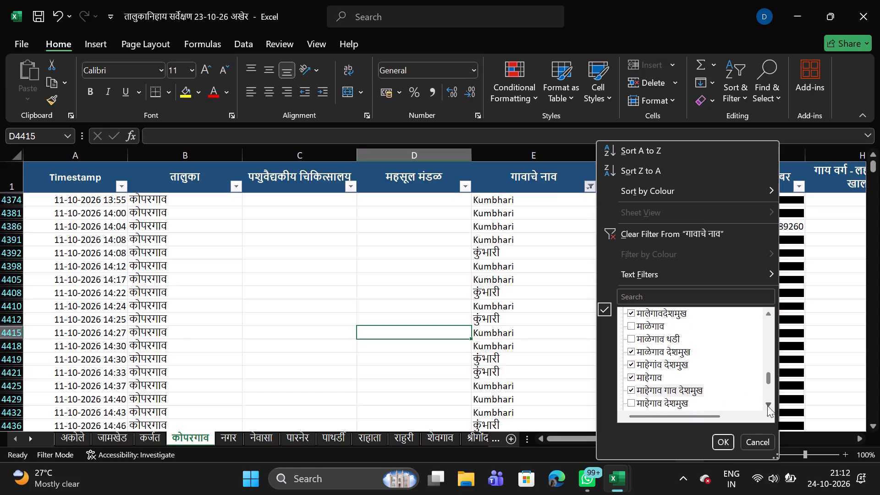
double_click(767, 406)
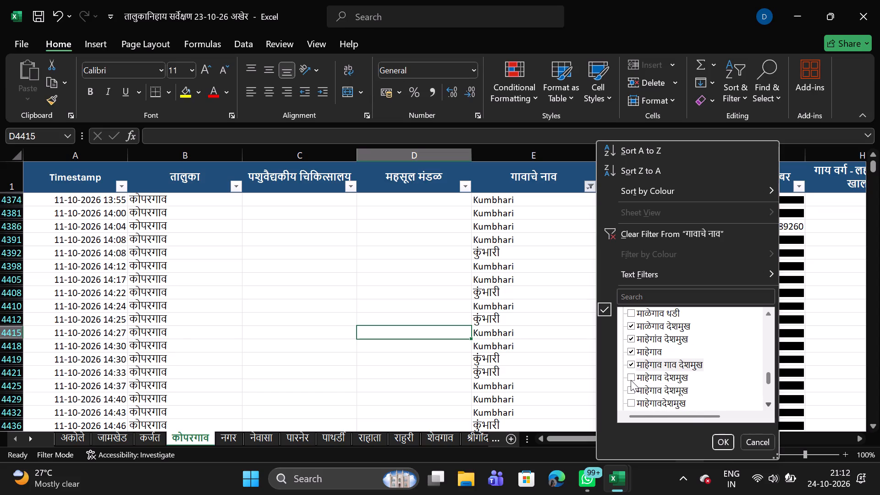
click(630, 380)
drag(630, 388, 632, 399)
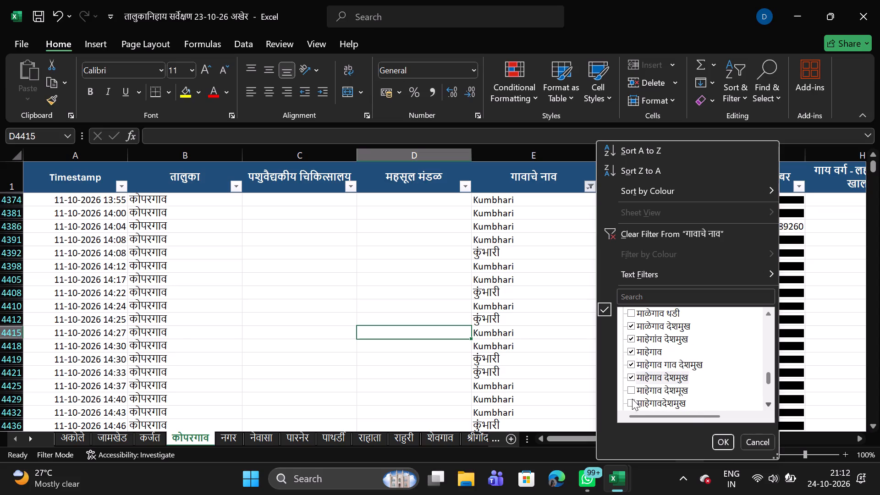
drag(632, 399, 631, 401)
click(631, 401)
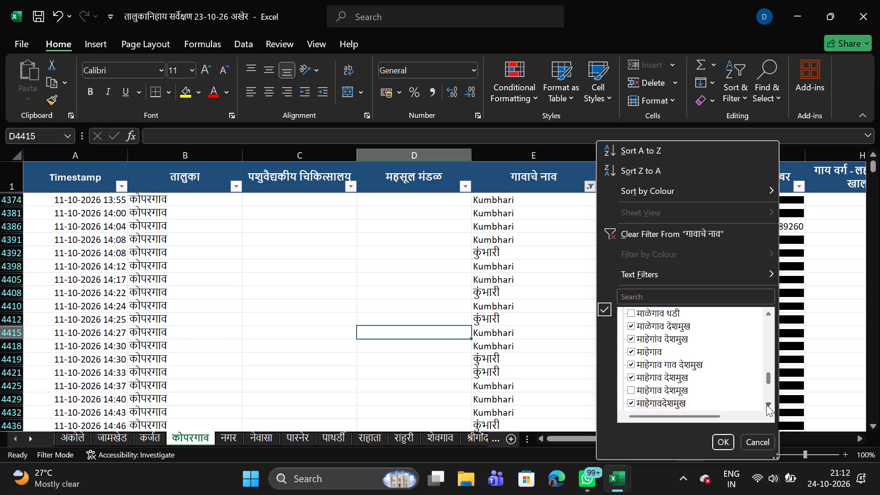
Check the following village names as far as रामवाडी for more variants and apply the गावाचे नाव filter.
double_click(766, 405)
triple_click(766, 405)
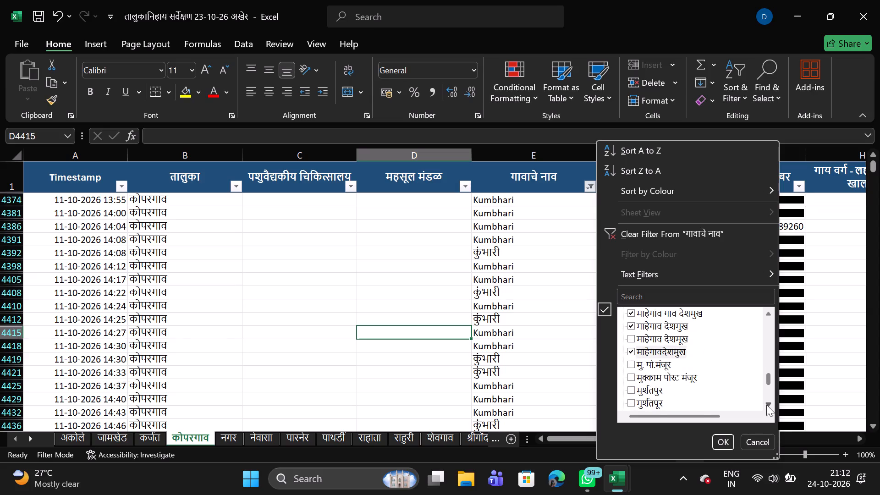
click(766, 405)
click(766, 405)
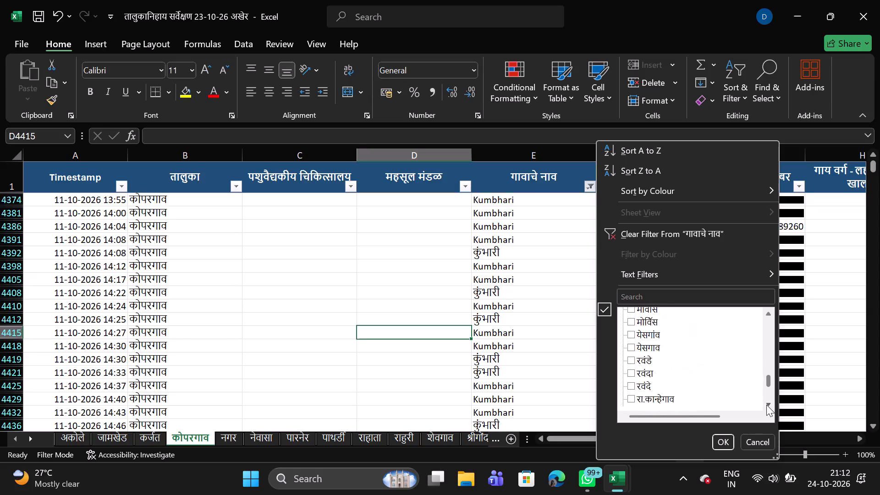
click(766, 405)
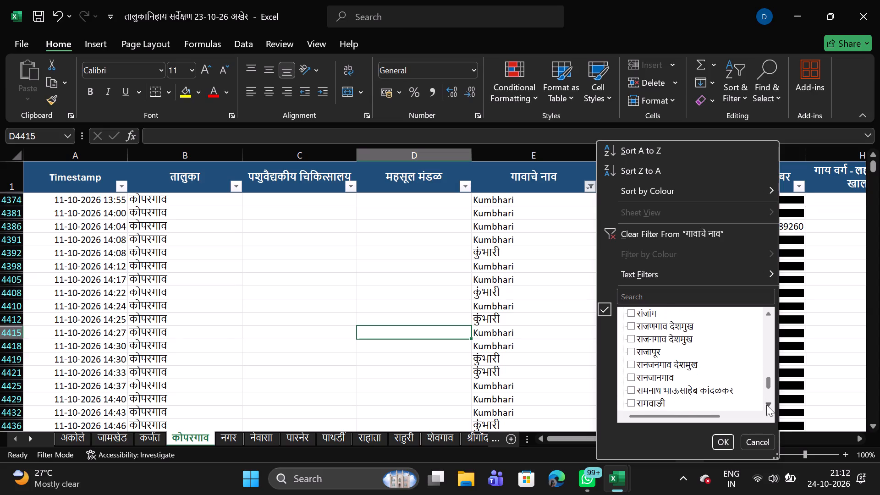
click(722, 443)
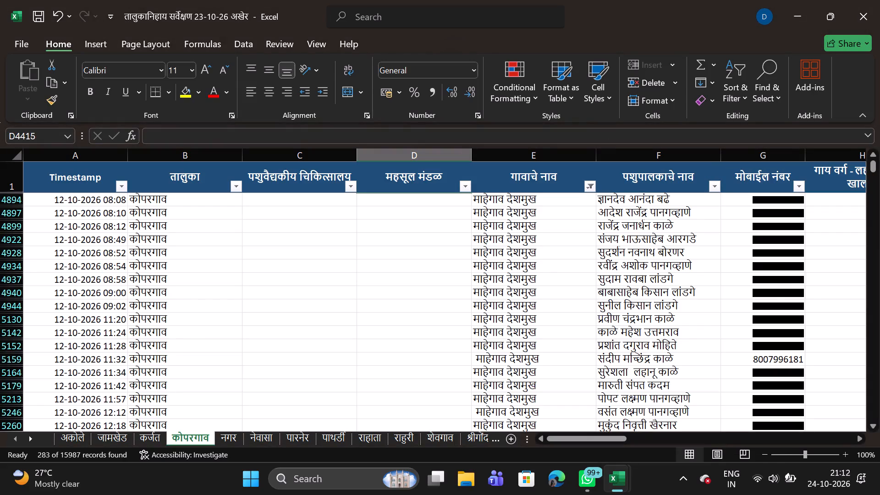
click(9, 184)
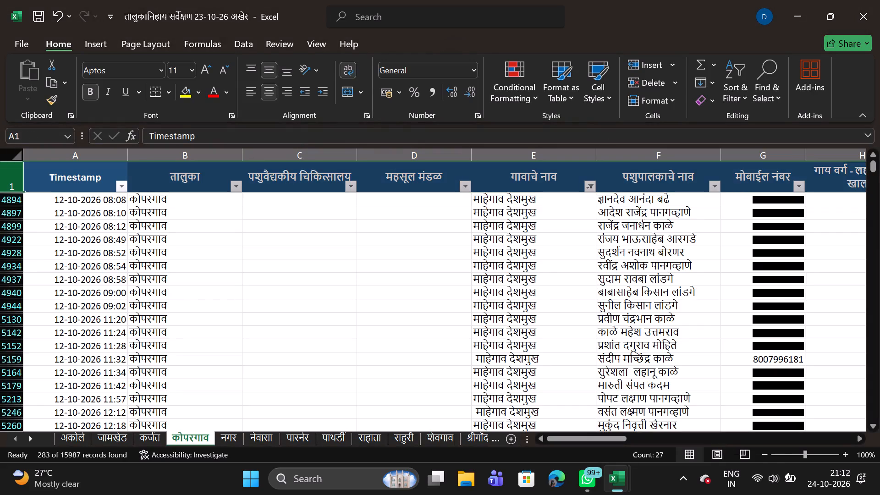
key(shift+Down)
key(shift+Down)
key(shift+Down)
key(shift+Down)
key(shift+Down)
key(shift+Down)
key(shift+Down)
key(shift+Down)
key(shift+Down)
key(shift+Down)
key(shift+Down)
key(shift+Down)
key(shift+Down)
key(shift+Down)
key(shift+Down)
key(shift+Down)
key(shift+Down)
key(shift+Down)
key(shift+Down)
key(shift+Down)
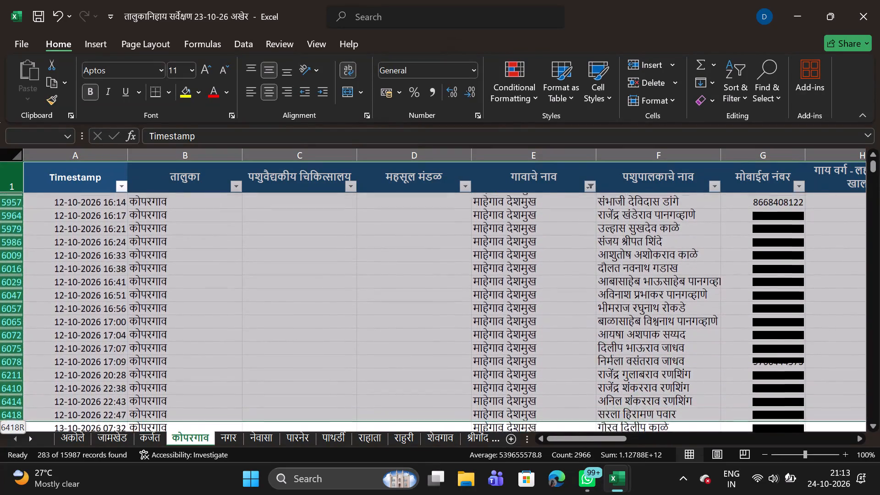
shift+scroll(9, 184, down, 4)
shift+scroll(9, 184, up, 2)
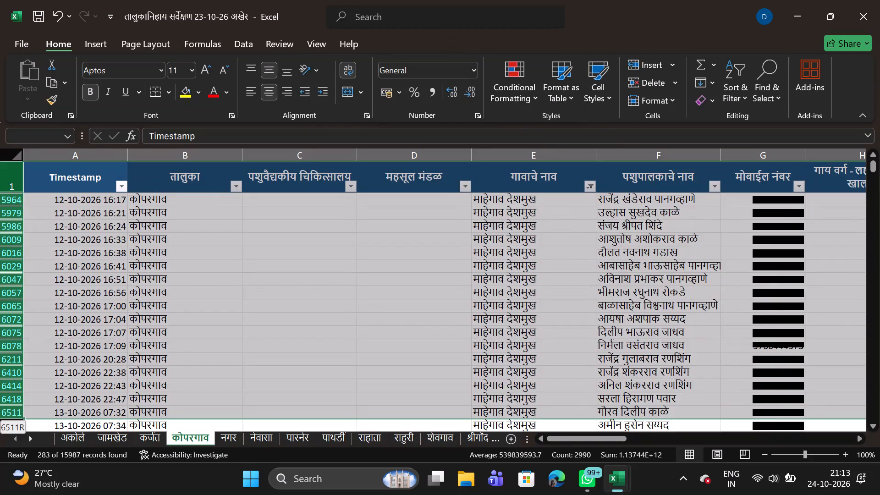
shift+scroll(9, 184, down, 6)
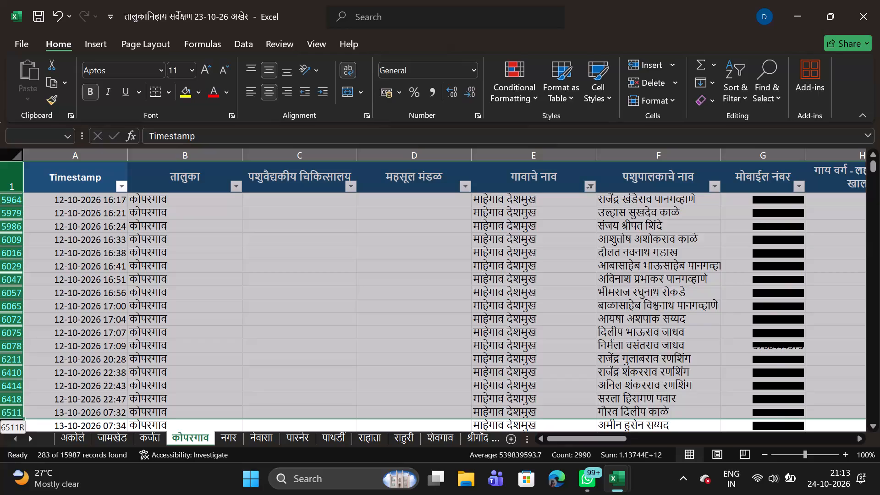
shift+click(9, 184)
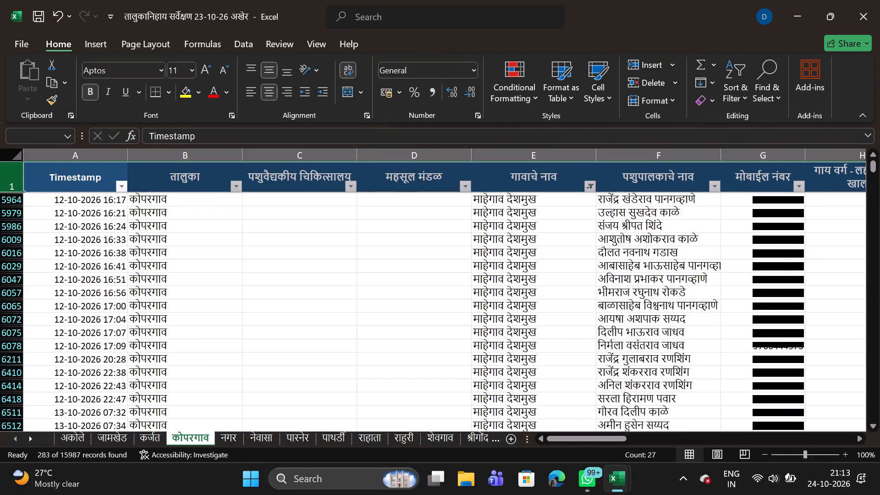
Copy the entire filtered कोपरगाव sheet, including its header row.
click(10, 155)
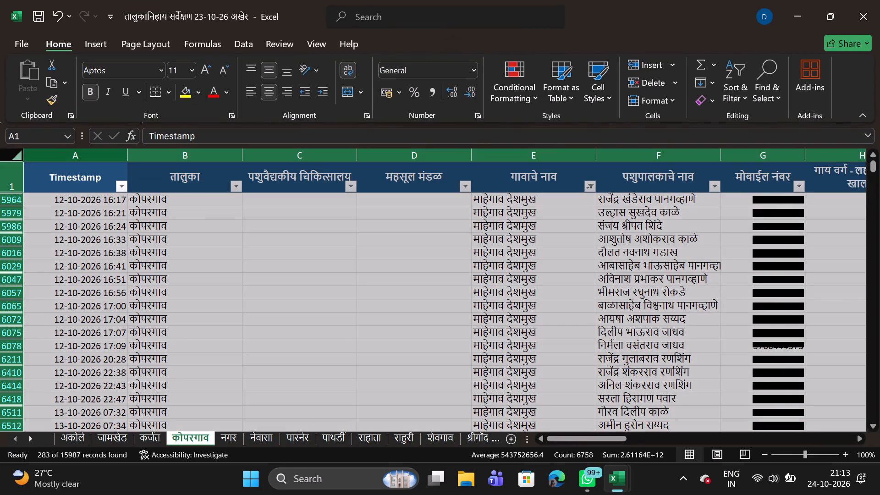
triple_click(875, 155)
click(875, 155)
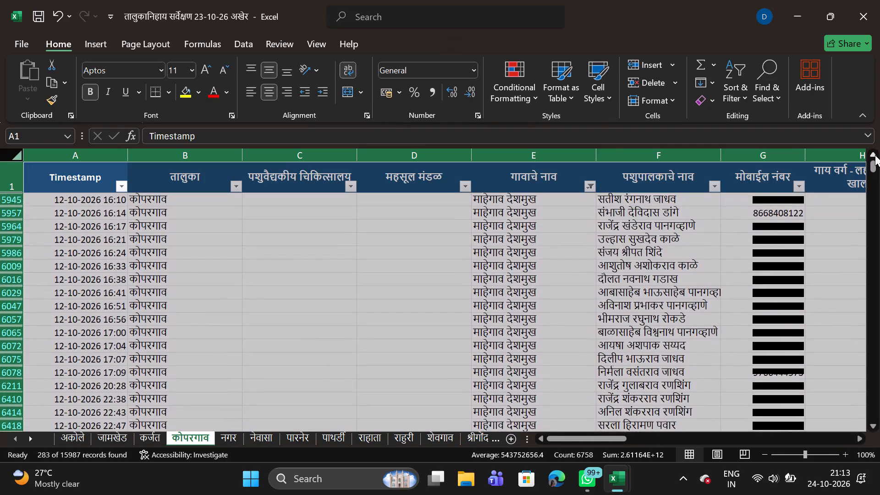
drag(870, 168, 870, 151)
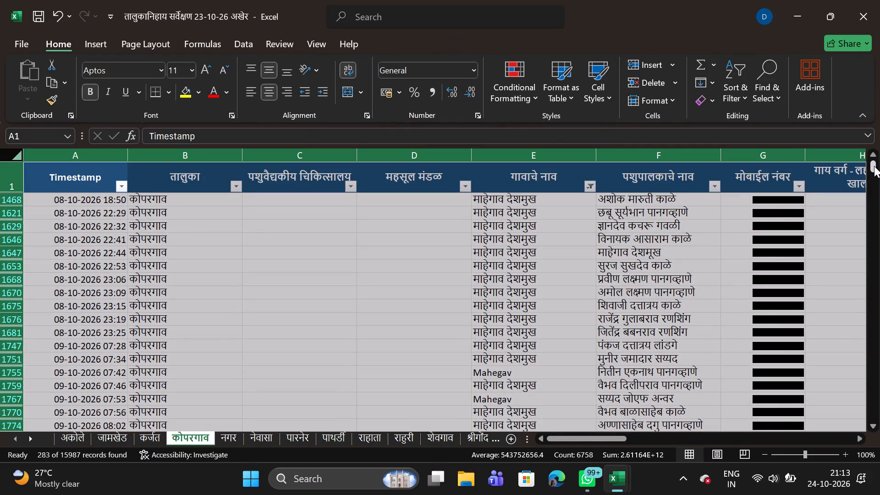
drag(874, 165, 873, 151)
click(14, 154)
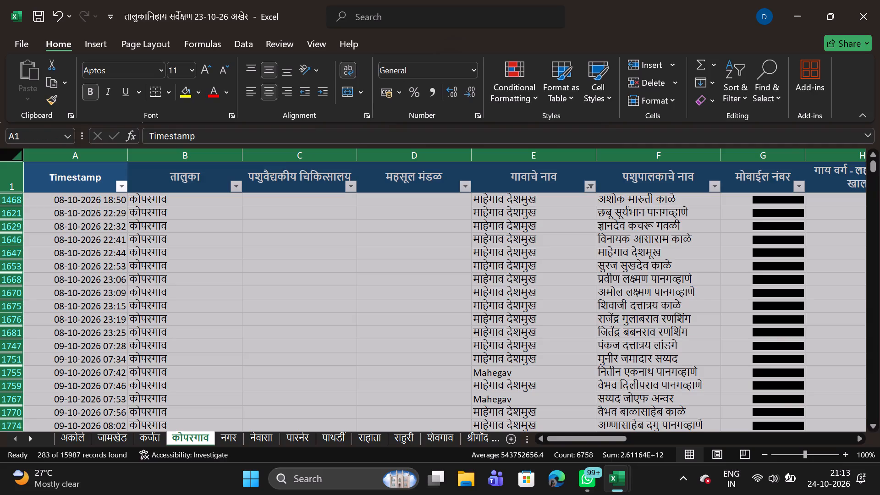
click(240, 257)
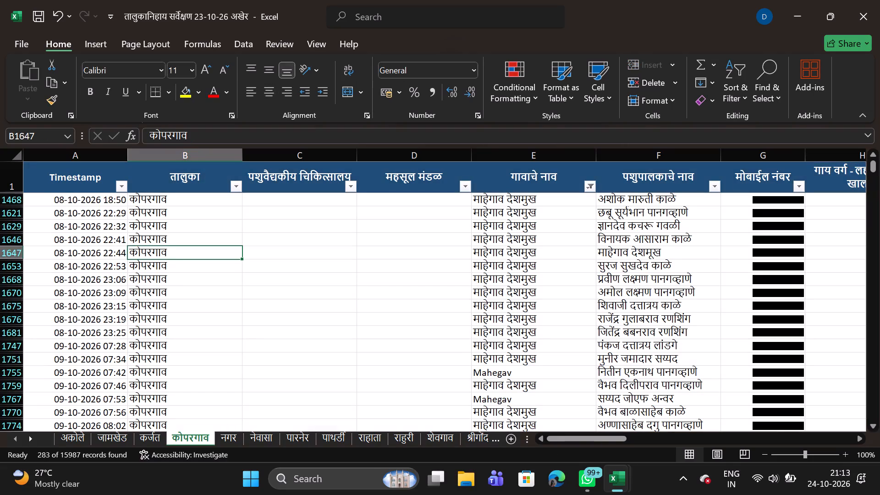
click(18, 154)
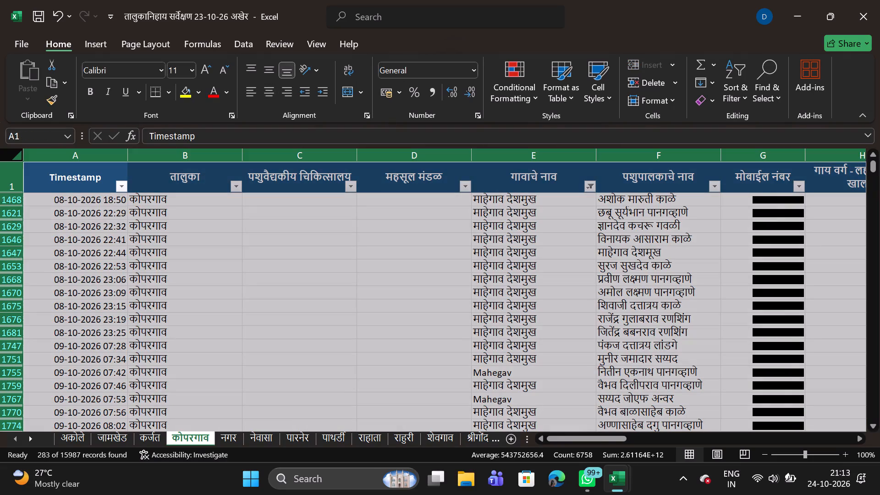
key(ctrl+c)
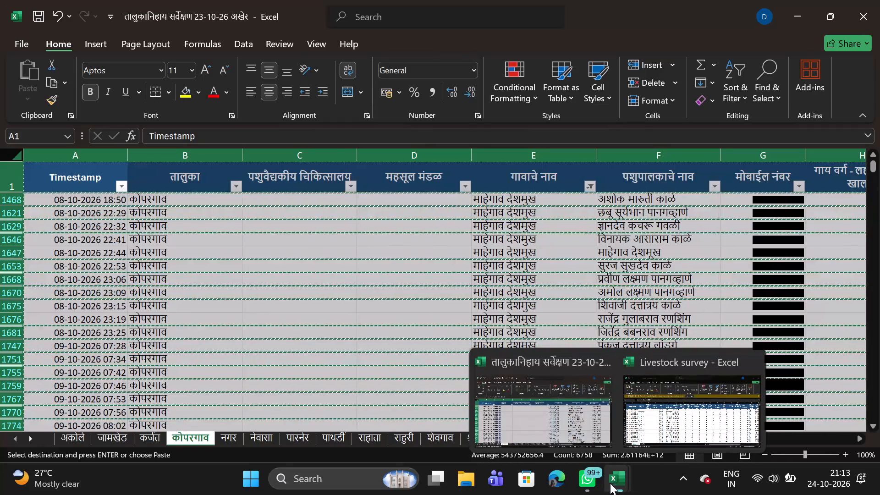
Switch to the Livestock survey workbook and add a new sheet named Mahegaon after the kumbhari sheet.
click(644, 417)
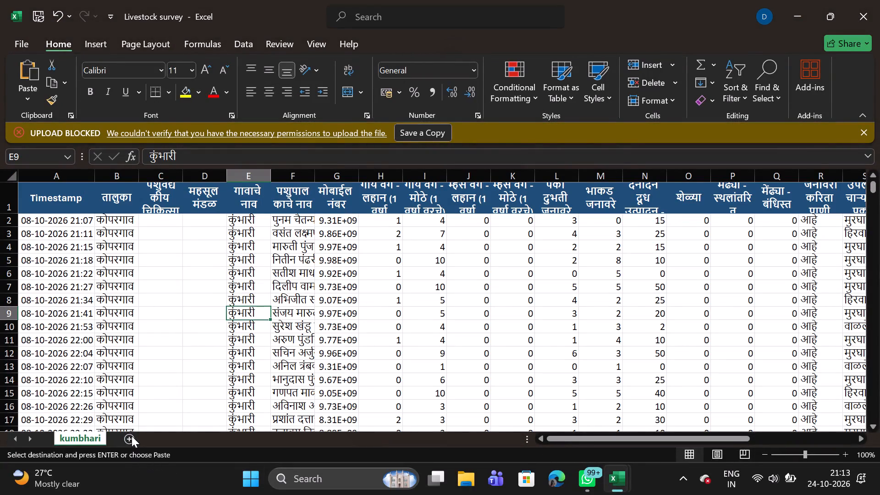
click(132, 436)
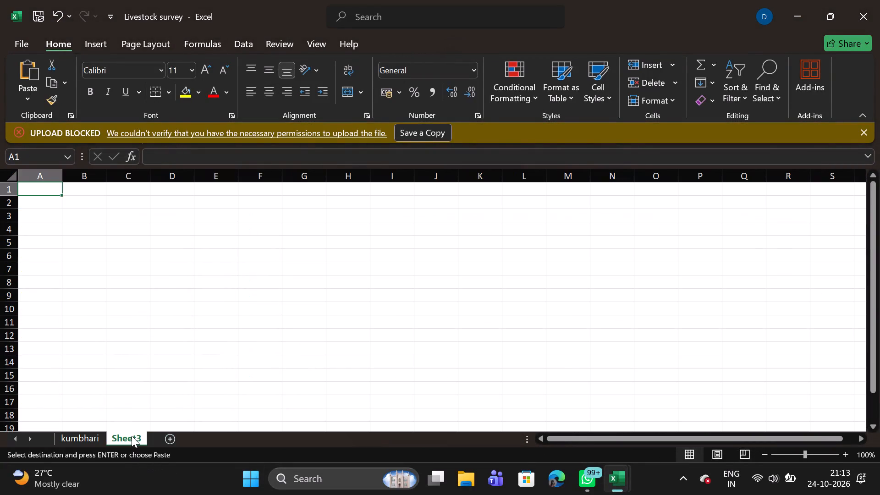
right_click(132, 436)
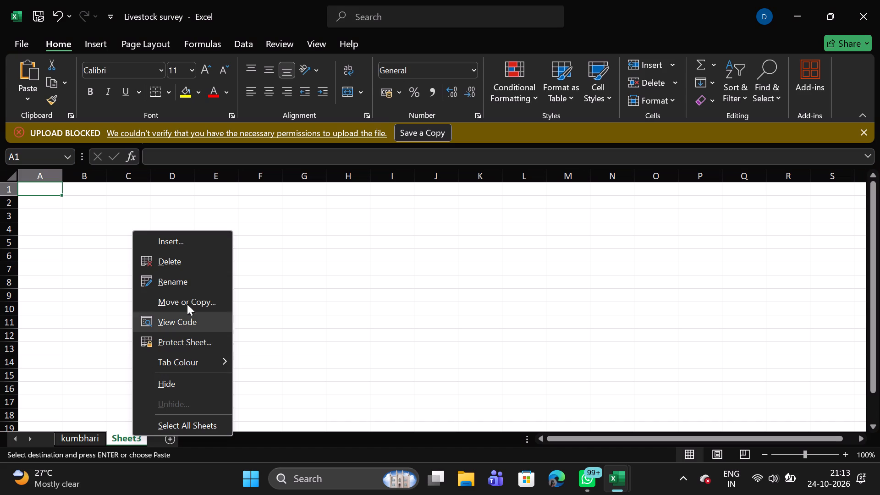
click(186, 280)
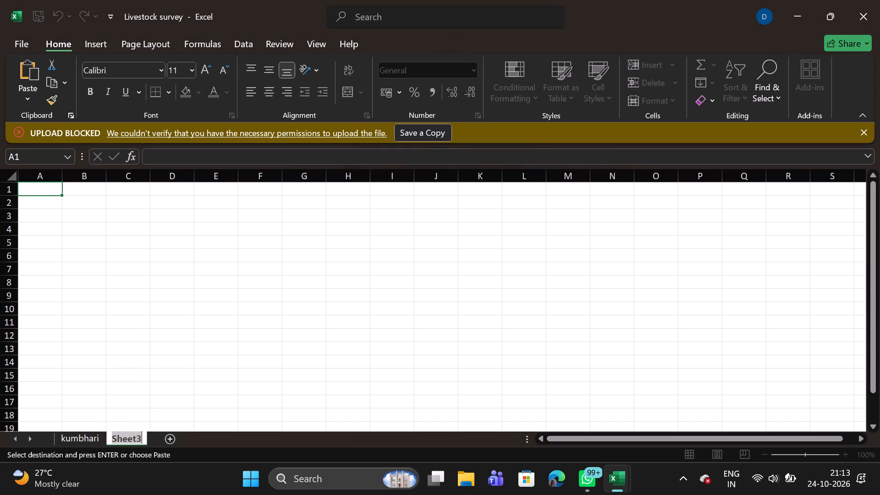
text(Mahegaon)
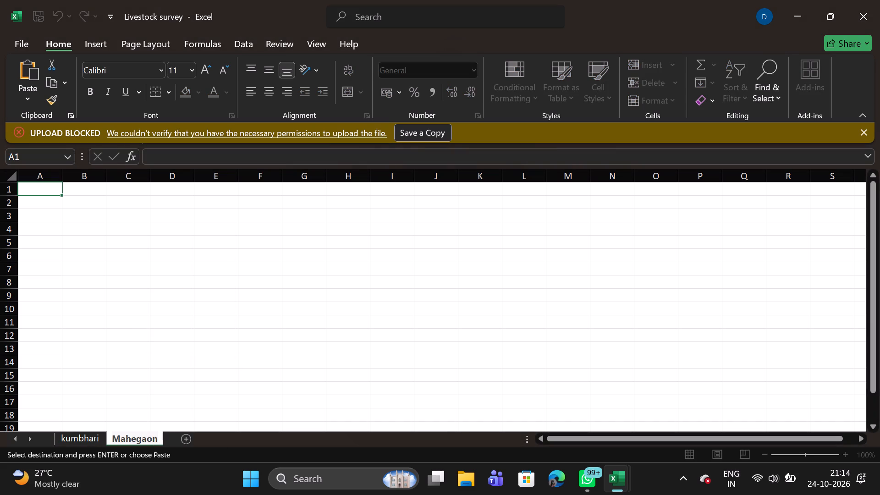
key(Return)
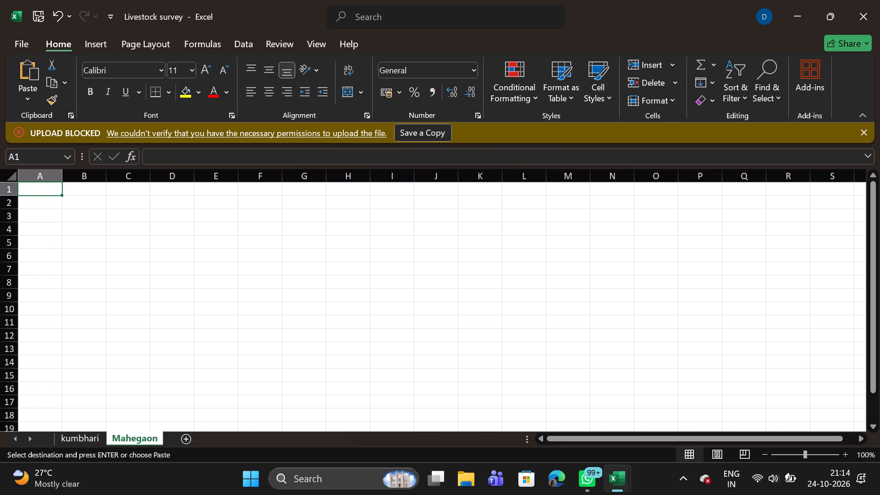
Paste the copied records into the Mahegaon sheet starting at cell A1.
key(ctrl+v)
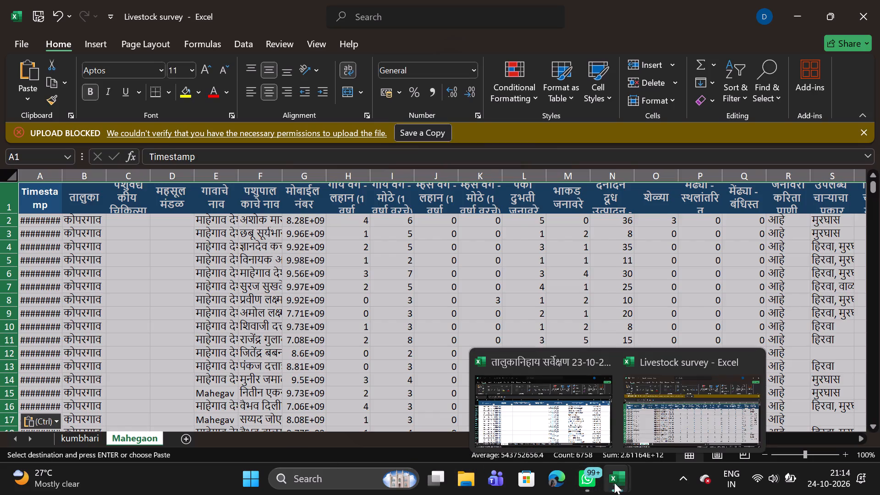
Switch back to the taluka survey workbook and clear the pending copy selection on the कोपरगाव sheet.
click(579, 421)
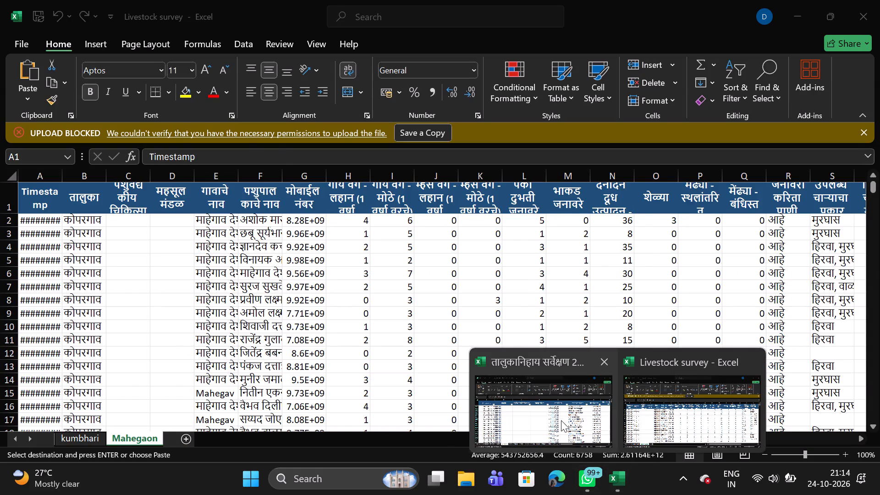
click(556, 416)
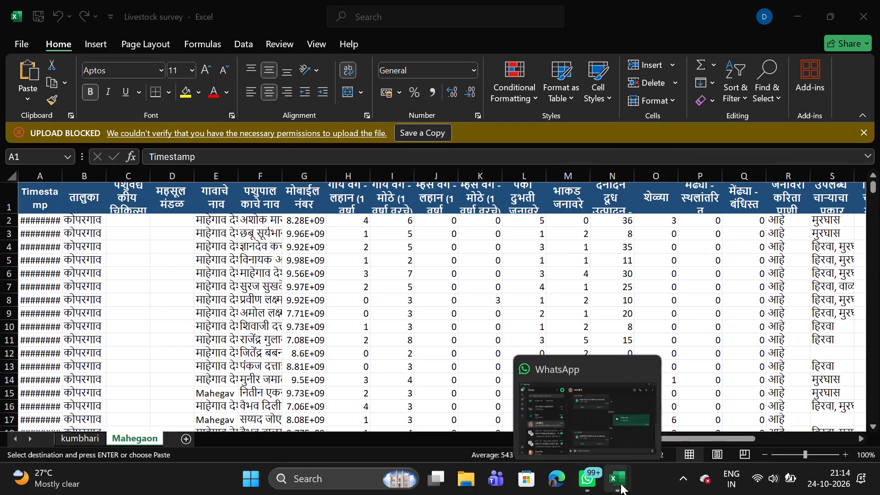
click(548, 405)
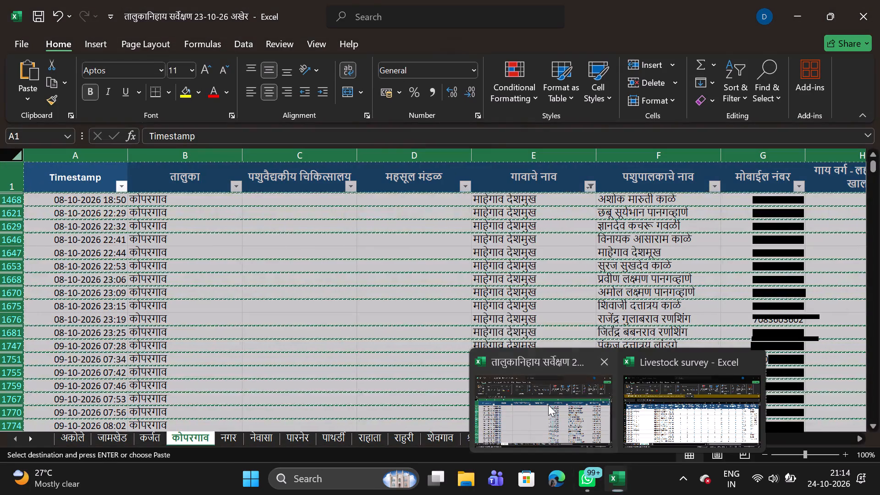
click(548, 405)
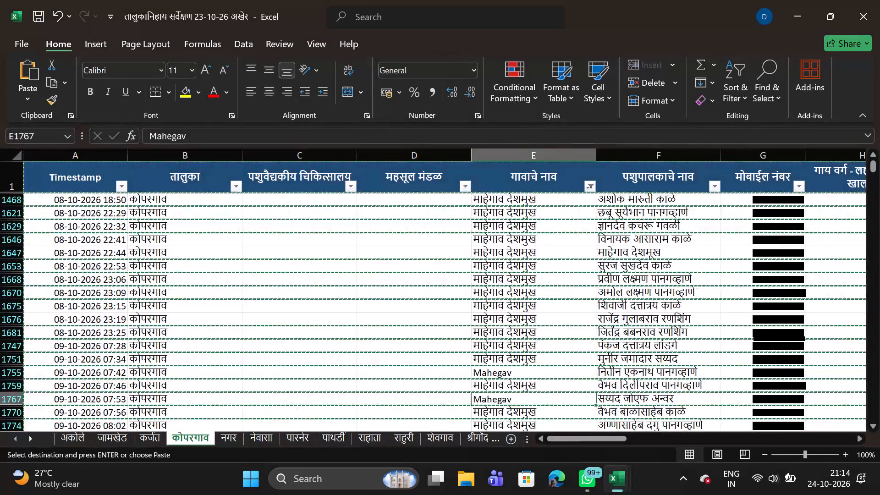
double_click(548, 405)
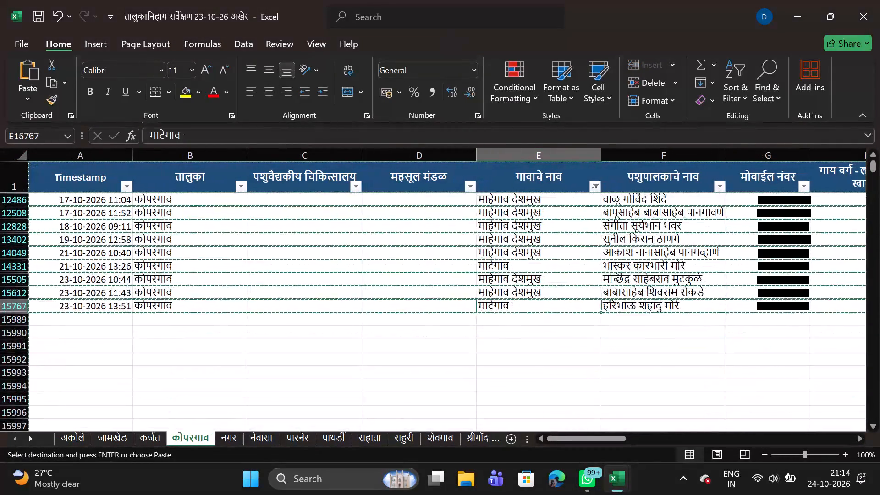
click(483, 357)
double_click(483, 357)
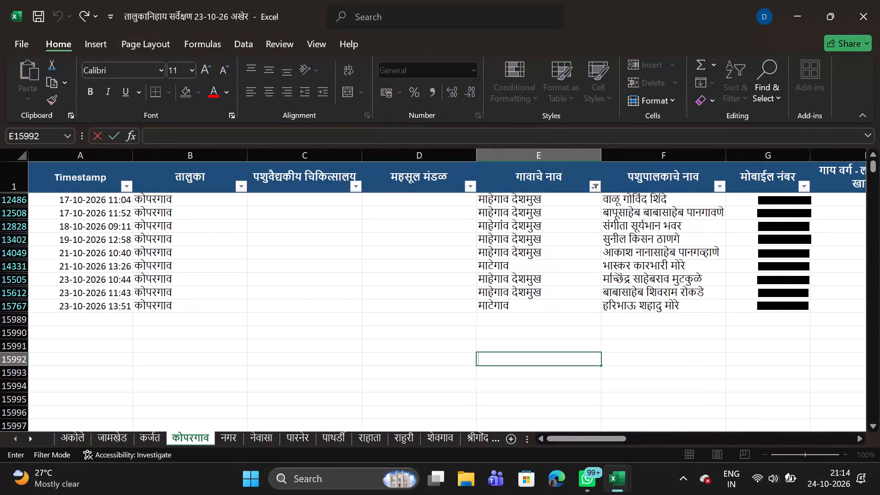
Open the गावाचे नाव filter and deselect all village names.
click(595, 190)
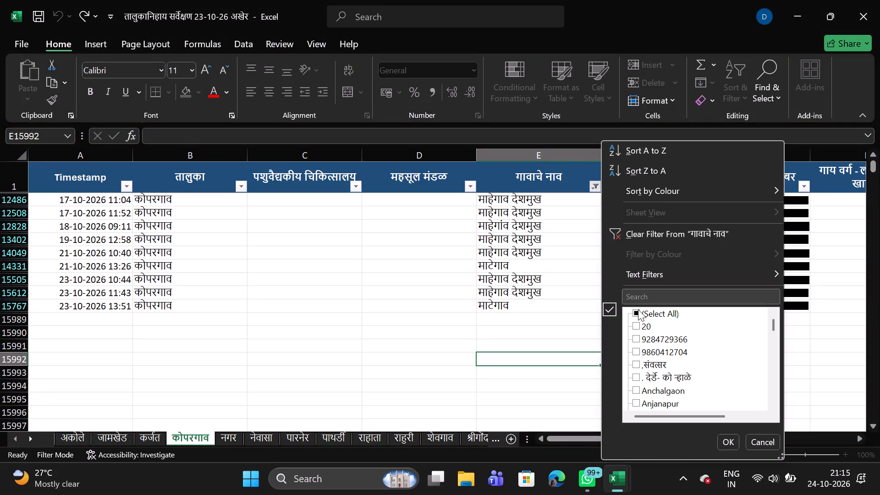
click(638, 309)
click(638, 309)
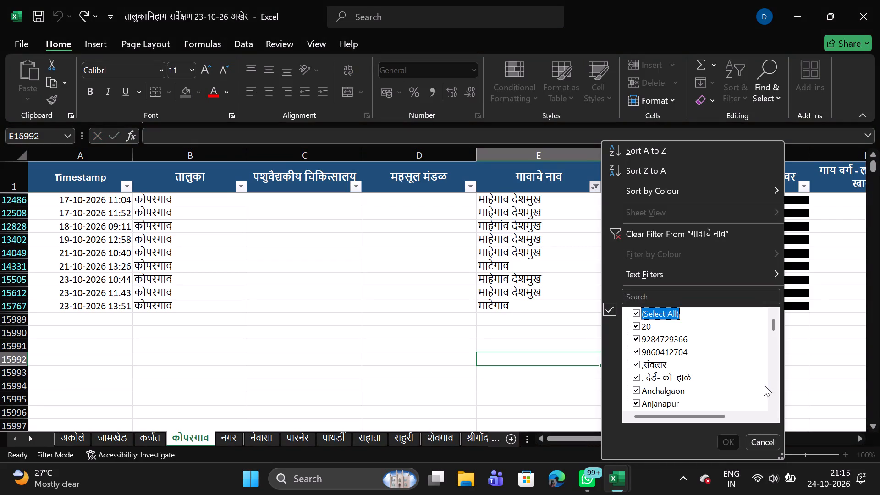
Go through the village names from the start of the filter list and include करवाडी.
click(774, 374)
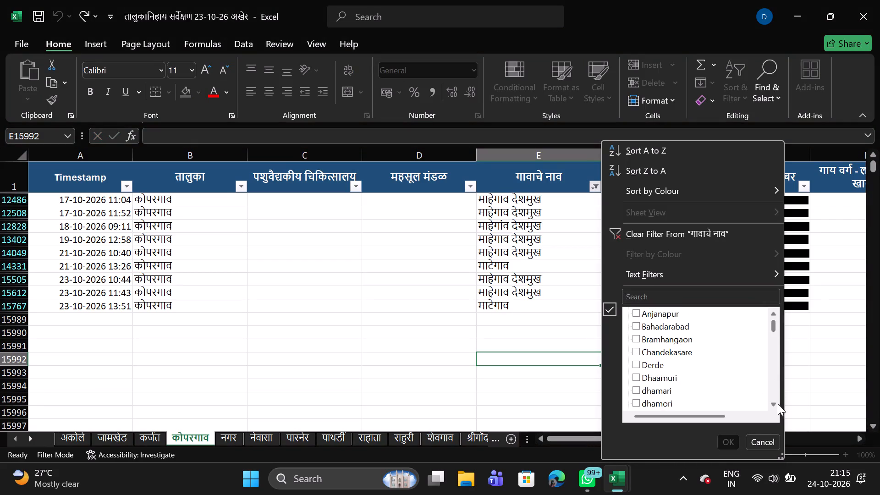
triple_click(773, 405)
triple_click(773, 405)
triple_click(773, 405)
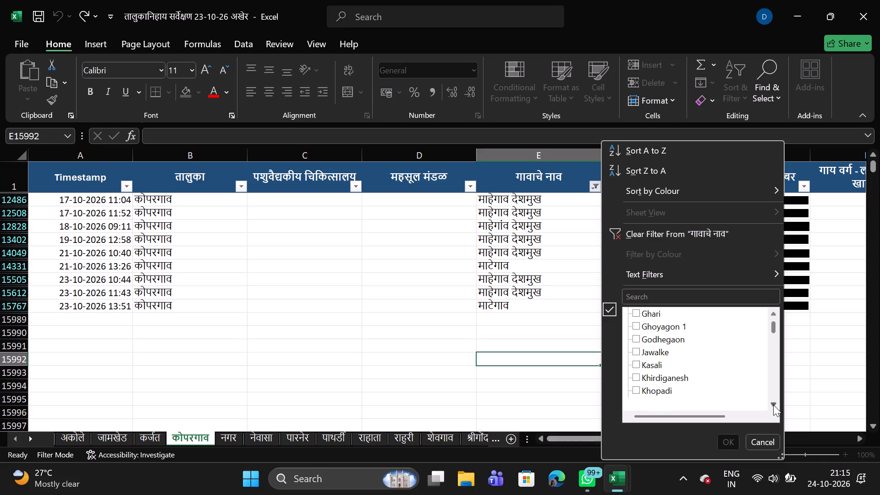
double_click(773, 405)
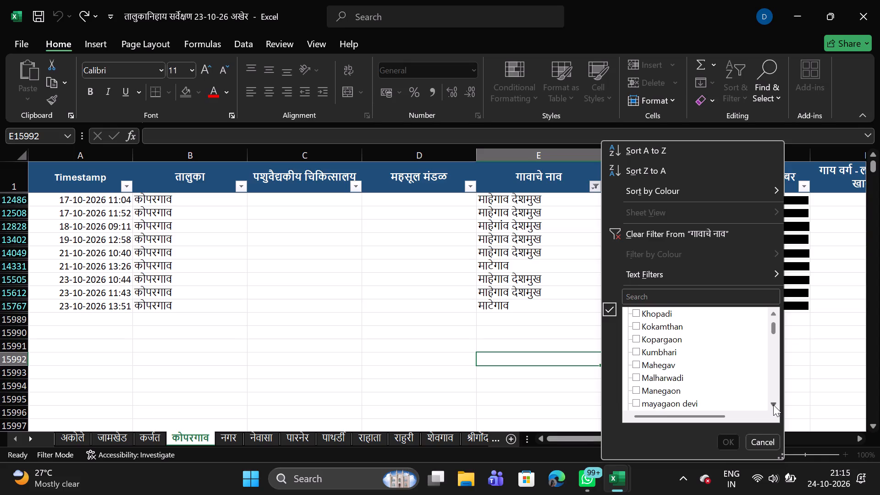
click(773, 405)
triple_click(773, 405)
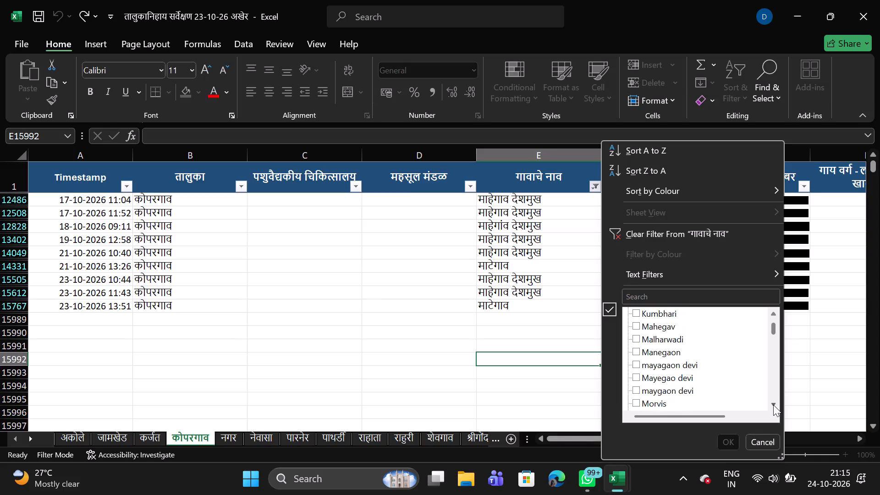
triple_click(773, 405)
triple_click(773, 405)
triple_click(773, 405)
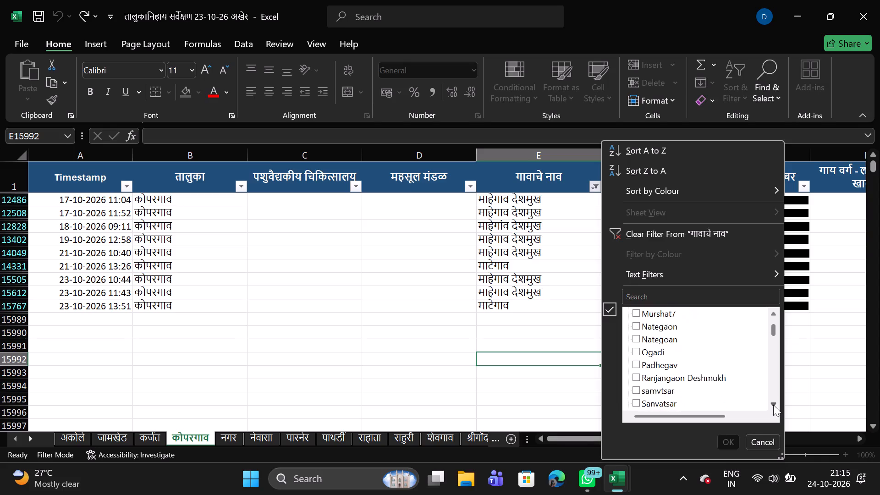
triple_click(773, 405)
double_click(773, 405)
triple_click(773, 405)
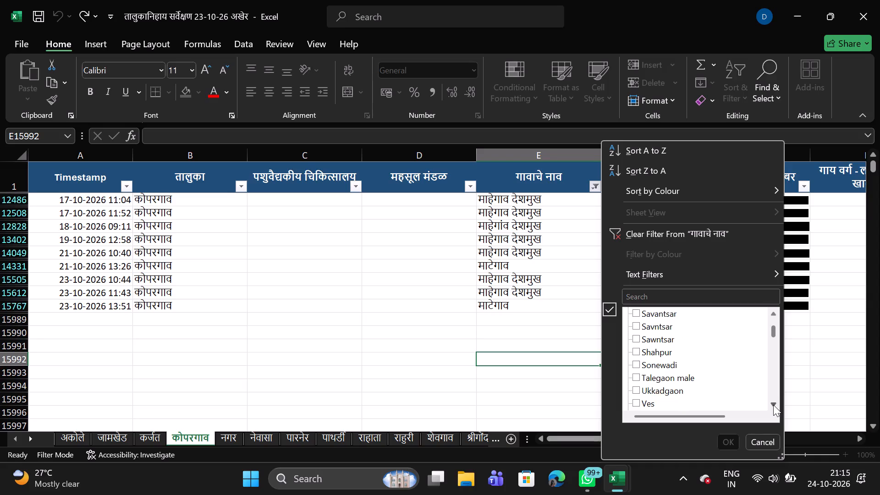
triple_click(773, 405)
triple_click(773, 405)
triple_click(773, 405)
triple_click(773, 405)
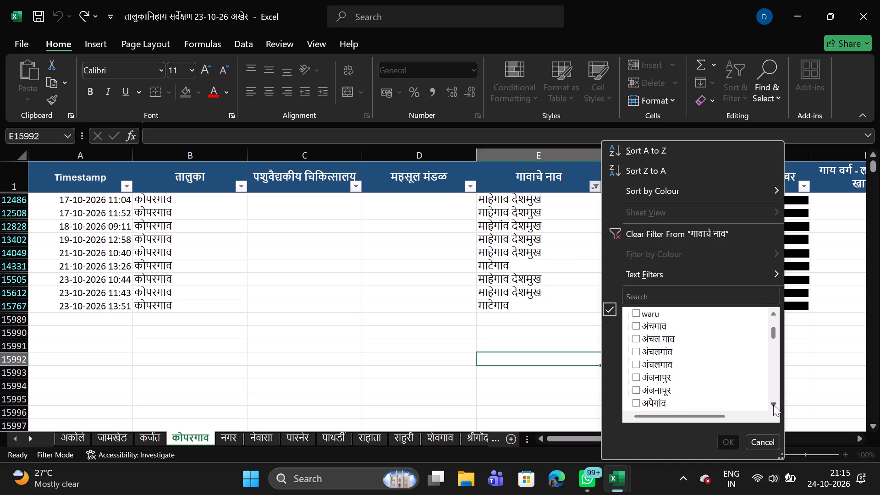
triple_click(773, 405)
triple_click(773, 405)
triple_click(773, 405)
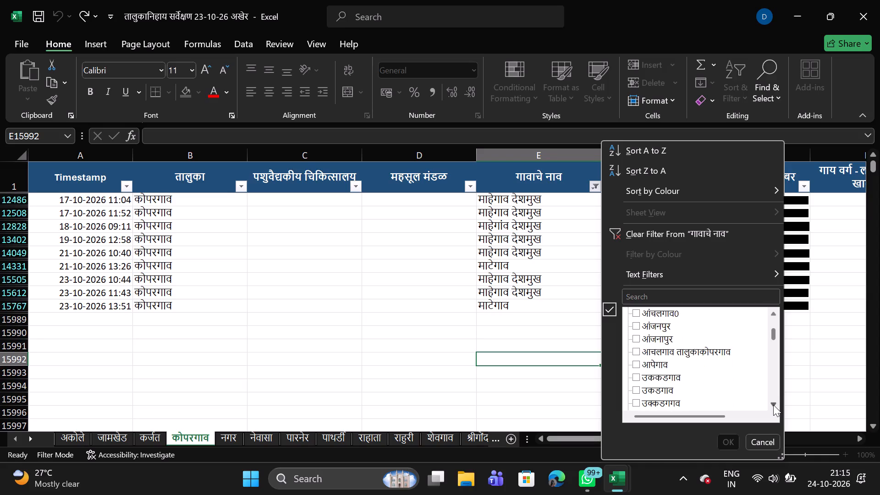
triple_click(773, 405)
triple_click(773, 405)
triple_click(773, 405)
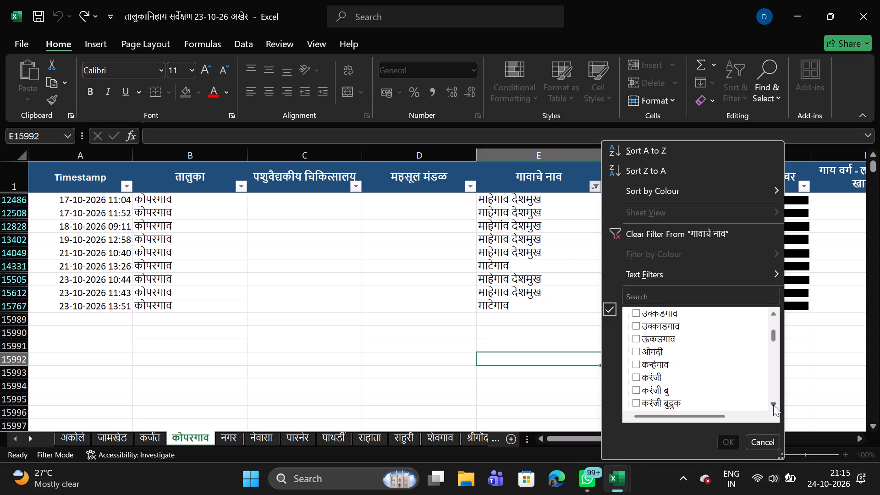
triple_click(773, 405)
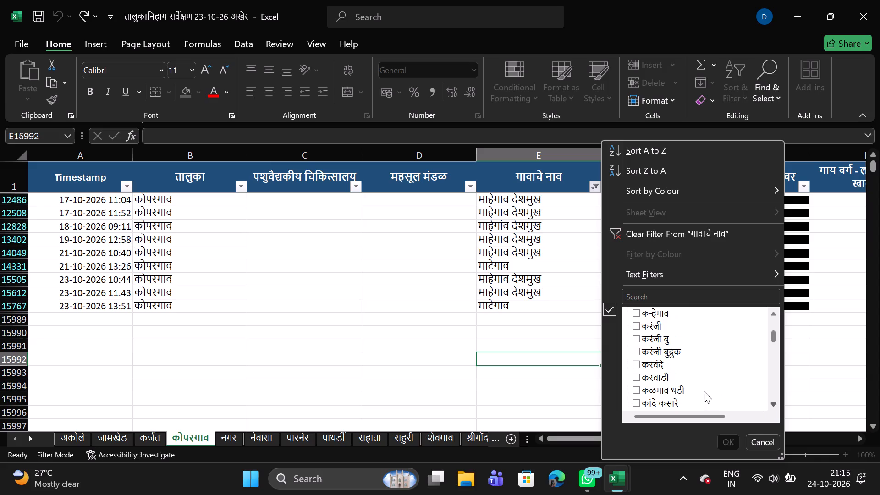
click(638, 380)
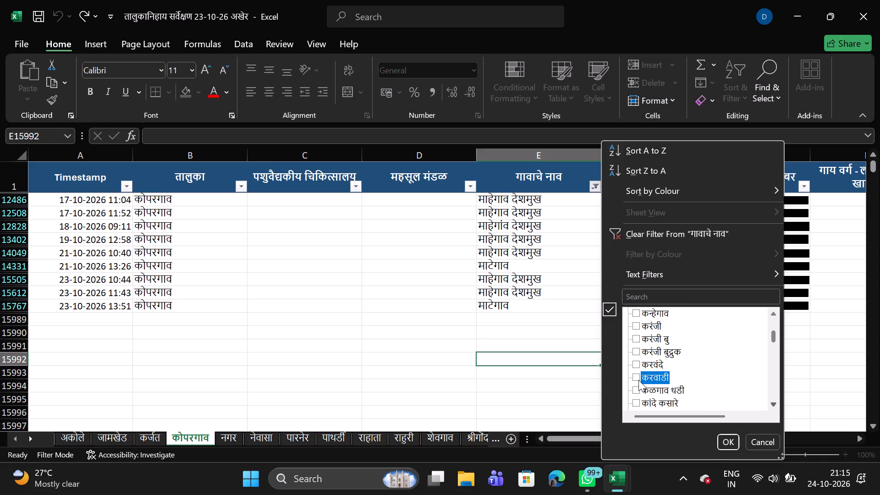
Continue through the village names and also include the spelling variant कारवाडी in the filter.
triple_click(771, 405)
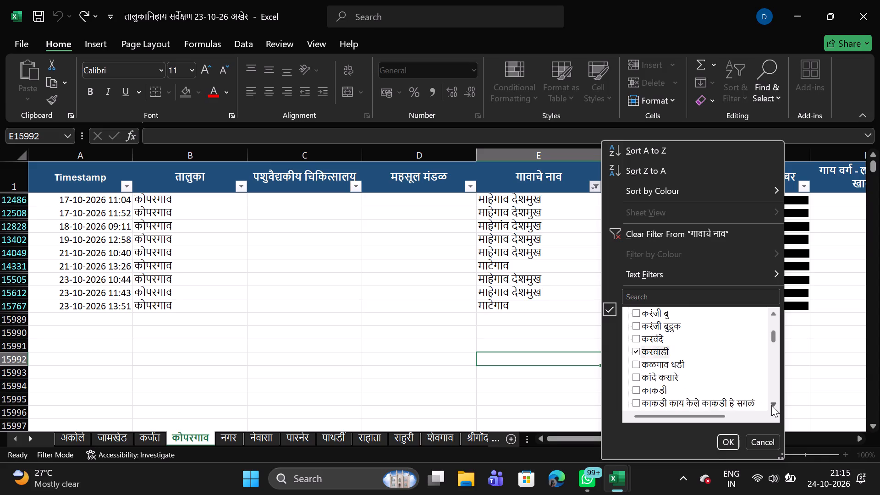
double_click(771, 405)
triple_click(771, 405)
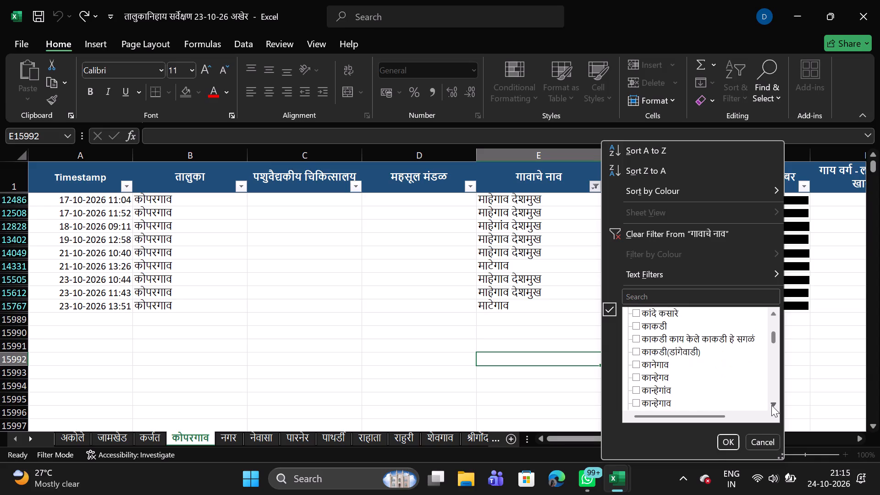
click(771, 405)
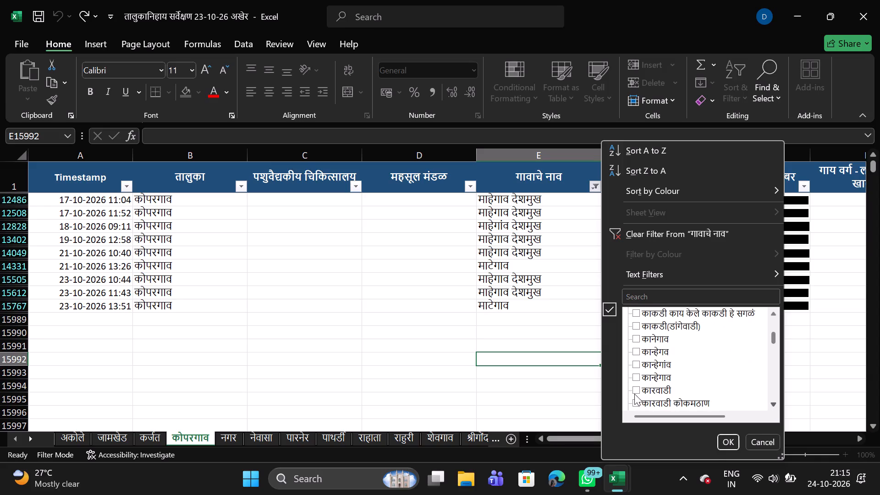
click(634, 394)
Check the remaining village names as far as हेदराबाद for more variants and apply the गावाचे नाव filter.
triple_click(773, 402)
triple_click(773, 402)
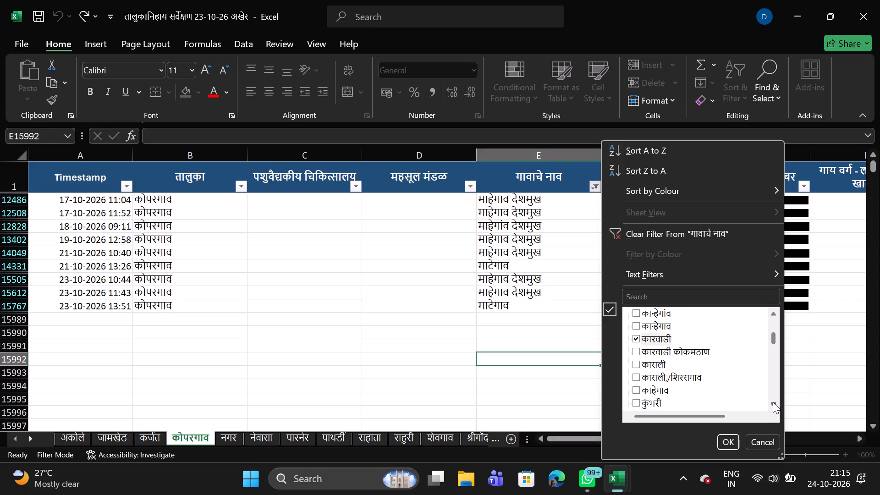
triple_click(773, 402)
triple_click(773, 402)
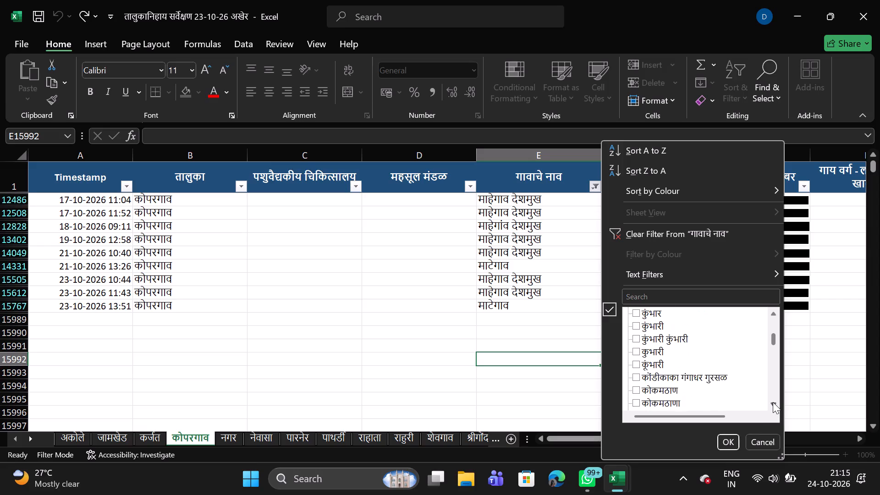
triple_click(773, 402)
triple_click(773, 402)
triple_click(773, 402)
triple_click(773, 402)
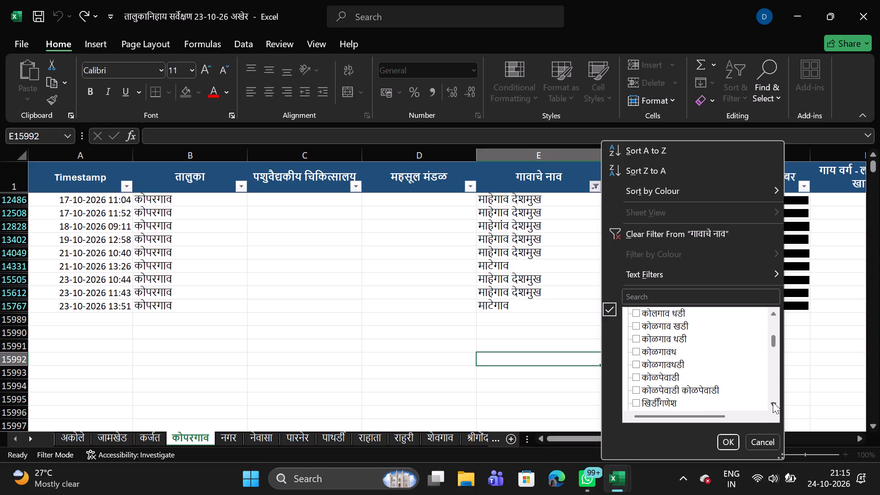
triple_click(773, 402)
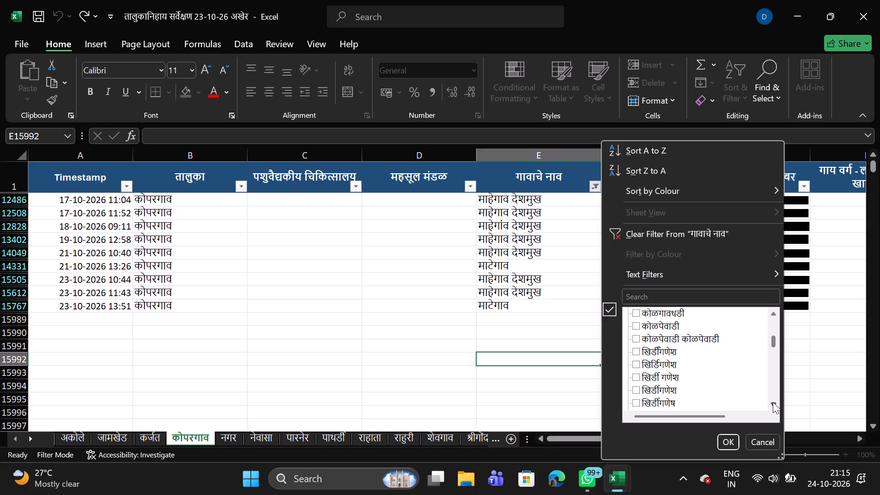
triple_click(773, 402)
triple_click(773, 402)
click(773, 402)
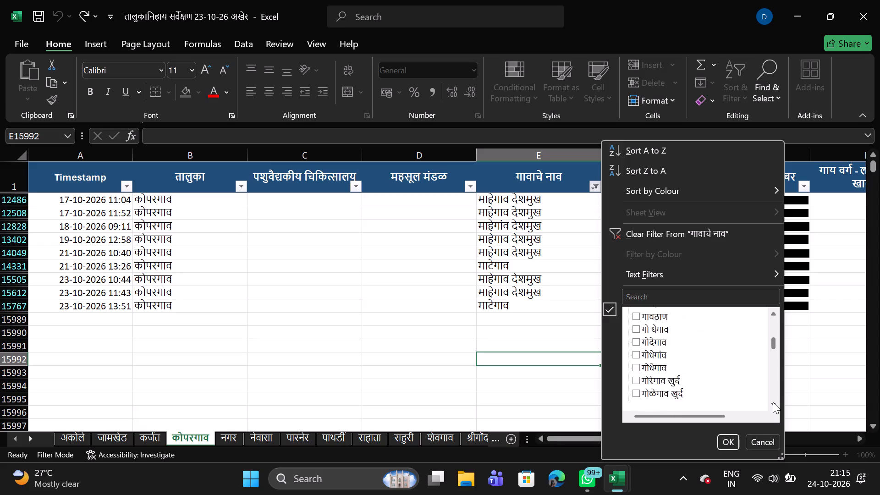
click(773, 402)
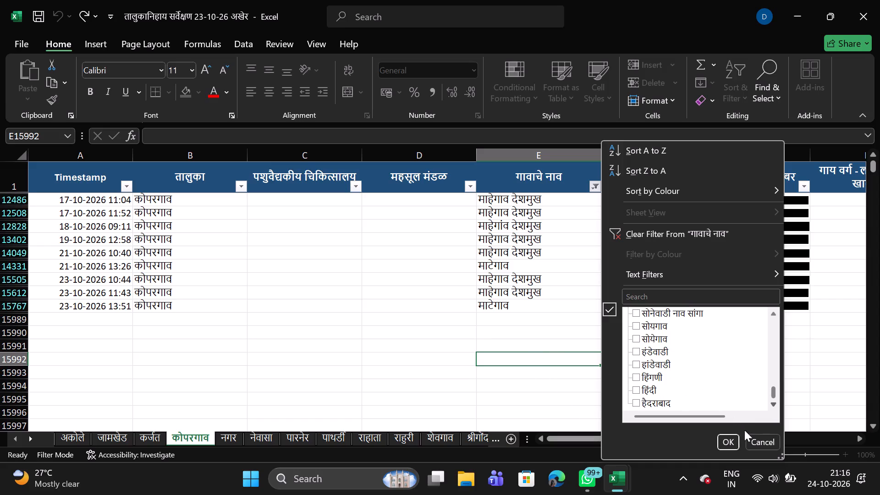
click(730, 437)
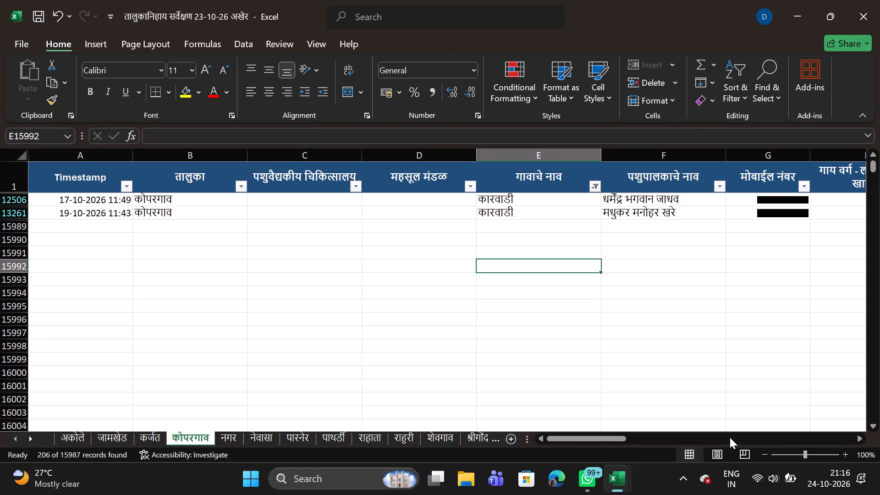
Look through the filtered कारवाडी records from the end of the list back towards the earlier rows.
click(441, 235)
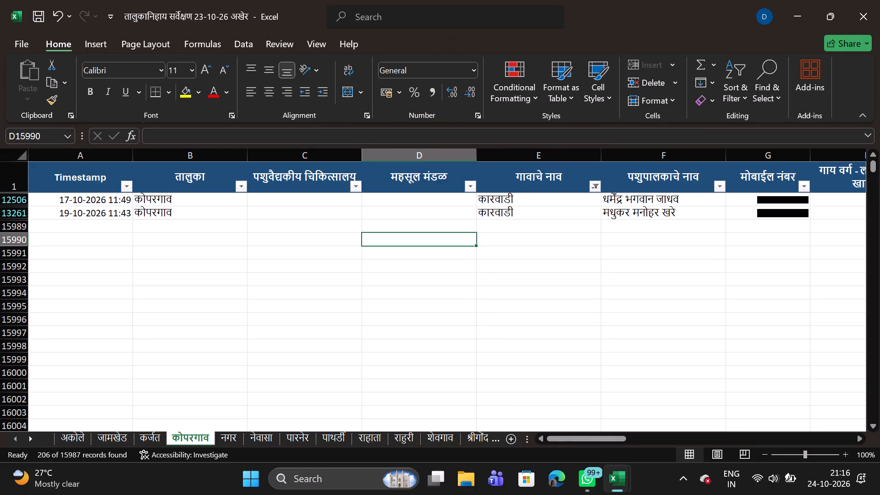
triple_click(873, 425)
double_click(873, 425)
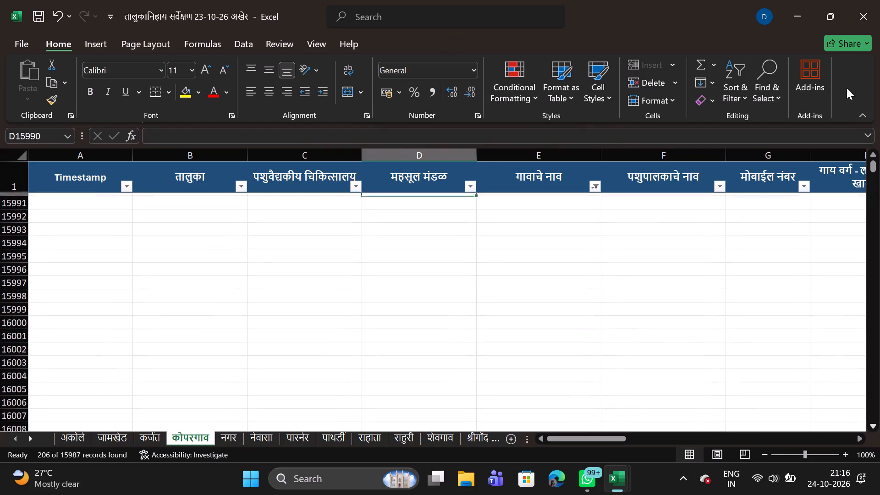
click(872, 153)
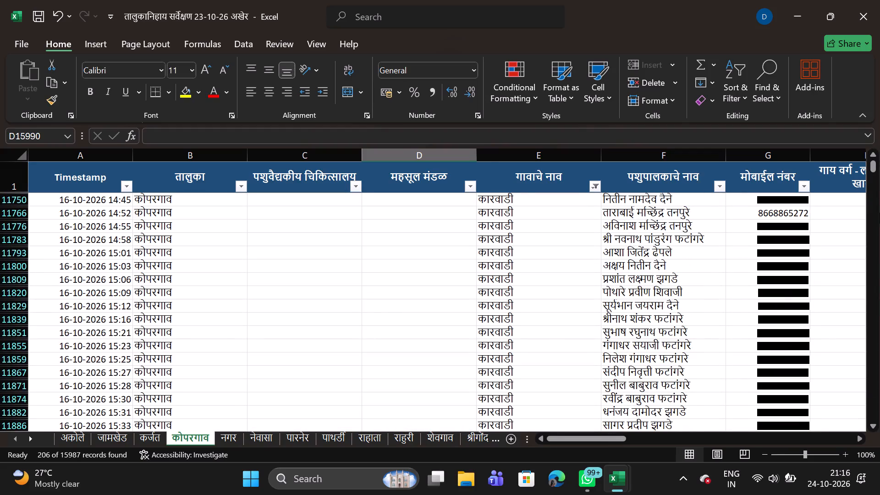
drag(872, 173, 872, 165)
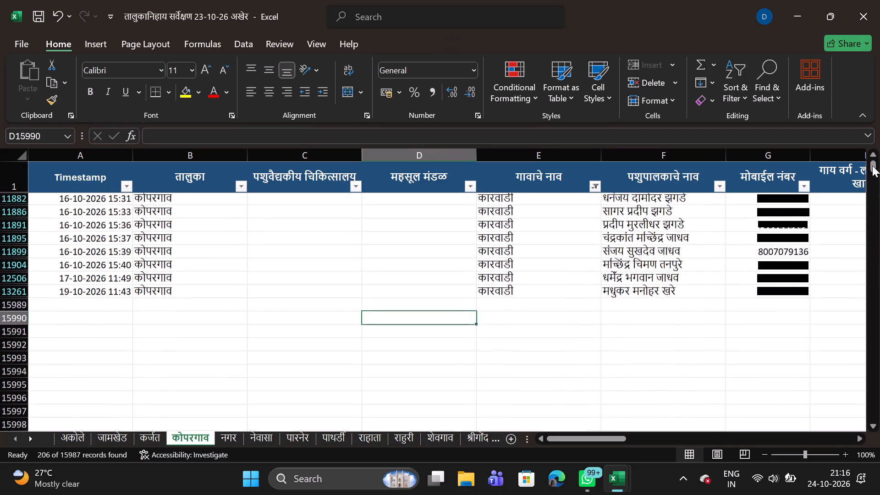
drag(872, 165, 872, 157)
drag(872, 157, 874, 151)
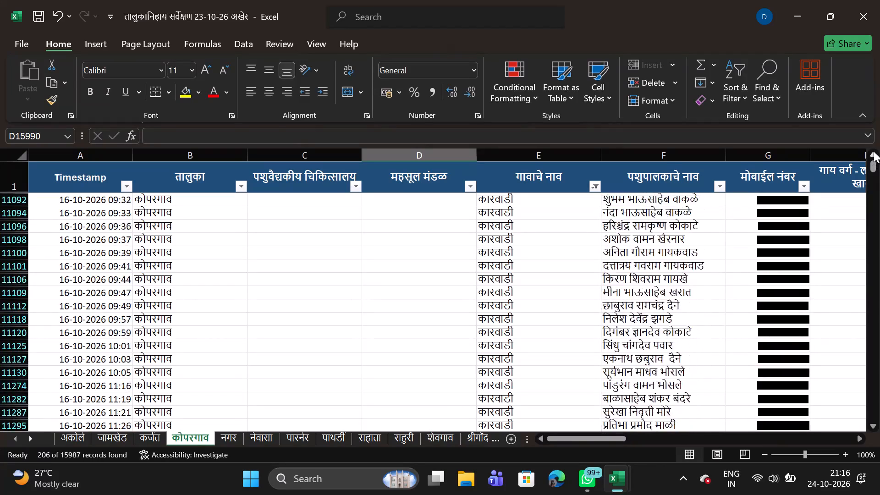
Continue looking through the filtered कारवाडी records back to the first row of the list.
drag(874, 151, 874, 151)
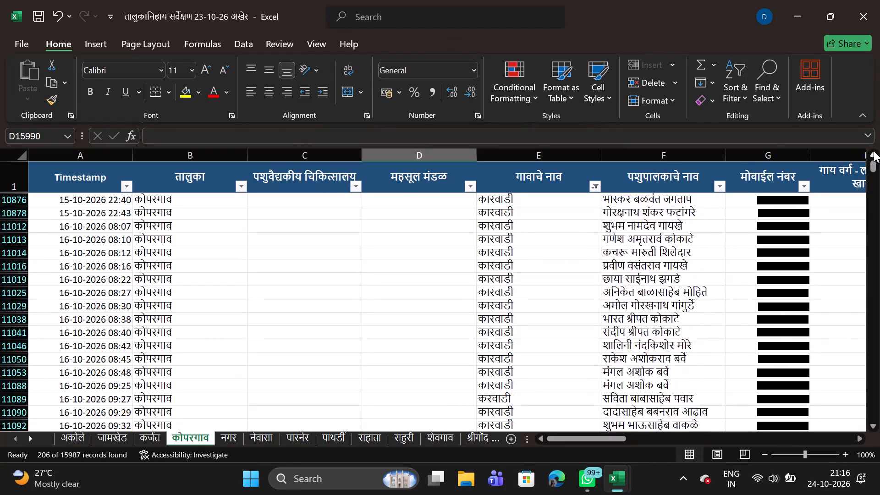
drag(874, 151, 874, 150)
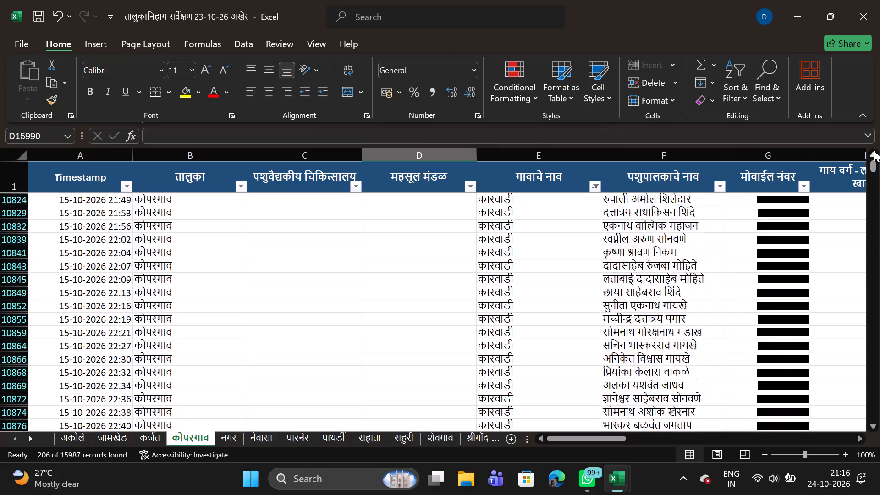
drag(874, 150, 874, 150)
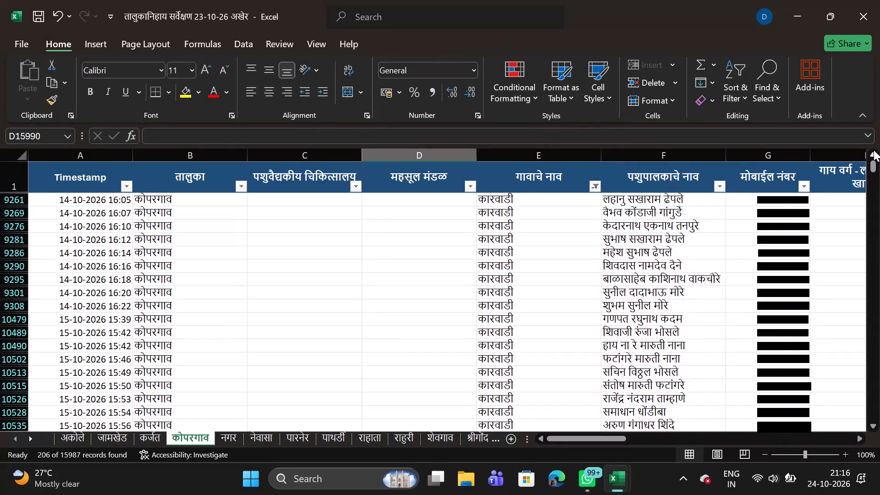
scroll(464, 306, up, 1)
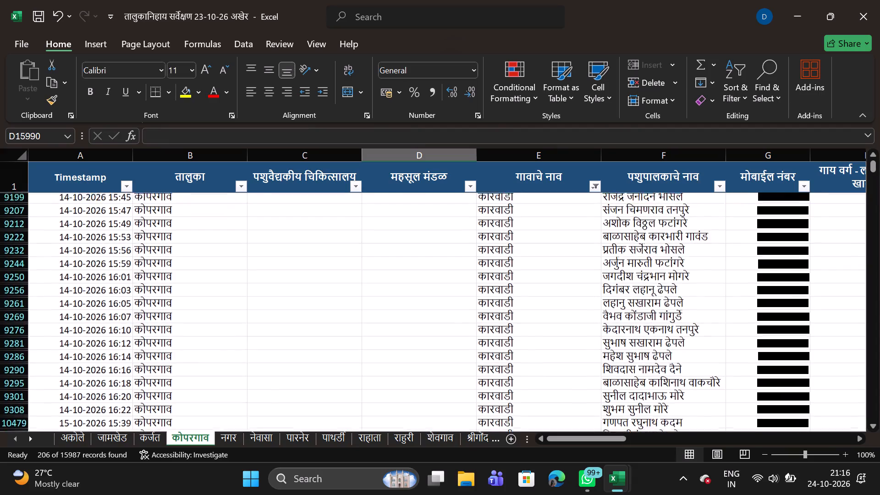
scroll(464, 306, up, 7)
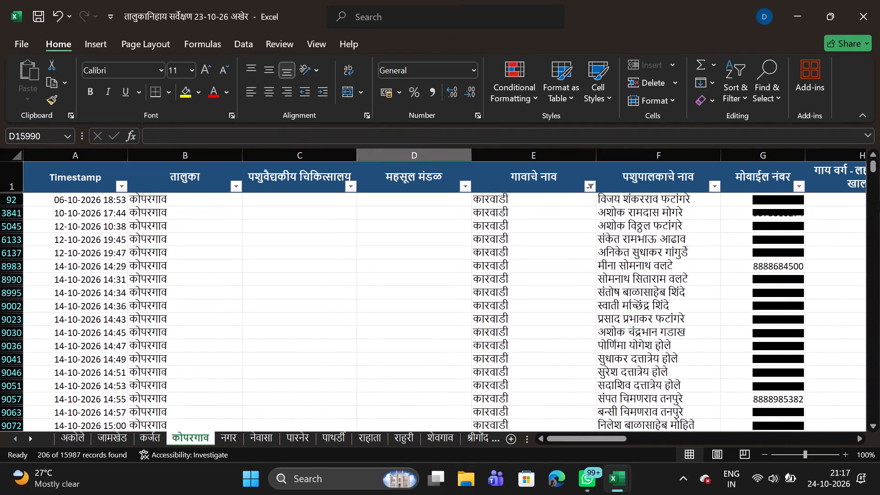
click(871, 152)
Copy the entire filtered कोपरगाव sheet with its header row.
click(15, 158)
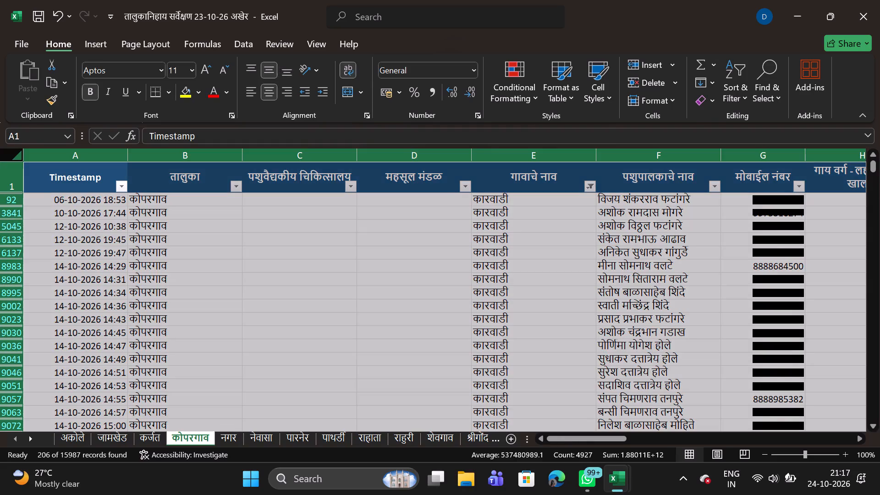
key(ctrl+c)
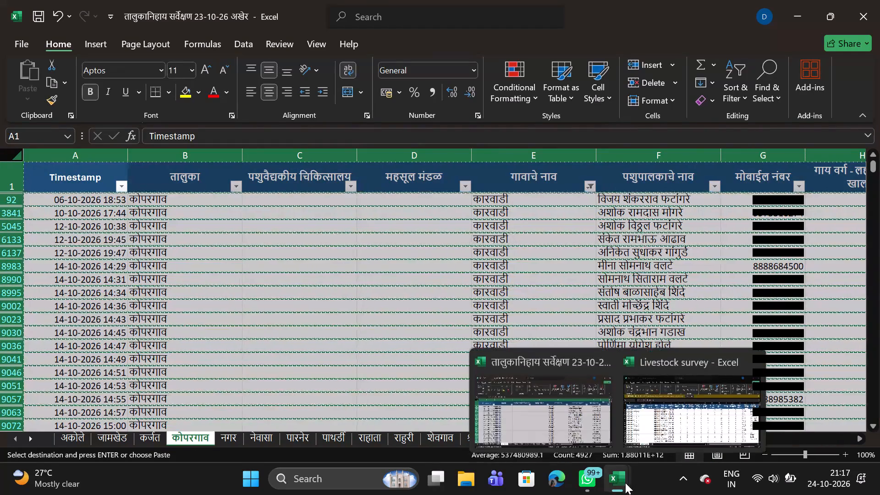
Switch to the Livestock survey workbook and add a new sheet named karwadi after Mahegaon.
click(665, 391)
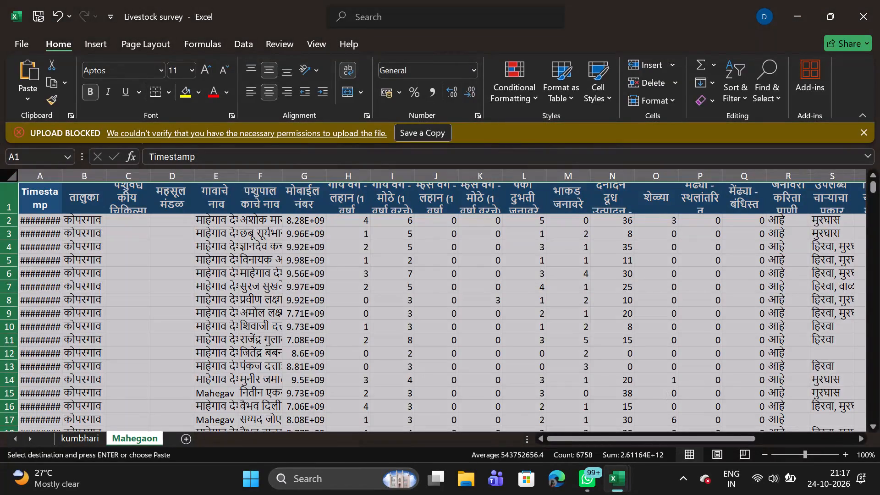
click(189, 441)
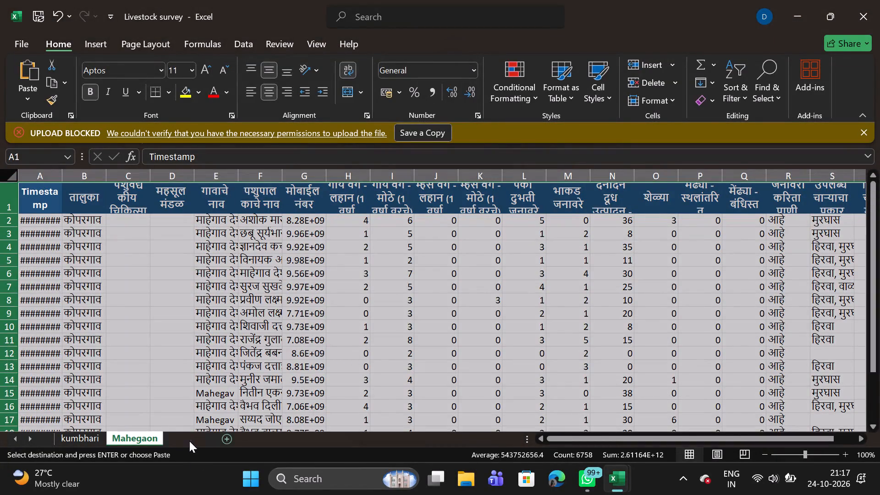
right_drag(189, 441, 188, 436)
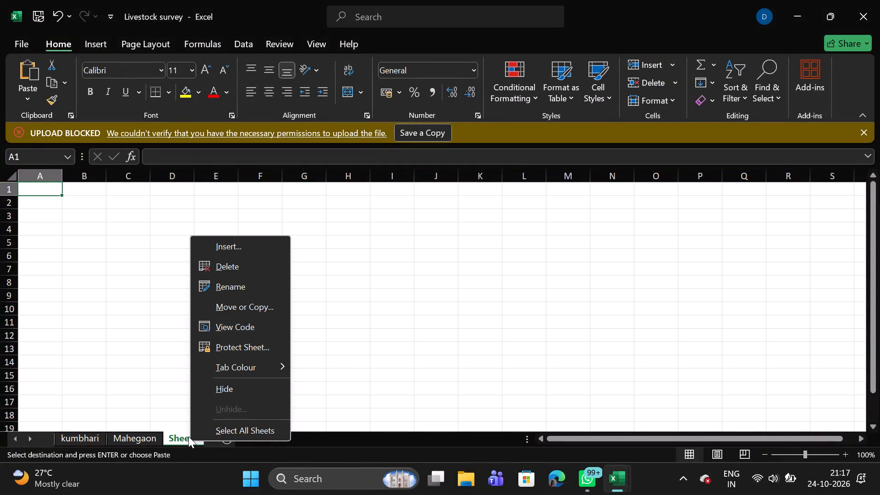
click(234, 291)
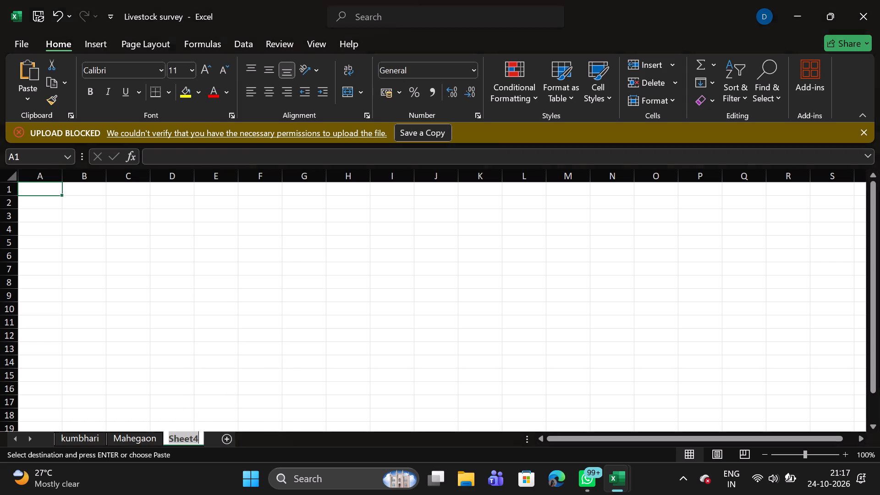
text(karwadi)
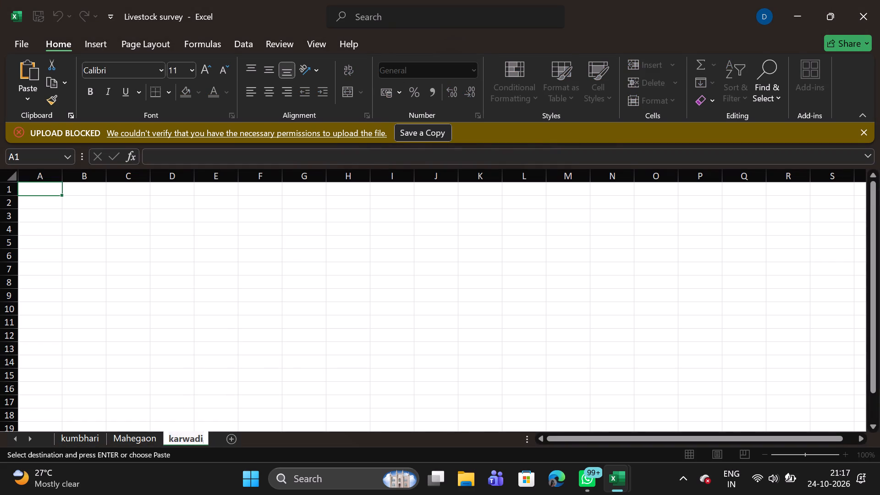
key(Return)
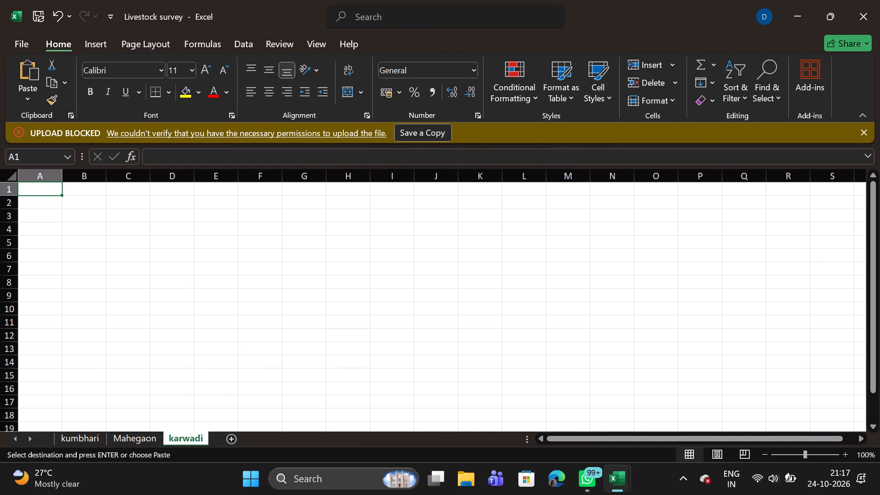
Paste the copied कारवाडी records into the karwadi sheet starting at cell A1.
key(ctrl+v)
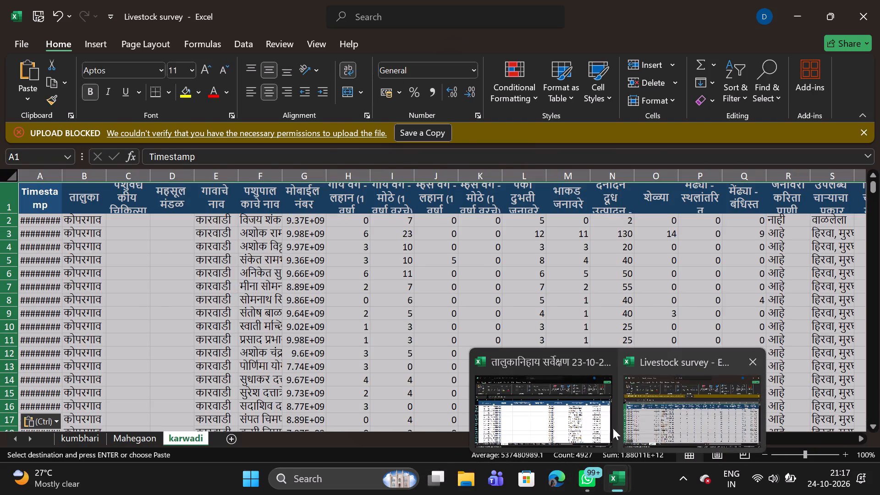
Return to the taluka survey workbook and deselect every village in the गावाचे नाव filter of the कोपरगाव sheet.
click(565, 406)
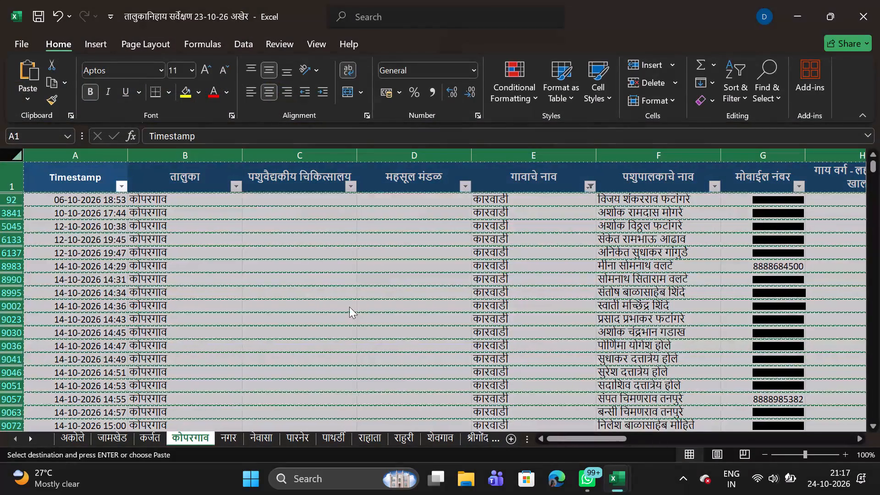
click(349, 306)
click(349, 306)
double_click(349, 306)
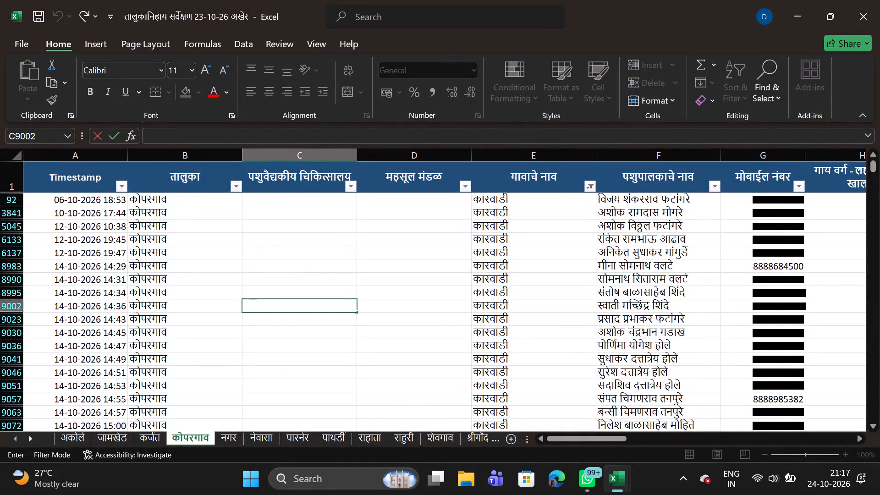
click(589, 187)
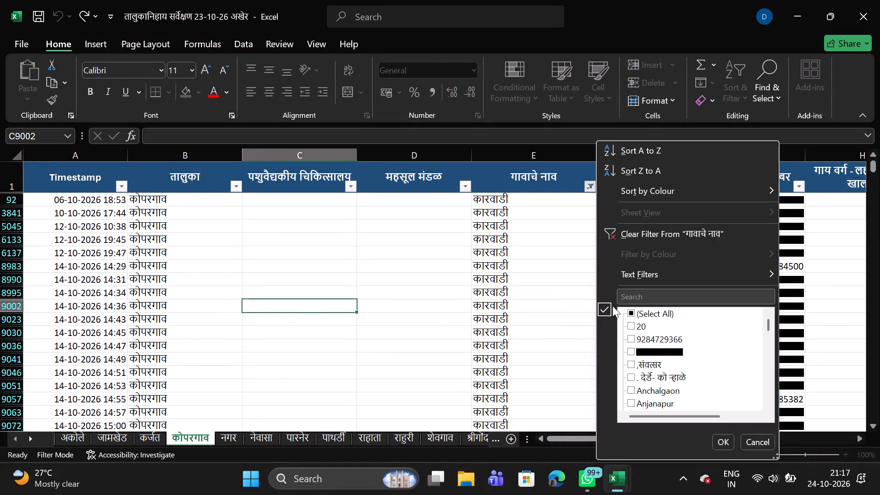
double_click(632, 313)
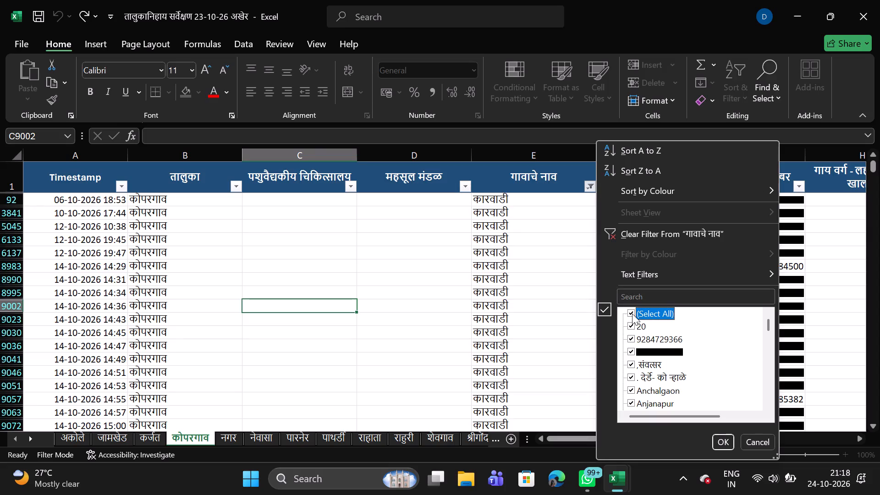
click(632, 313)
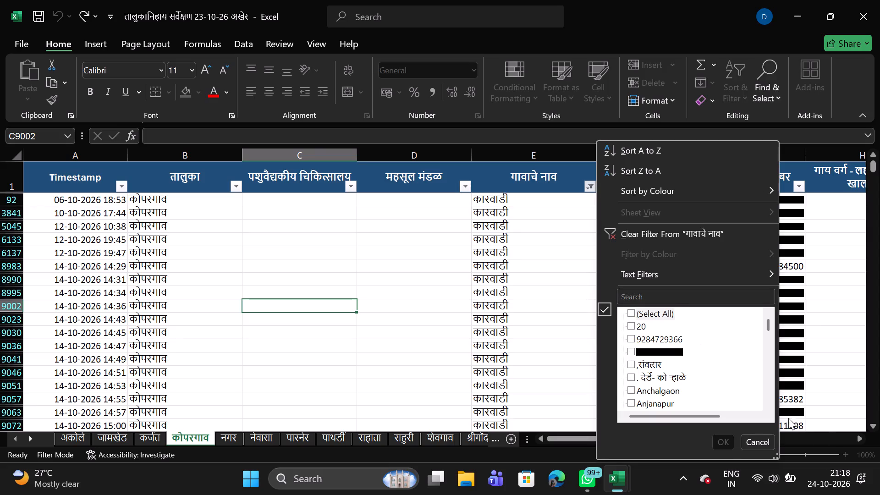
Go through the village names from the start of the filter list and include कळगाव थडी.
click(773, 385)
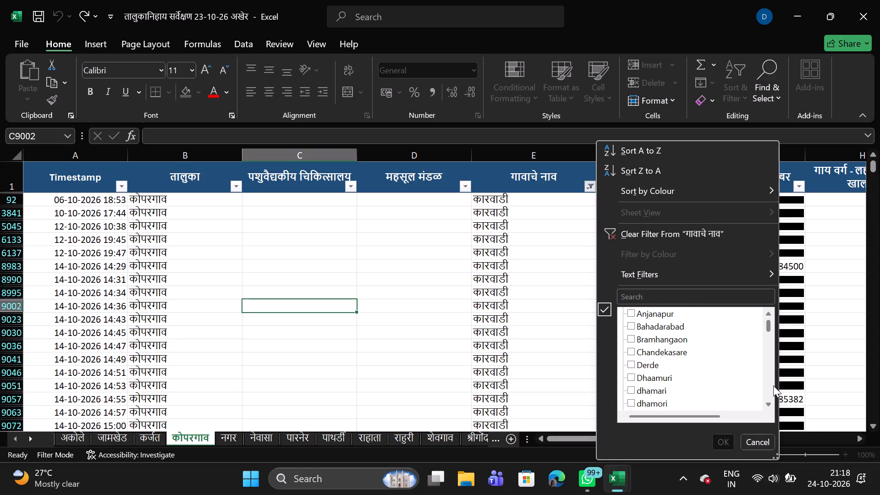
double_click(771, 407)
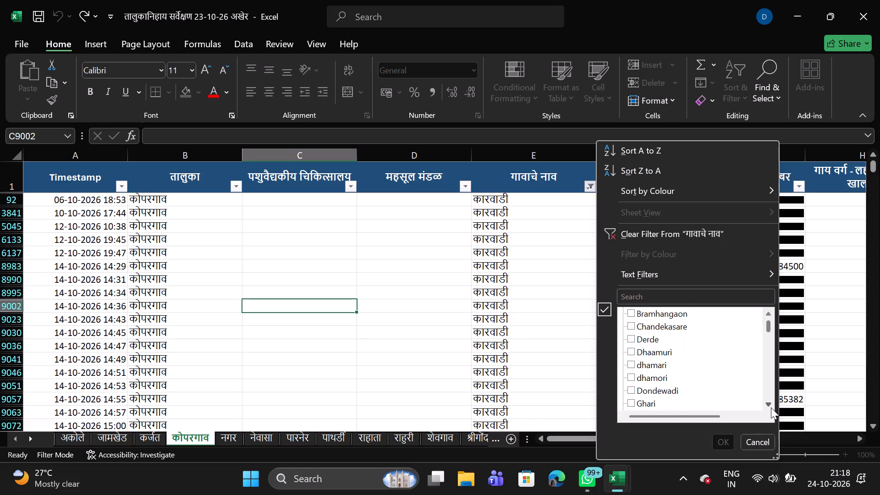
click(771, 407)
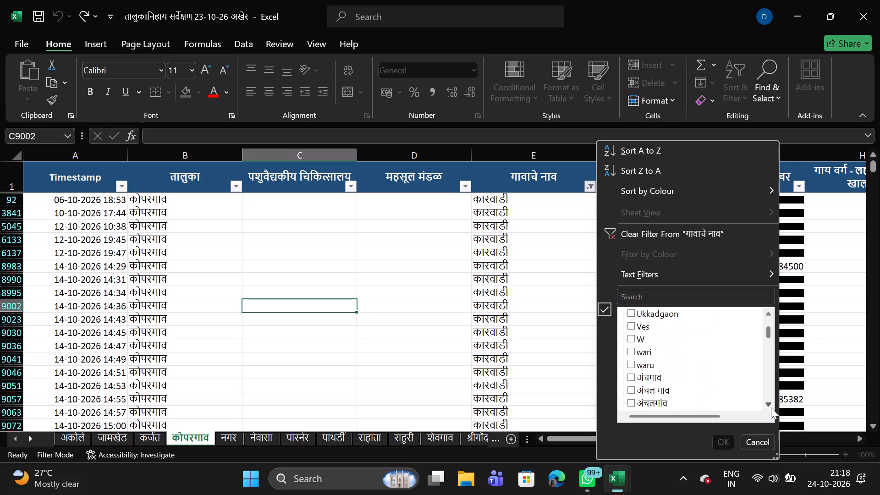
click(771, 407)
click(771, 407)
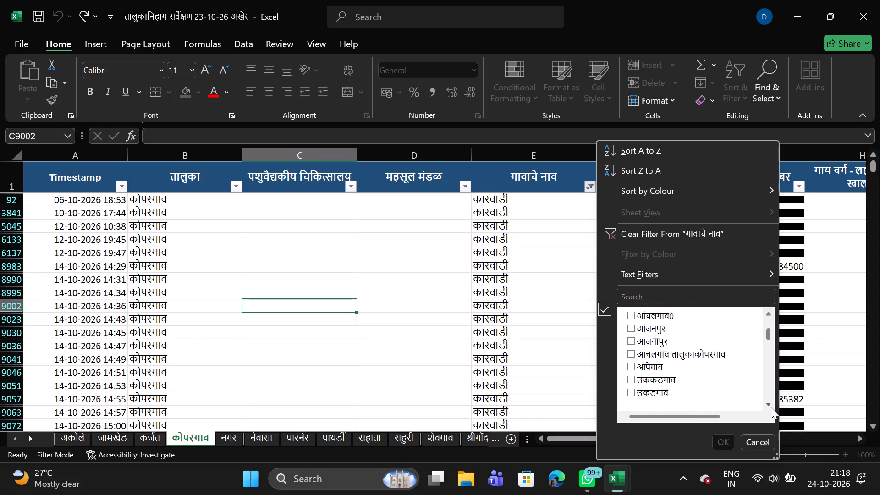
triple_click(771, 407)
triple_click(771, 407)
click(771, 407)
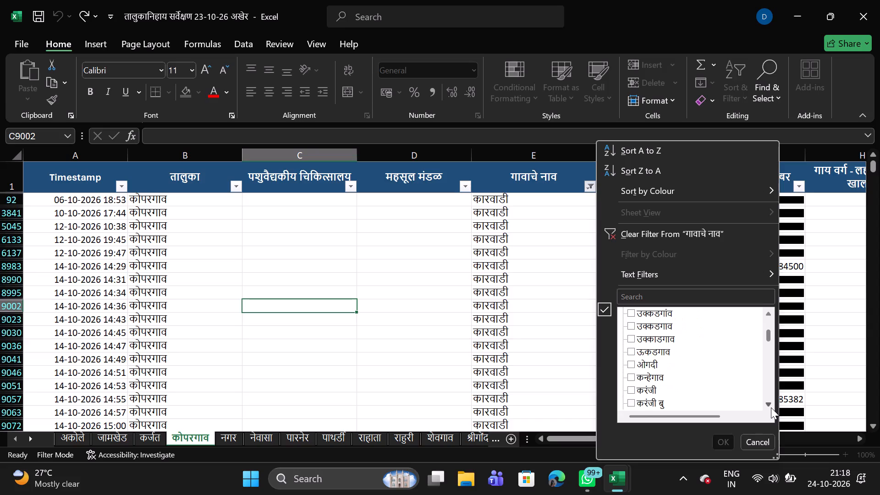
triple_click(771, 407)
triple_click(771, 407)
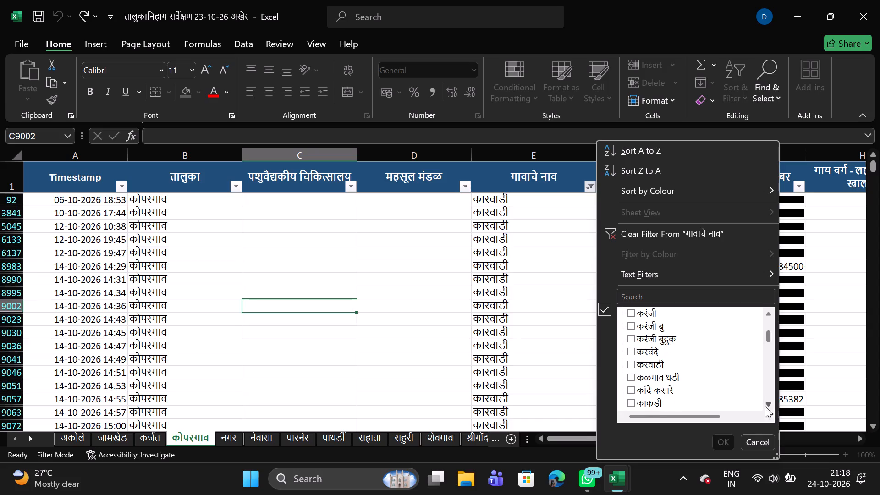
click(632, 374)
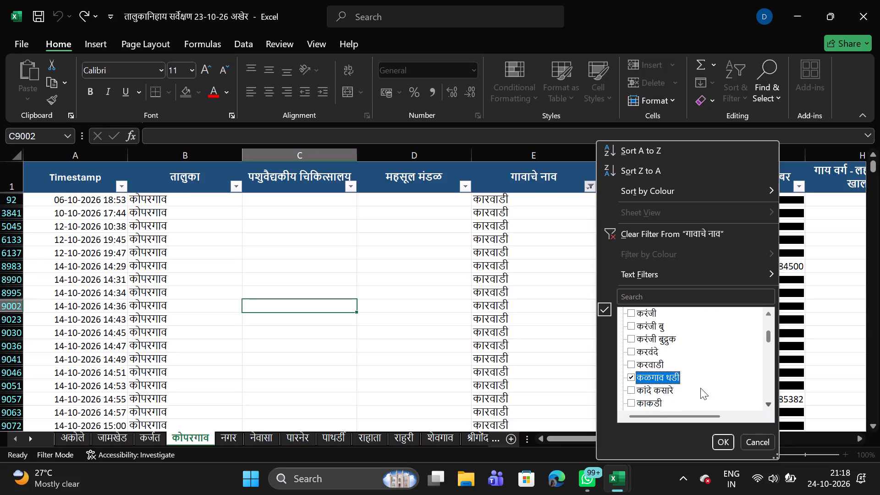
Continue through the village names and also include the spelling variants कोलगाव थडी and कोळगाव खडी in the filter.
triple_click(771, 401)
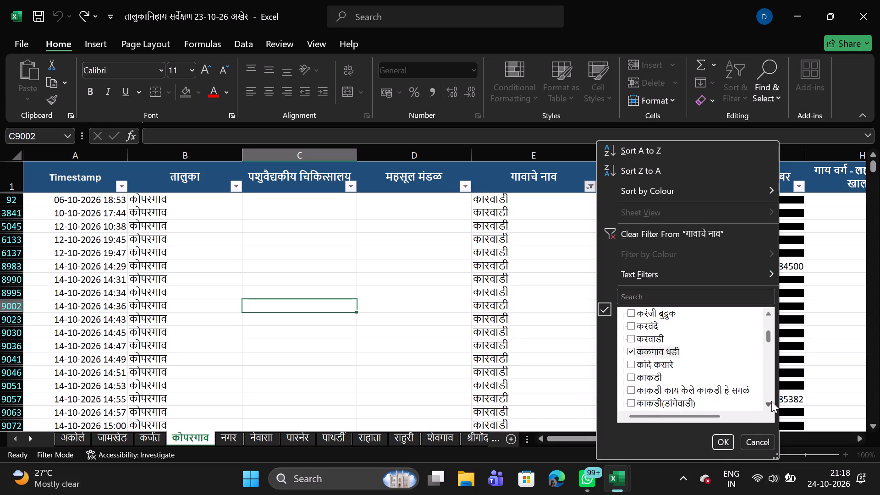
triple_click(771, 401)
triple_click(771, 401)
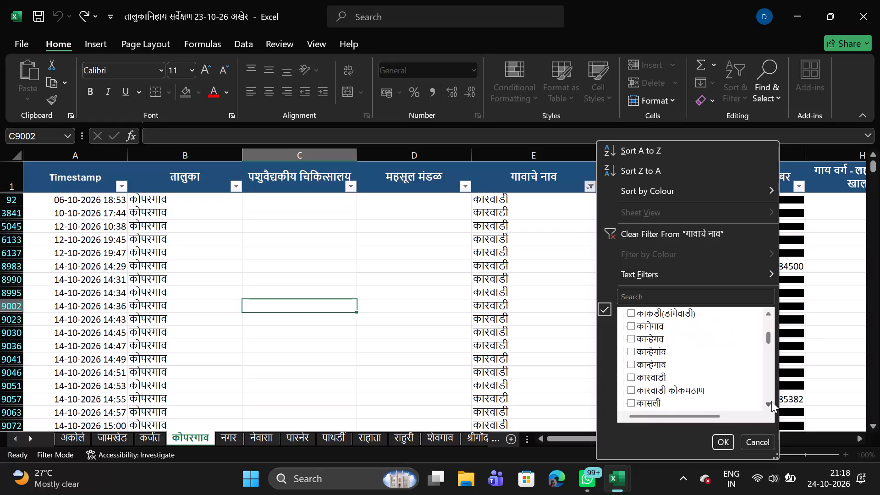
triple_click(771, 401)
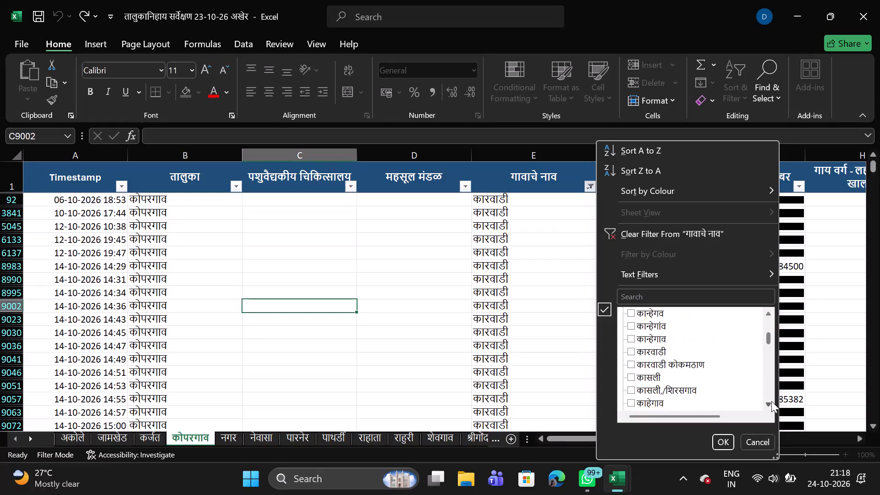
click(771, 401)
click(771, 401)
triple_click(771, 401)
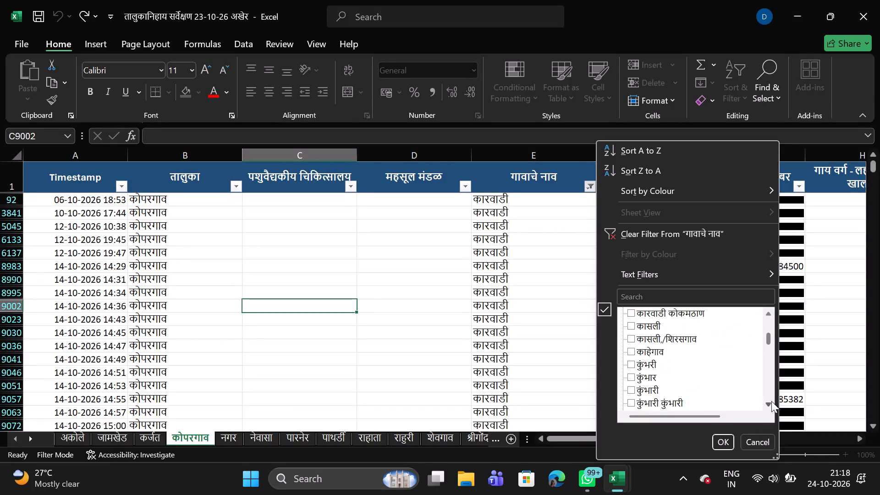
double_click(771, 401)
double_click(771, 401)
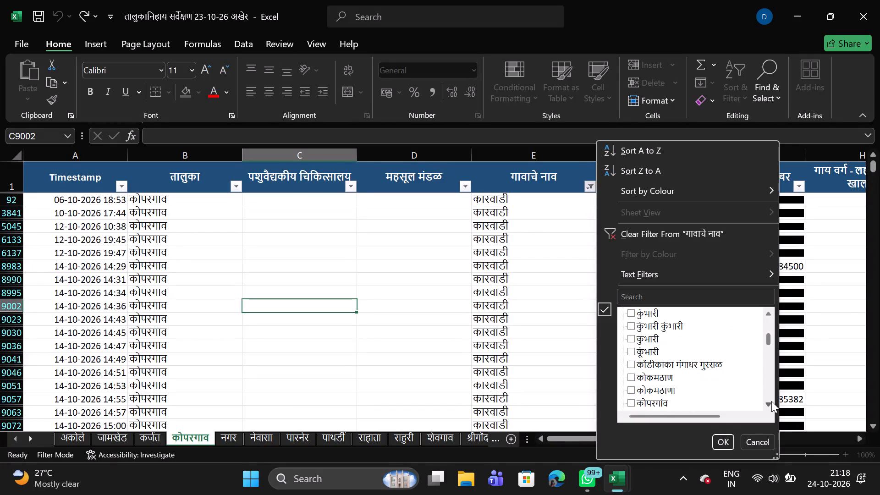
triple_click(771, 401)
click(771, 401)
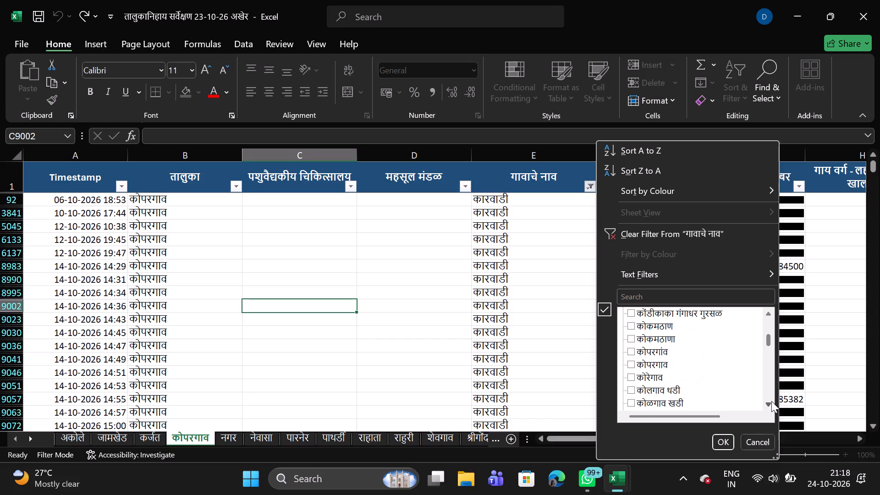
click(635, 390)
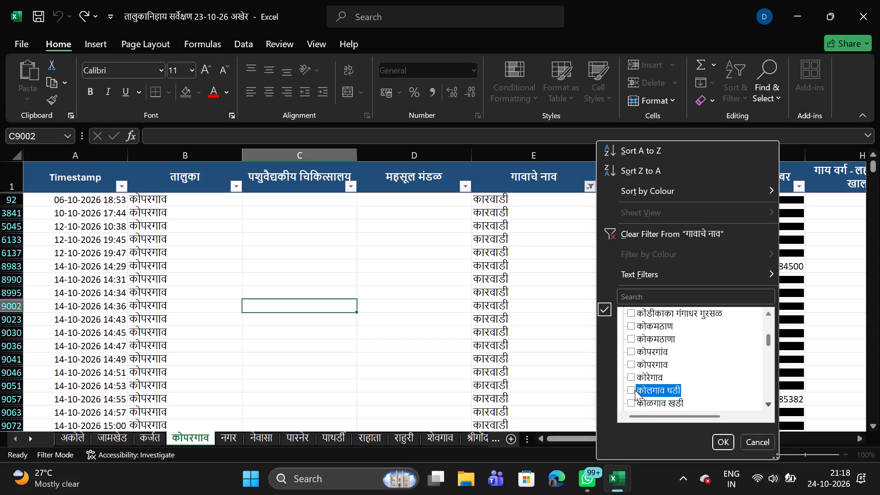
click(632, 404)
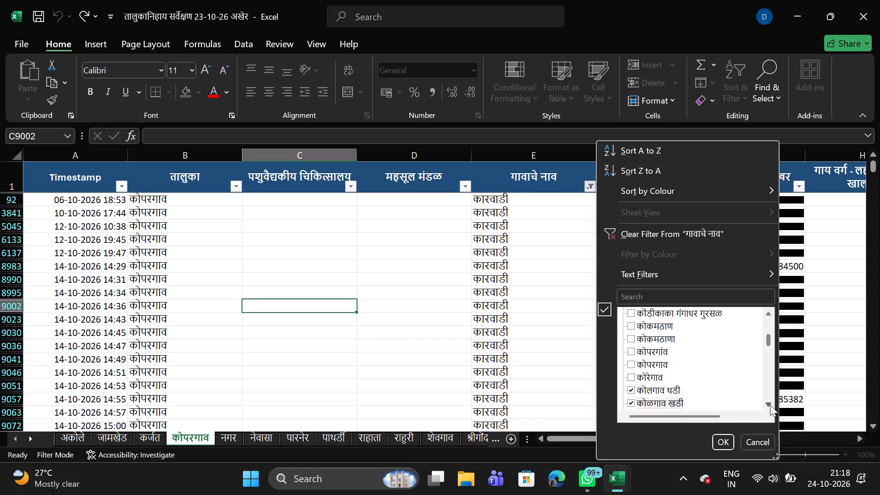
Add the variants कोळगाव थडी, कोळगावथ and कोळगावथडी to the गावाचे नाव selection and apply the filter.
click(770, 402)
double_click(770, 402)
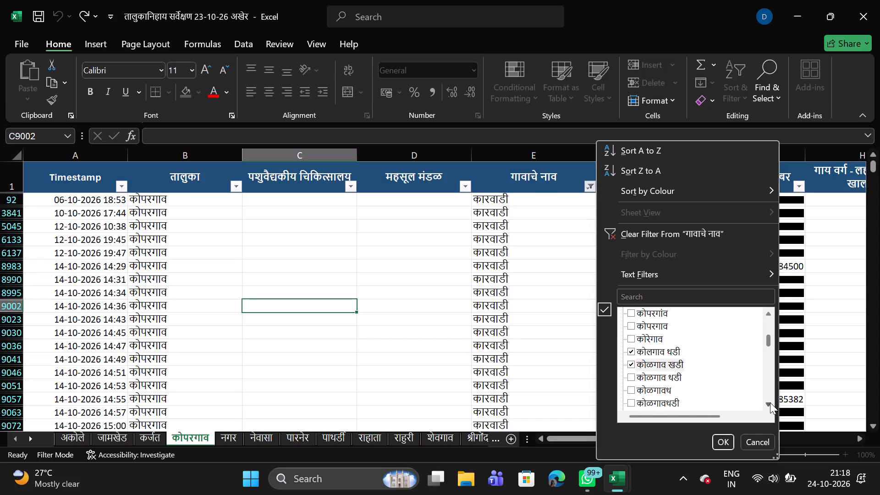
click(631, 373)
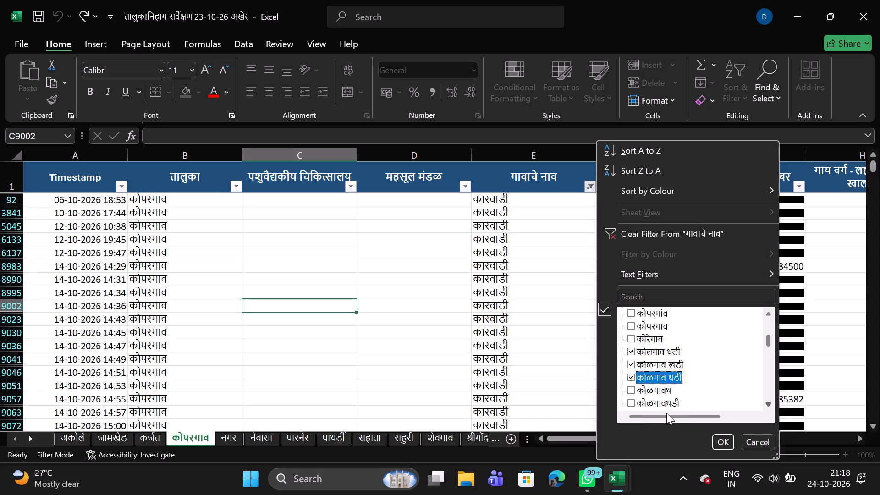
click(633, 391)
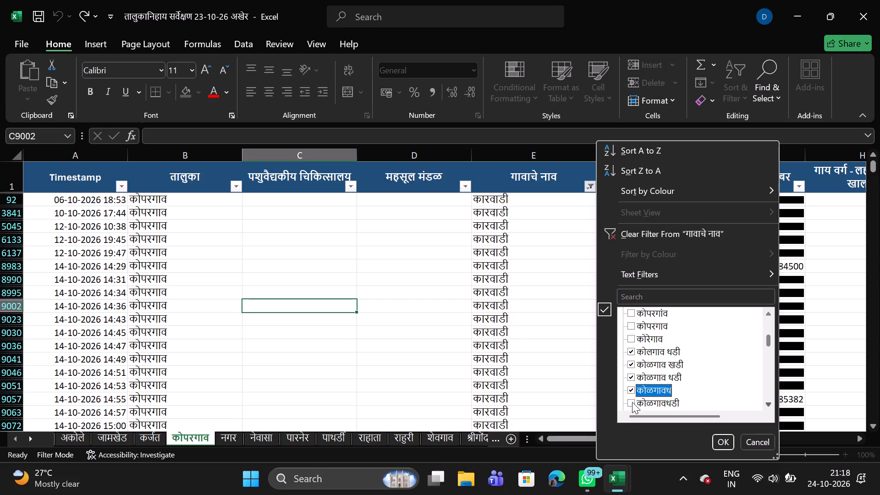
click(632, 402)
double_click(770, 404)
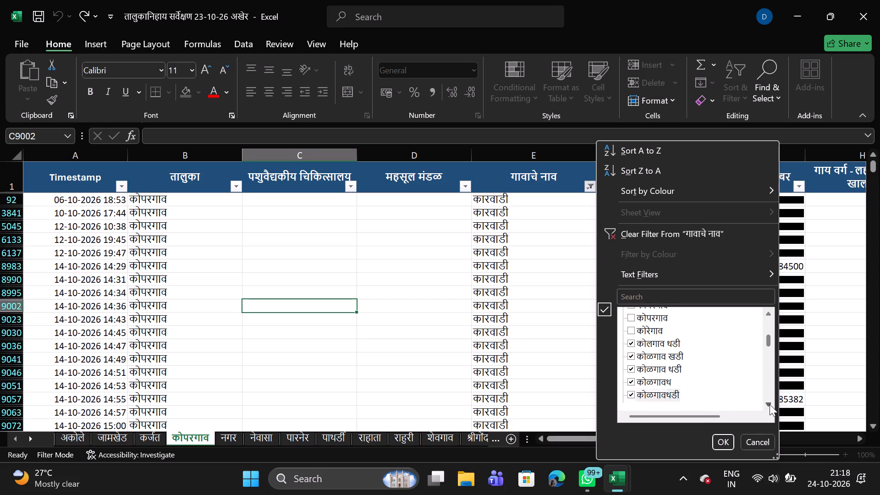
triple_click(770, 404)
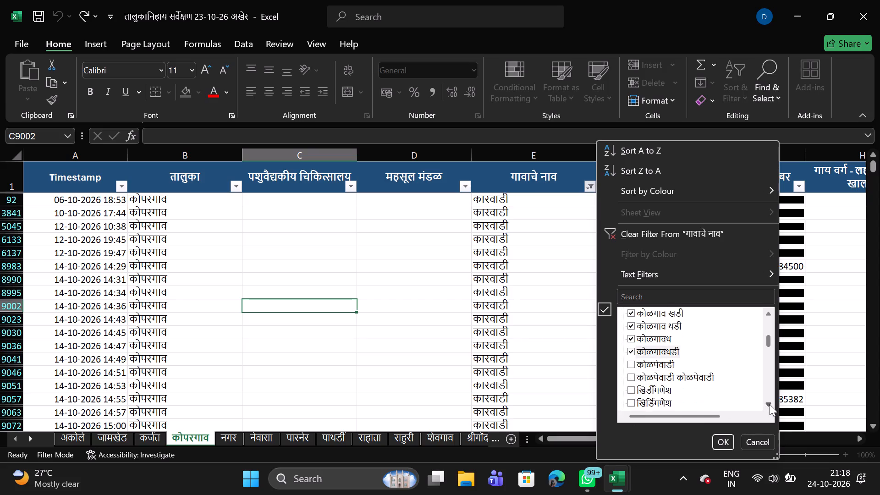
double_click(770, 404)
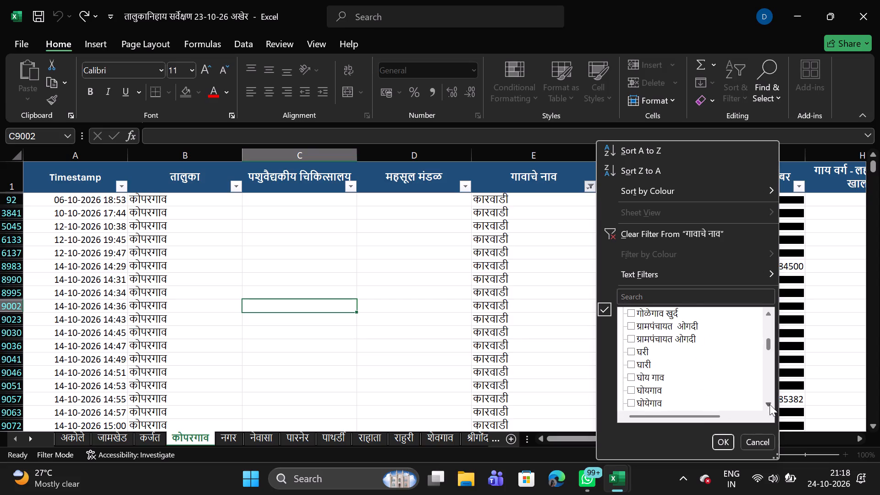
click(725, 444)
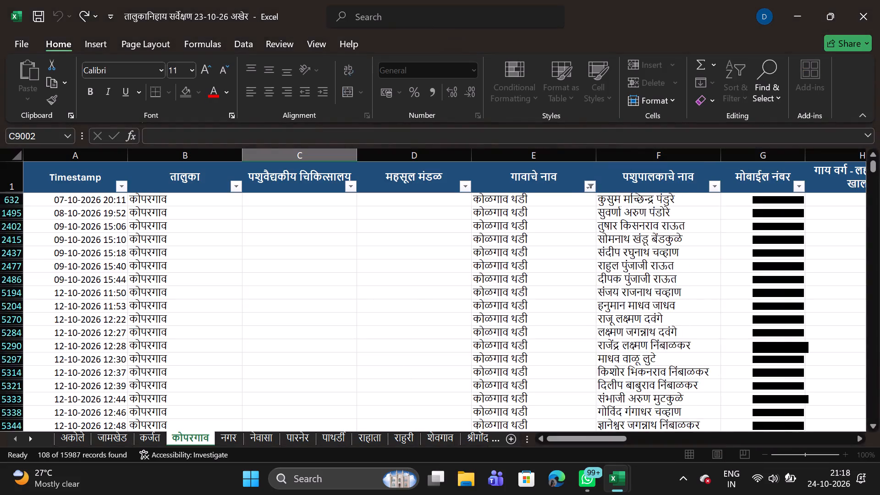
Copy the whole filtered कोपरगाव sheet, including its header row.
click(14, 155)
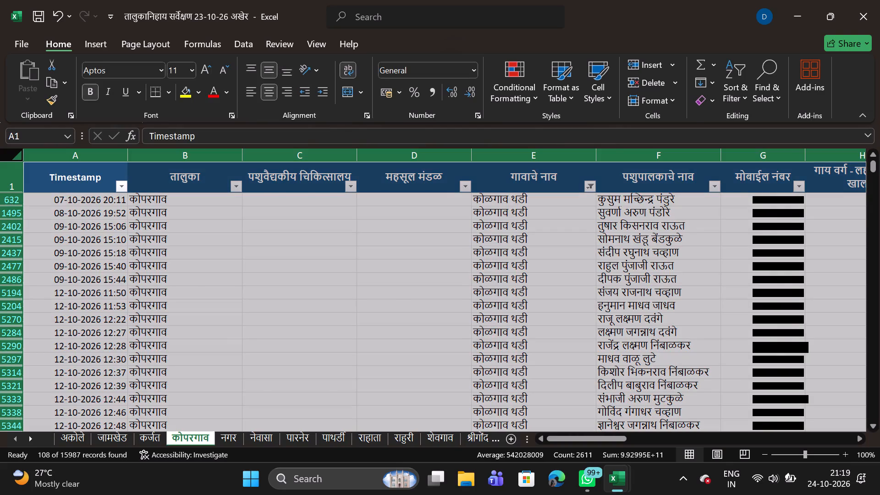
key(ctrl+c)
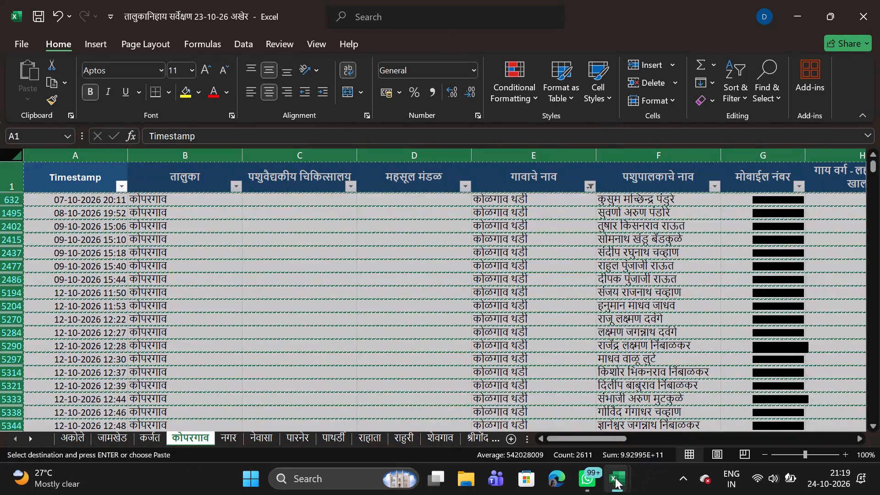
Switch to the Livestock survey workbook, add a new sheet after karwadi and name it kolgaon thadi.
click(615, 478)
click(682, 413)
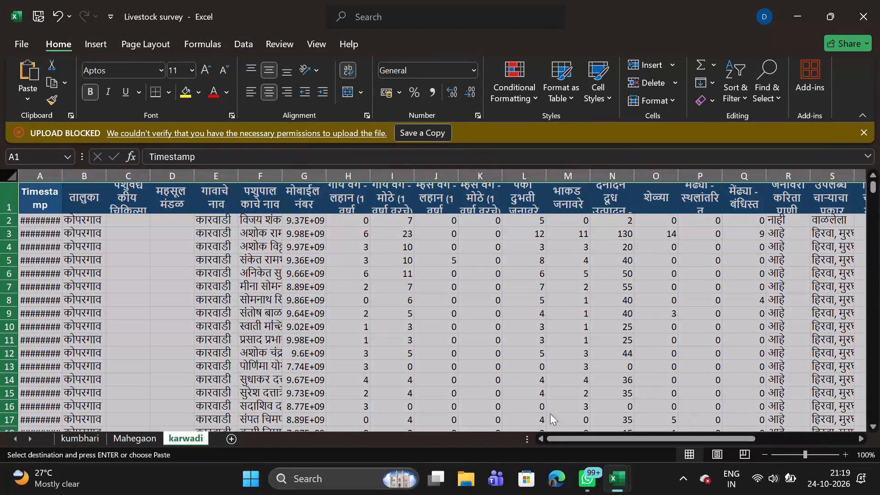
click(233, 440)
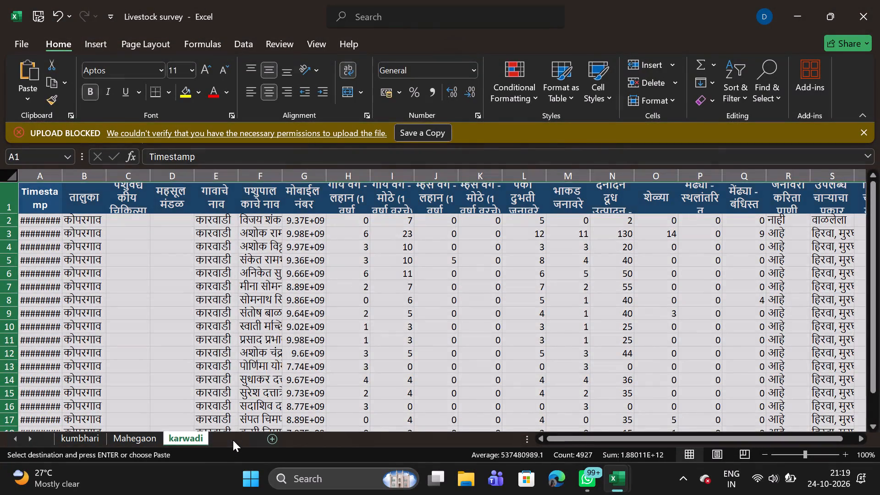
right_click(233, 440)
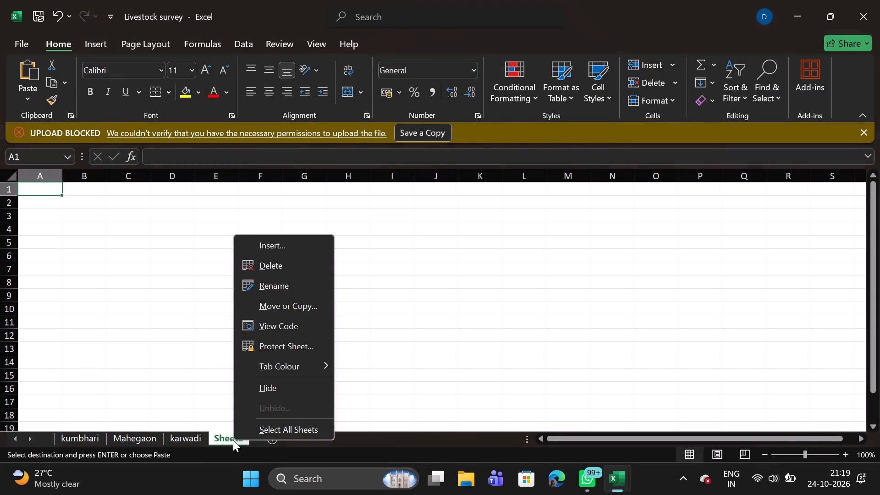
click(276, 289)
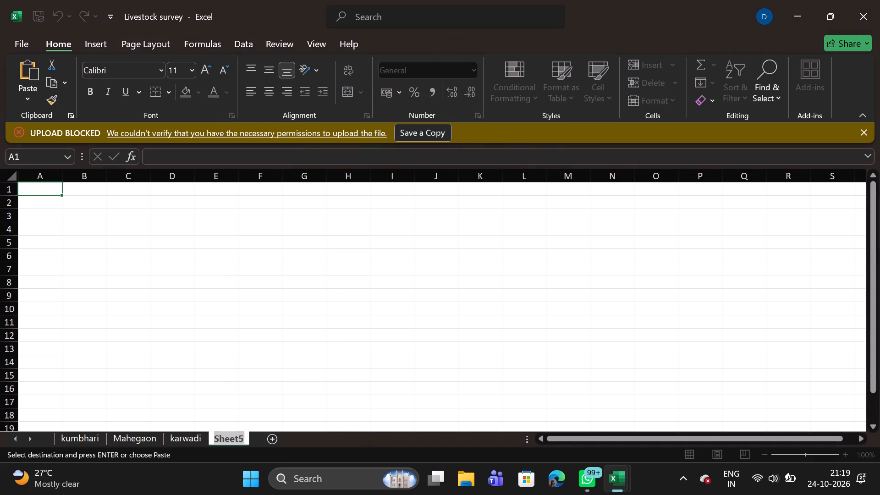
text(kolgaon thadi)
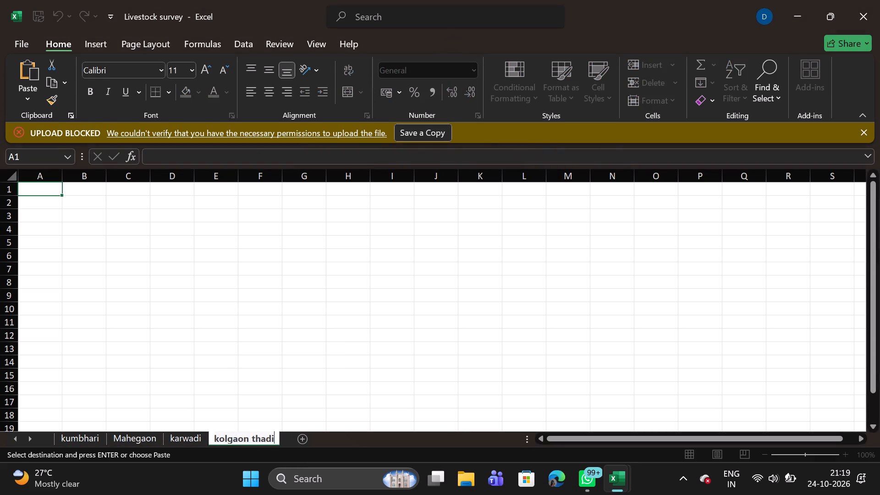
key(Return)
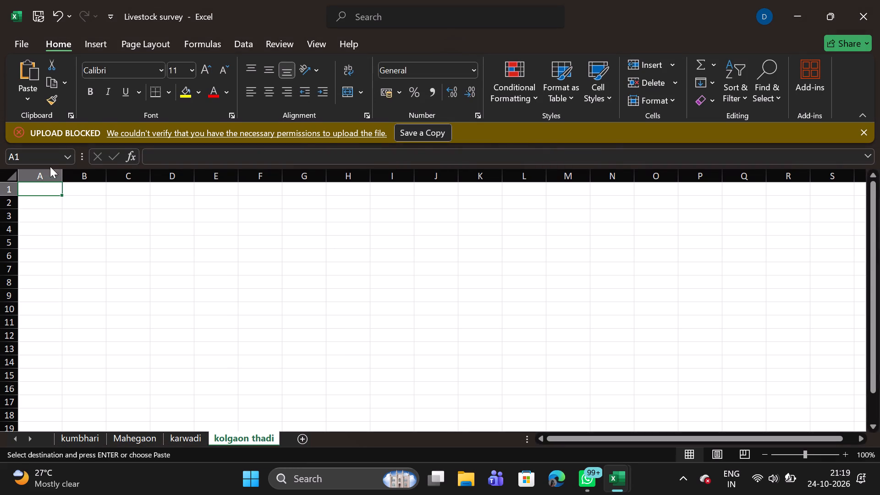
Paste the copied कोळगाव थडी records into the kolgaon thadi sheet starting at cell A1.
key(ctrl+v)
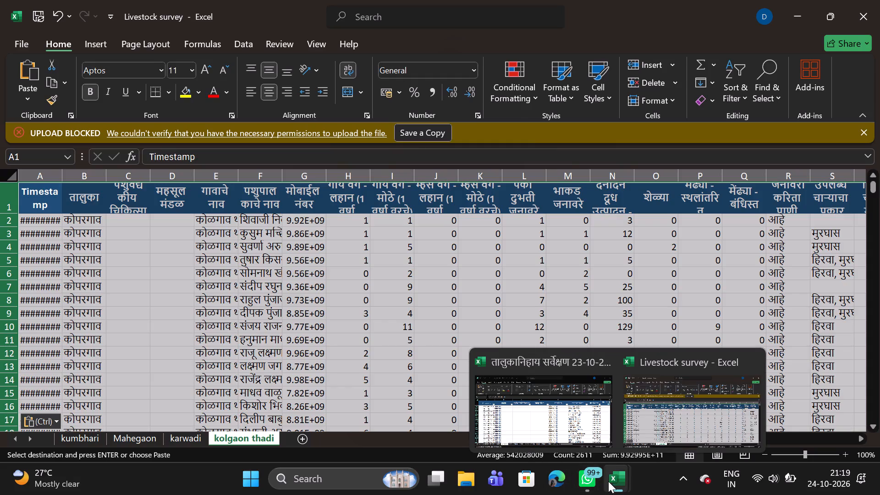
Return to the taluka survey workbook and deselect every village in the गावाचे नाव filter of the कोपरगाव sheet.
click(578, 427)
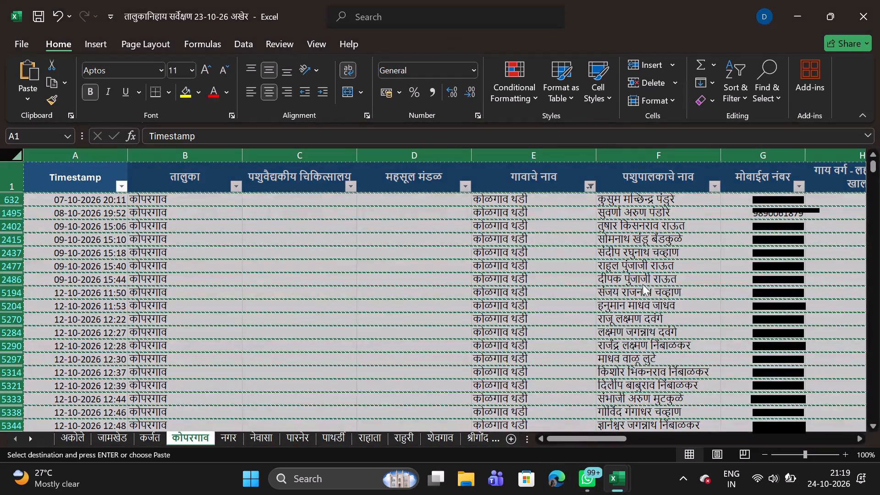
double_click(569, 241)
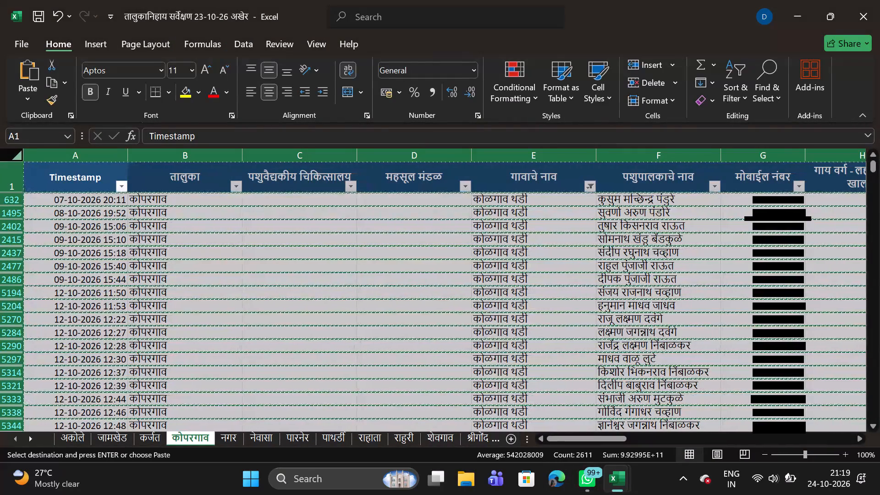
double_click(569, 241)
click(560, 206)
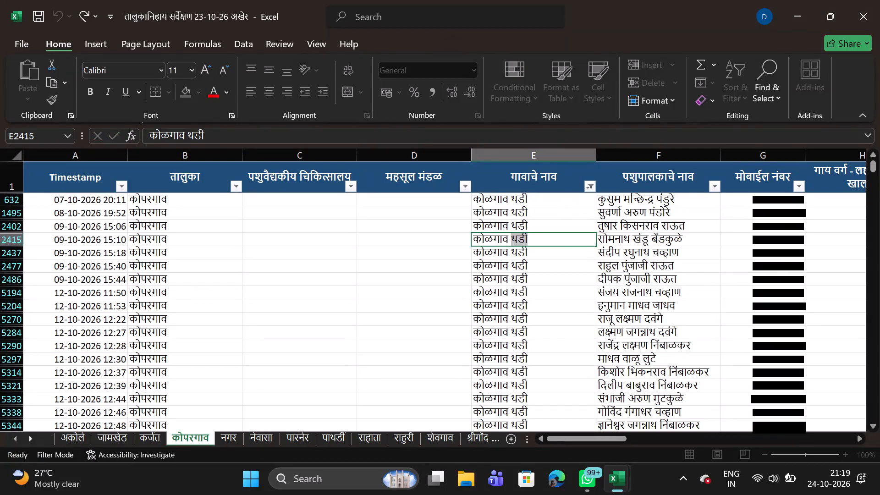
click(596, 187)
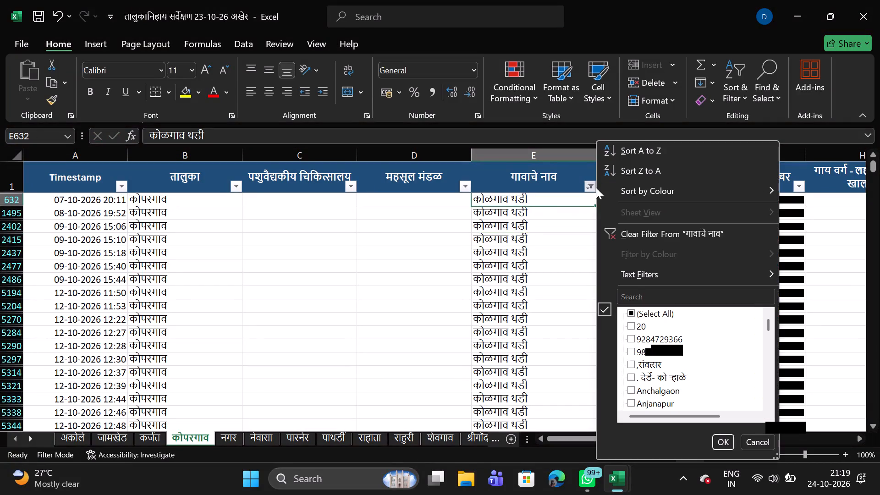
click(630, 308)
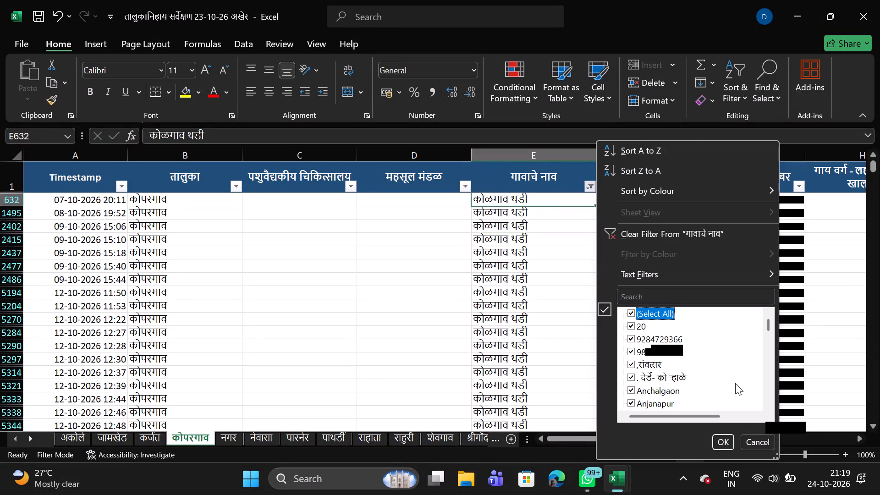
click(631, 312)
Select the villages कोळपेवाडी and कोळपेवाडी कोळपेवाडी in the गावाचे नाव filter list.
click(770, 385)
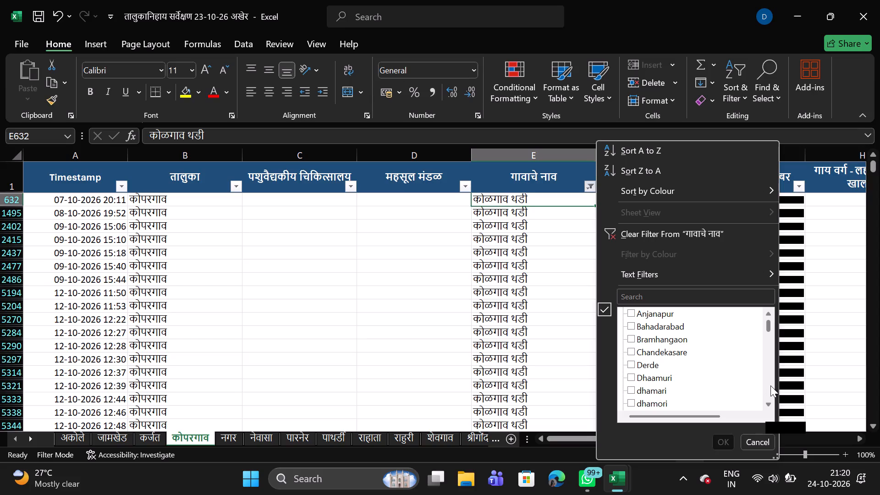
triple_click(769, 404)
triple_click(769, 404)
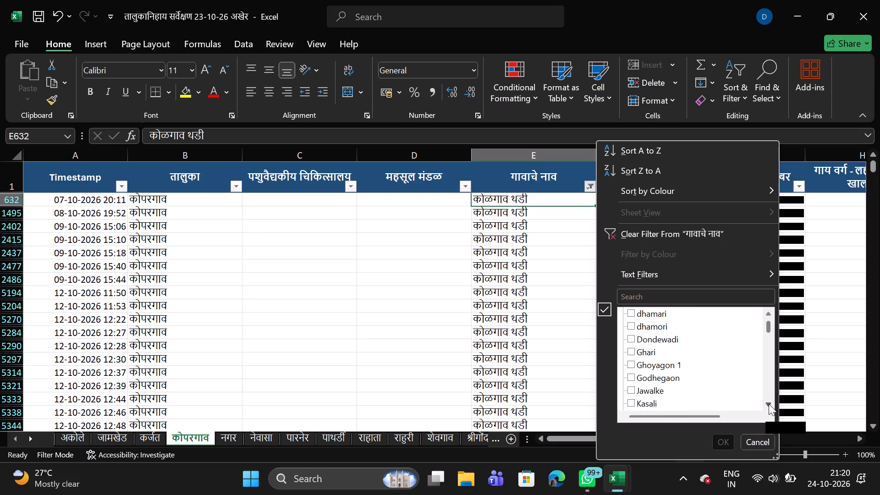
double_click(769, 404)
triple_click(769, 404)
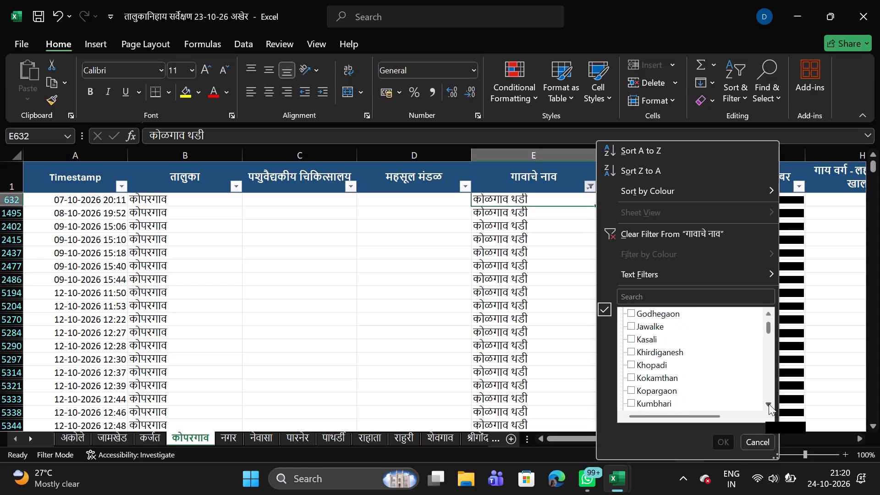
triple_click(769, 404)
triple_click(769, 404)
double_click(769, 404)
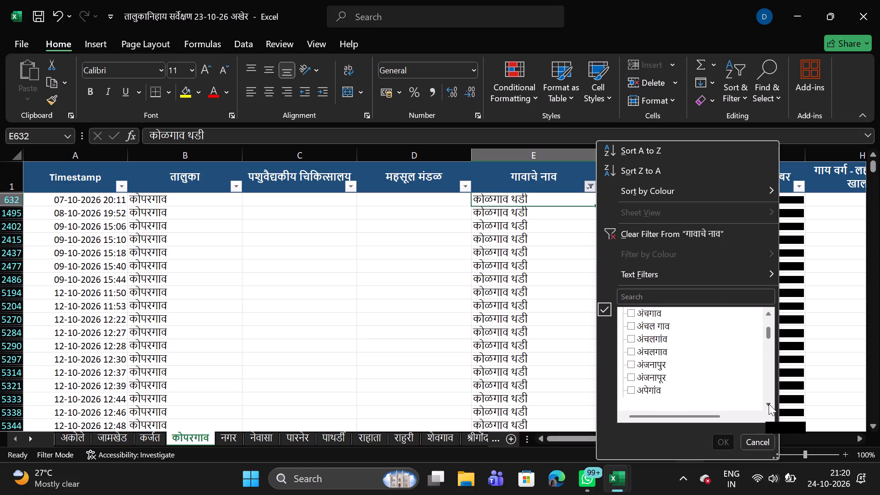
double_click(769, 404)
triple_click(769, 404)
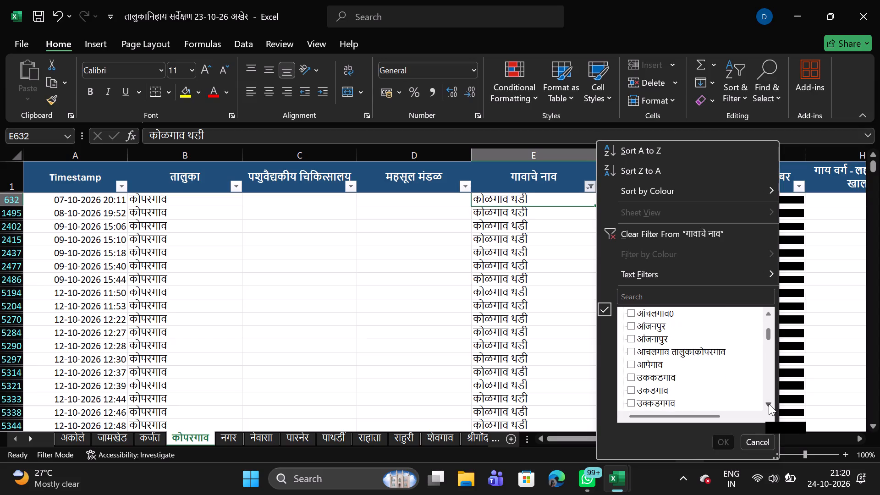
click(769, 404)
double_click(769, 404)
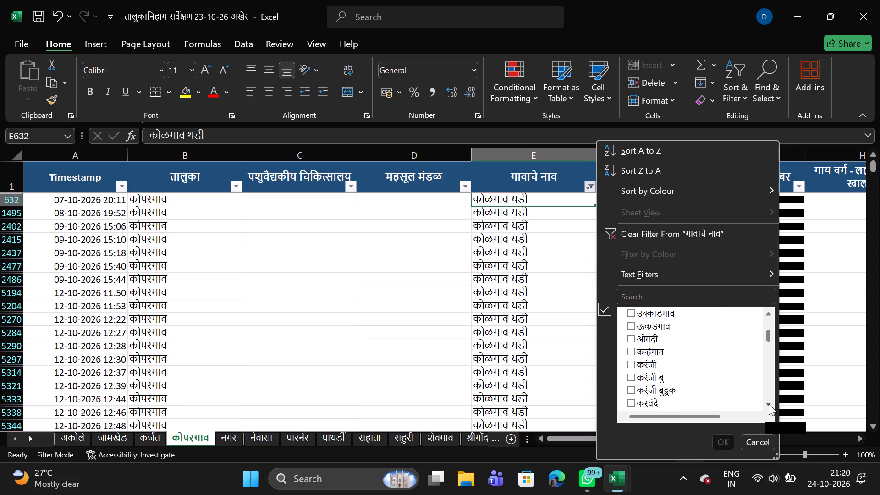
triple_click(769, 404)
triple_click(769, 404)
triple_click(769, 404)
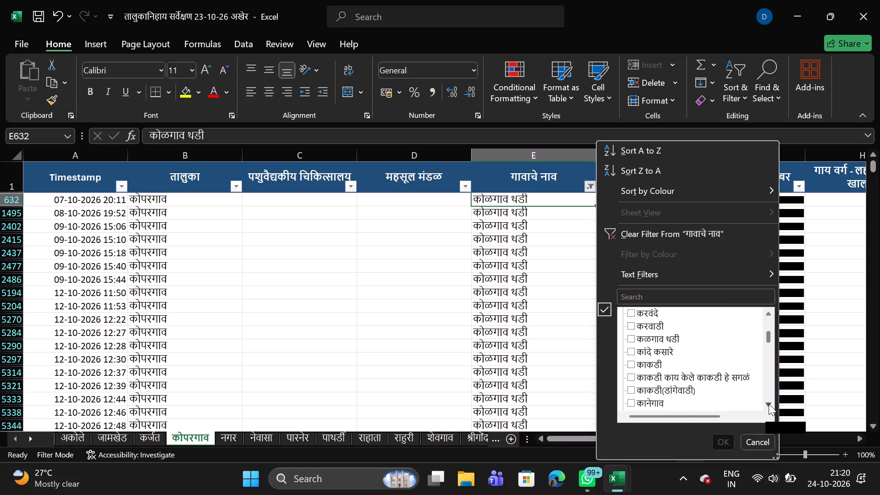
triple_click(769, 404)
triple_click(769, 404)
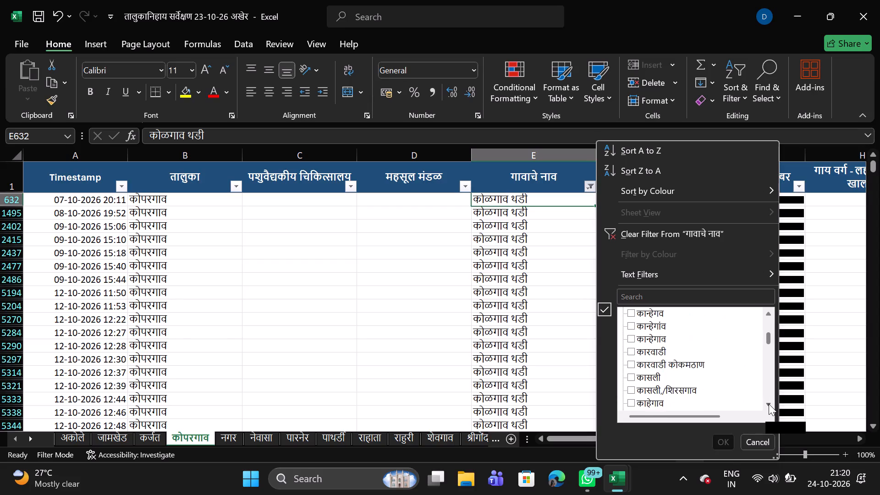
triple_click(769, 404)
triple_click(769, 404)
triple_click(769, 404)
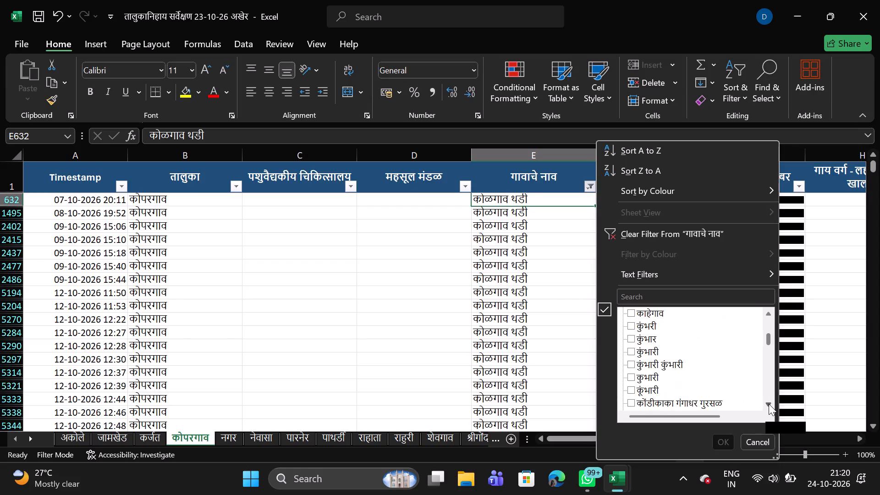
triple_click(769, 404)
triple_click(769, 404)
triple_click(769, 404)
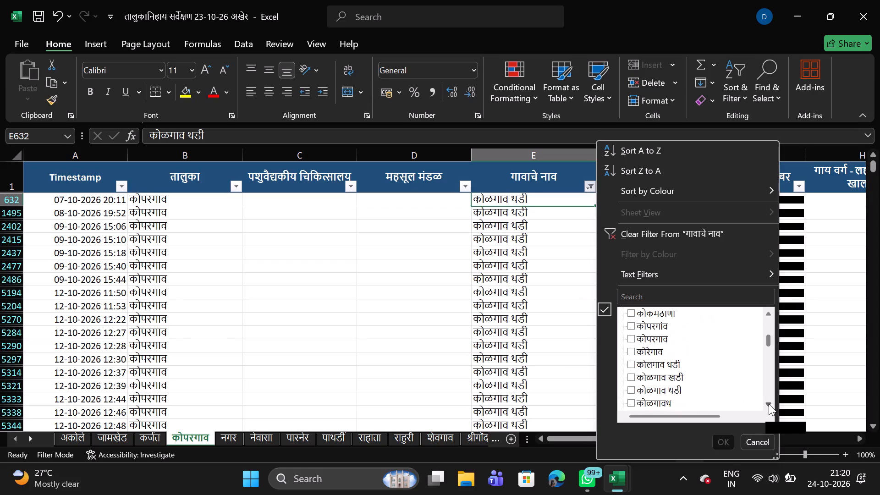
triple_click(769, 404)
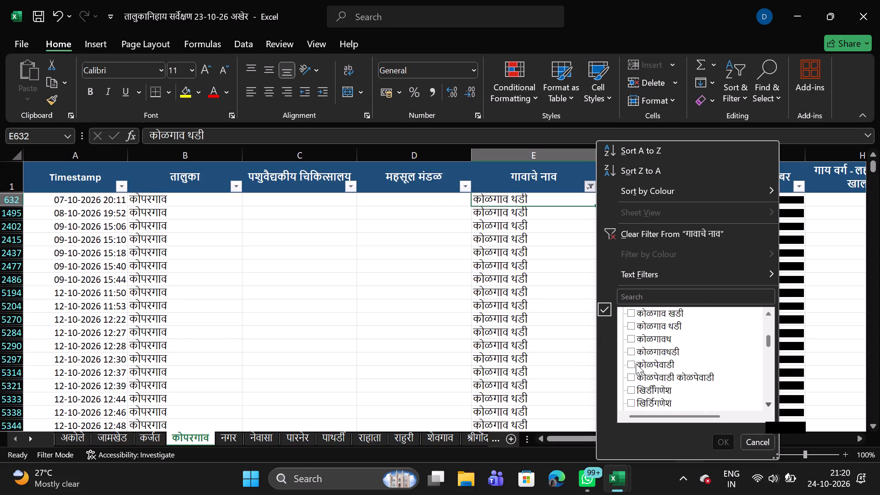
click(633, 365)
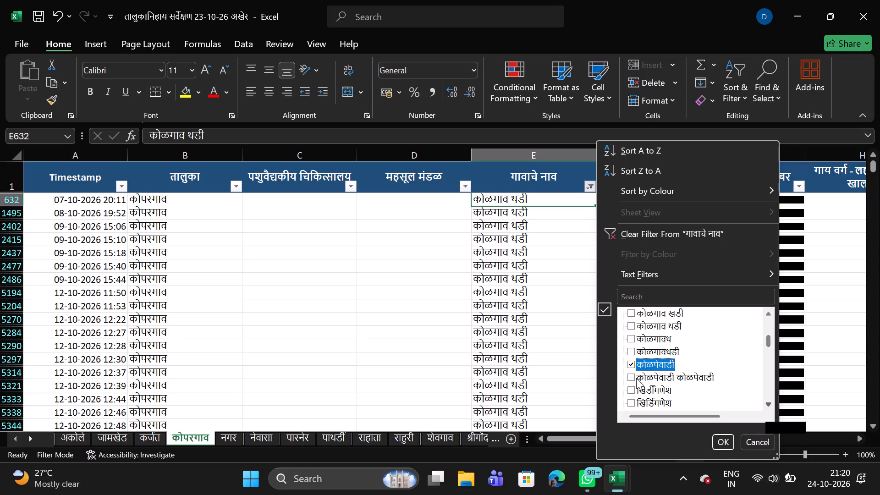
click(630, 373)
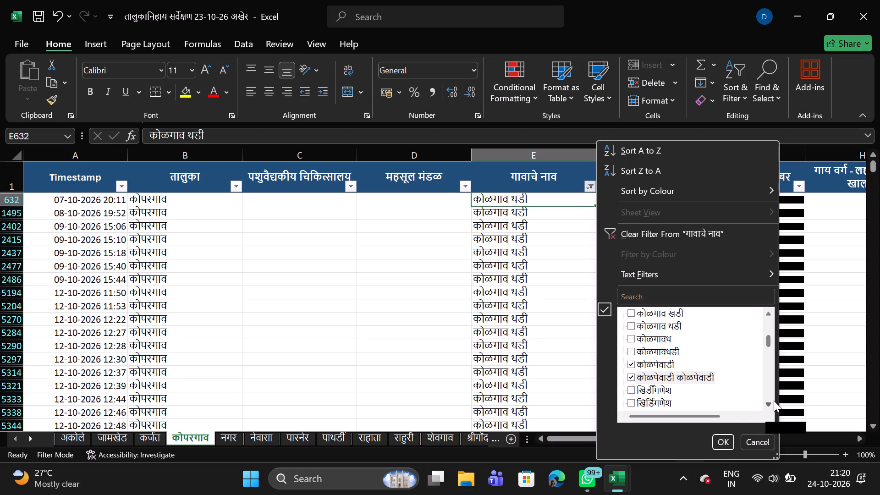
Look through the rest of the village list, including the English names, for other spelling variants of कोळपेवाडी.
triple_click(774, 401)
triple_click(774, 401)
triple_click(774, 401)
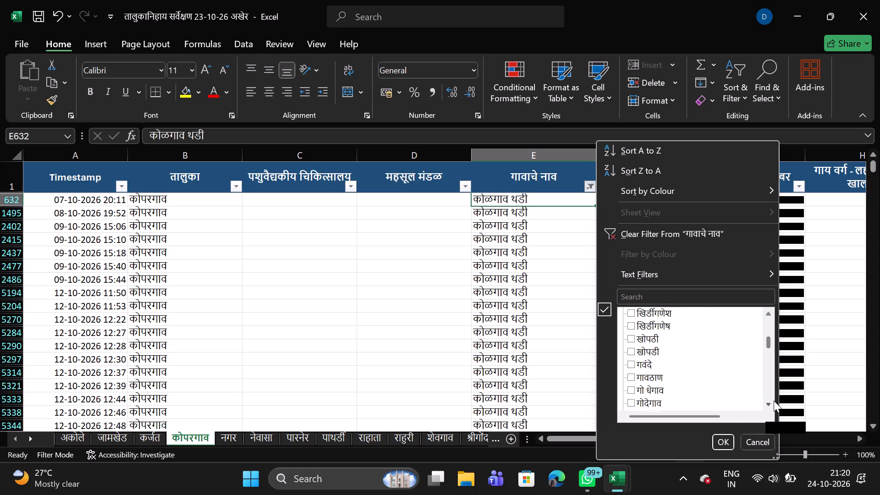
triple_click(774, 401)
triple_click(774, 401)
triple_click(774, 401)
click(774, 401)
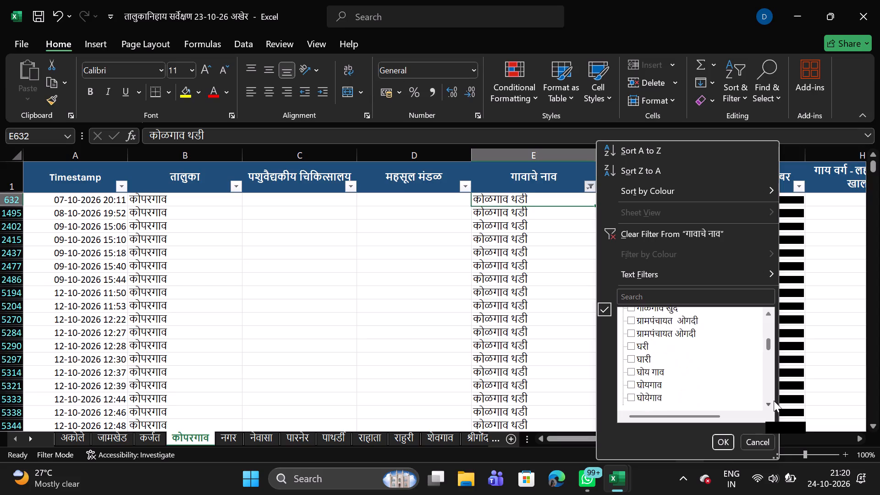
click(774, 401)
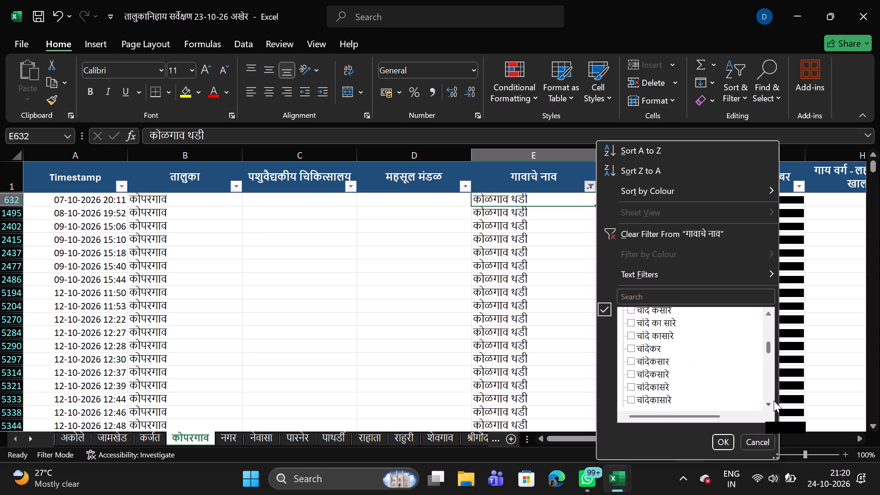
click(774, 401)
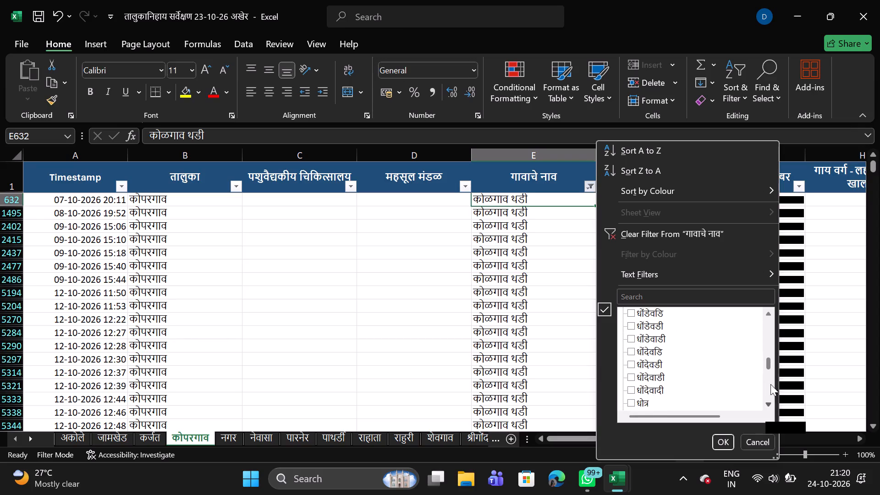
click(769, 330)
triple_click(769, 330)
triple_click(769, 330)
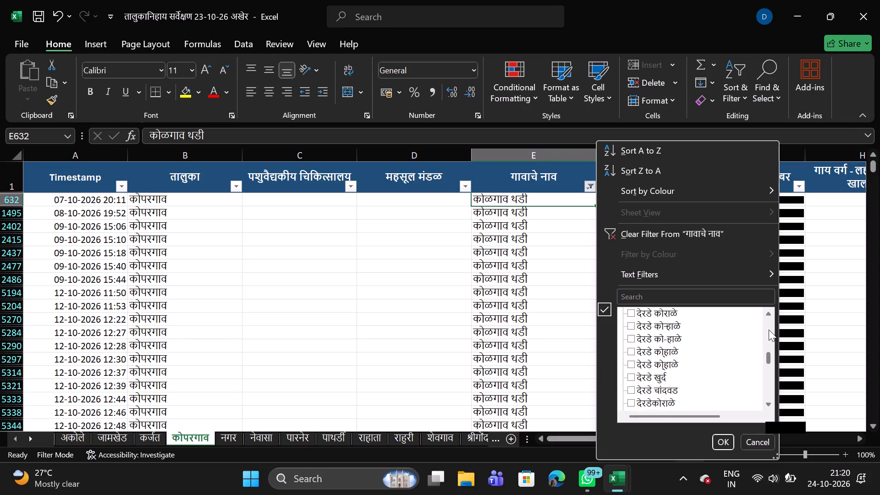
triple_click(769, 330)
triple_click(769, 330)
triple_click(769, 330)
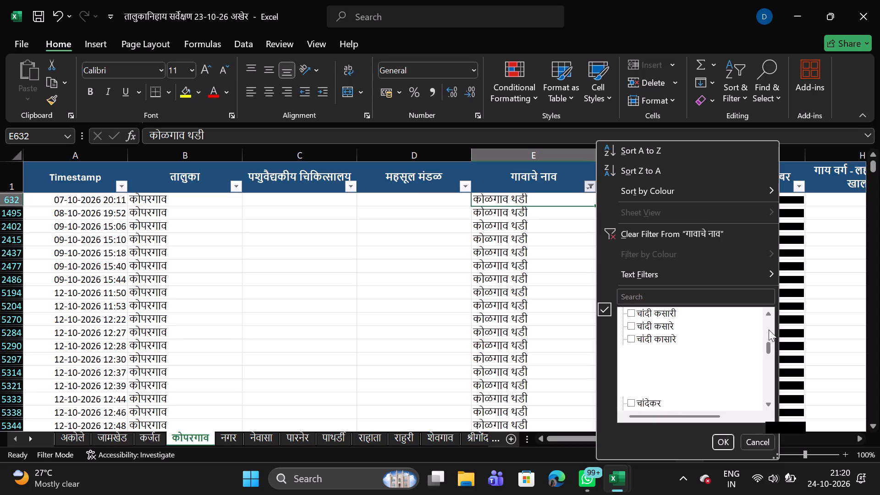
double_click(769, 330)
drag(769, 330, 769, 297)
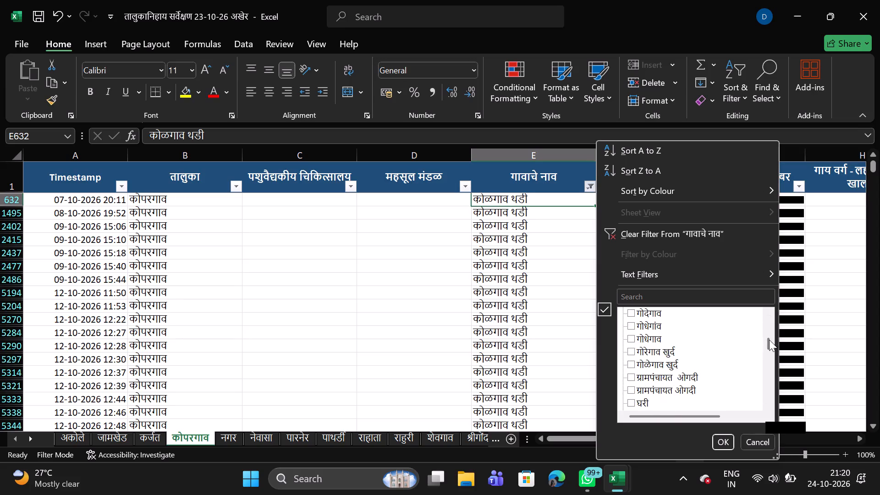
drag(769, 340, 769, 327)
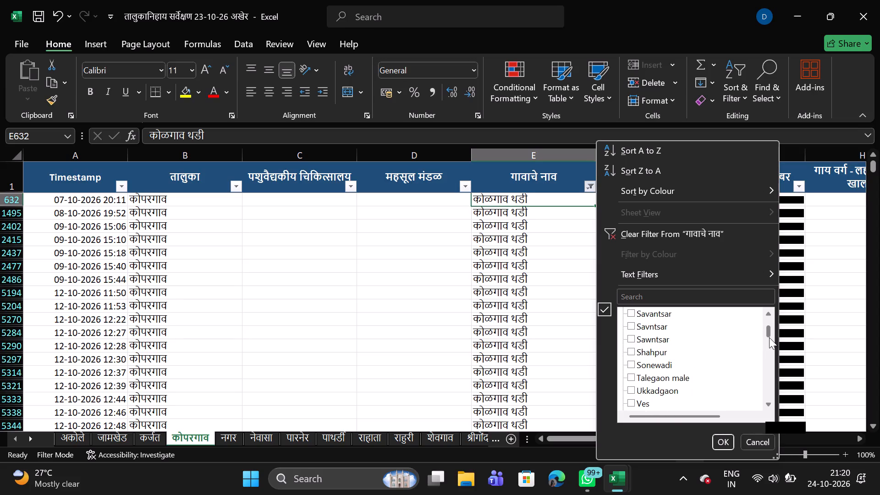
drag(769, 329, 766, 323)
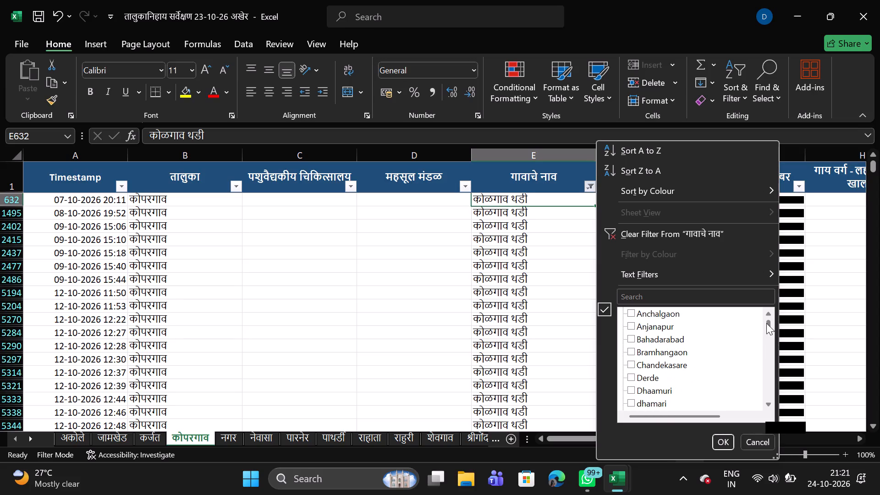
triple_click(767, 403)
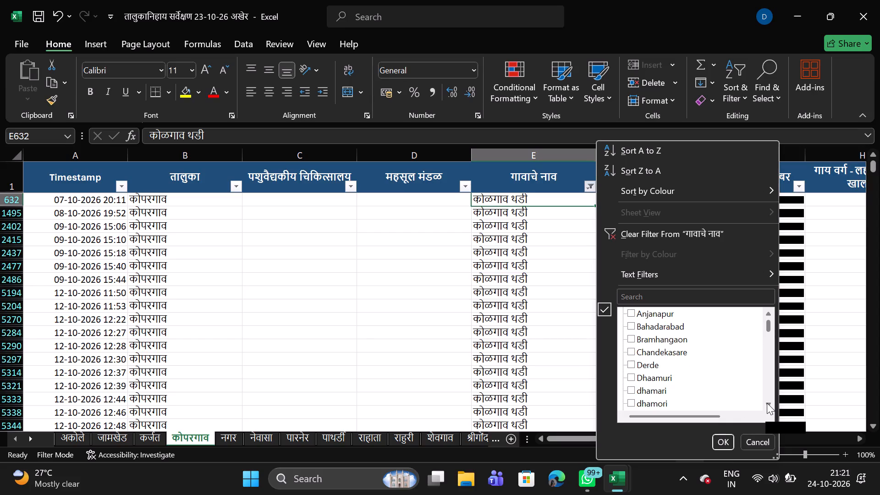
triple_click(767, 403)
triple_click(767, 403)
click(767, 403)
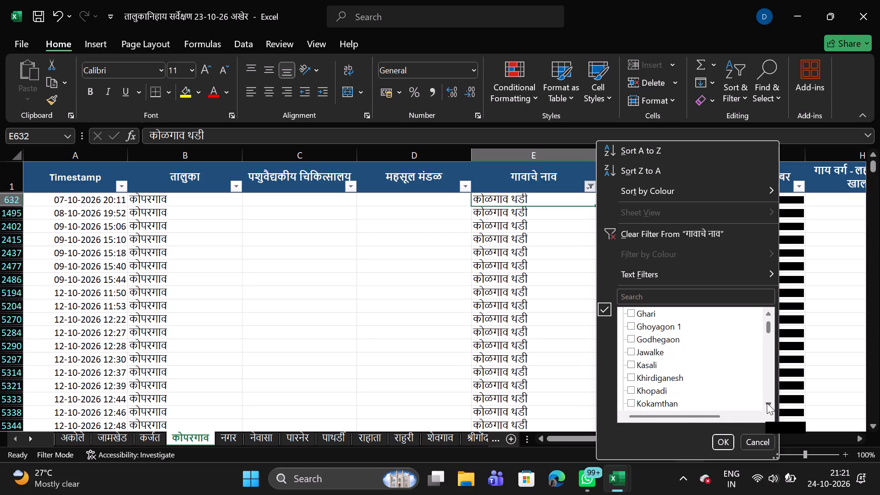
click(767, 403)
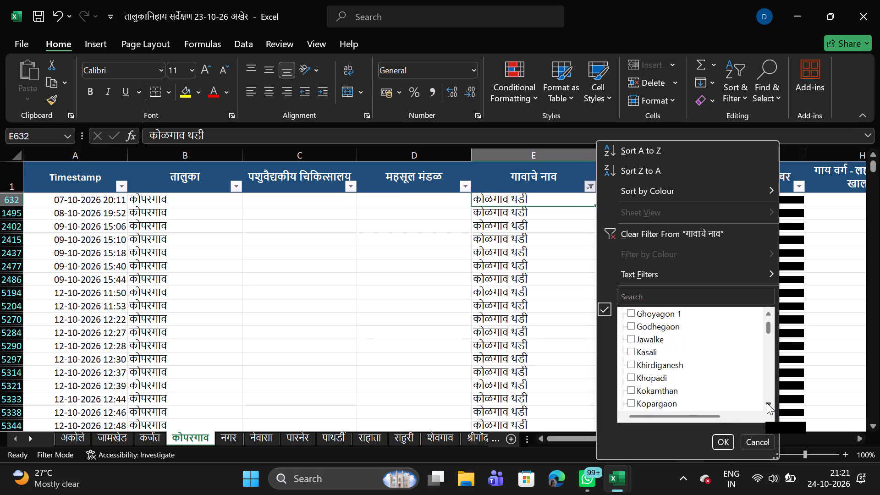
click(767, 403)
click(767, 403)
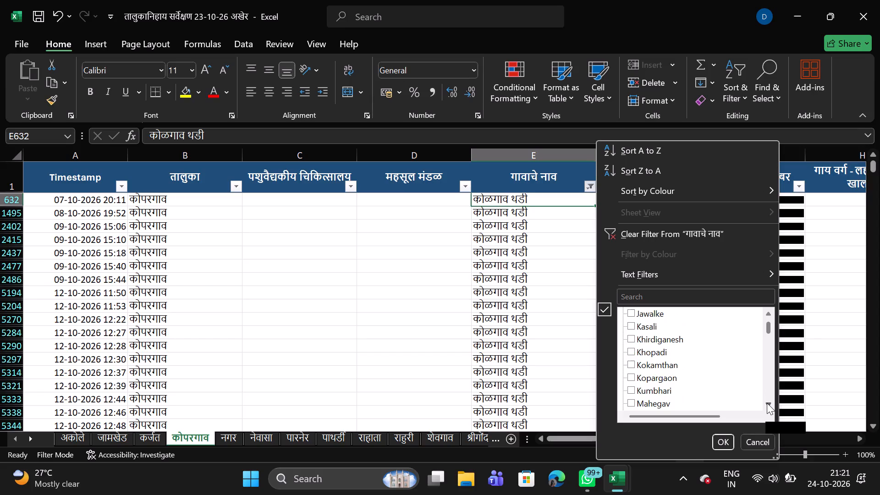
Apply the गावाचे नाव filter with the two selected कोळपेवाडी spellings.
click(722, 445)
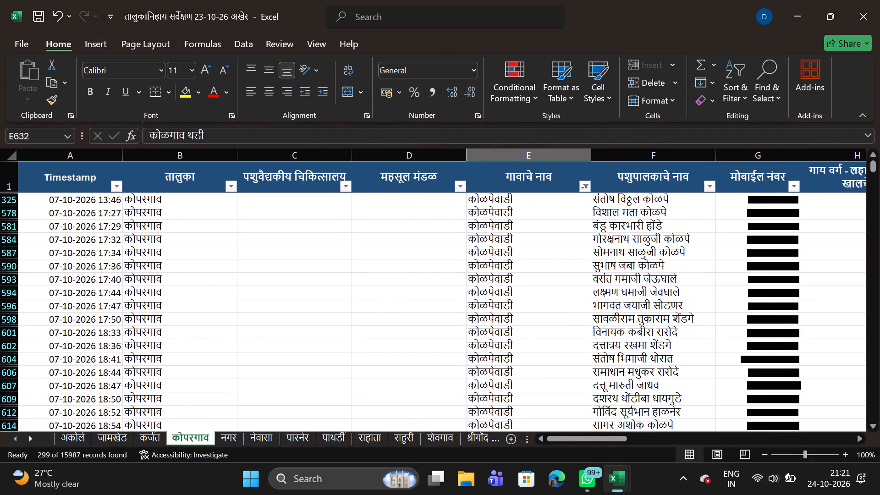
Copy the whole filtered कोपरगाव sheet, including its header row.
click(13, 156)
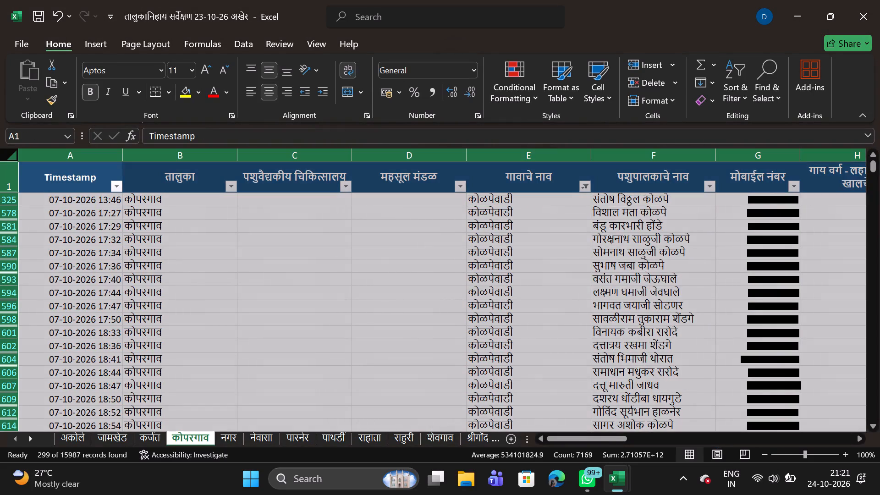
key(ctrl+c)
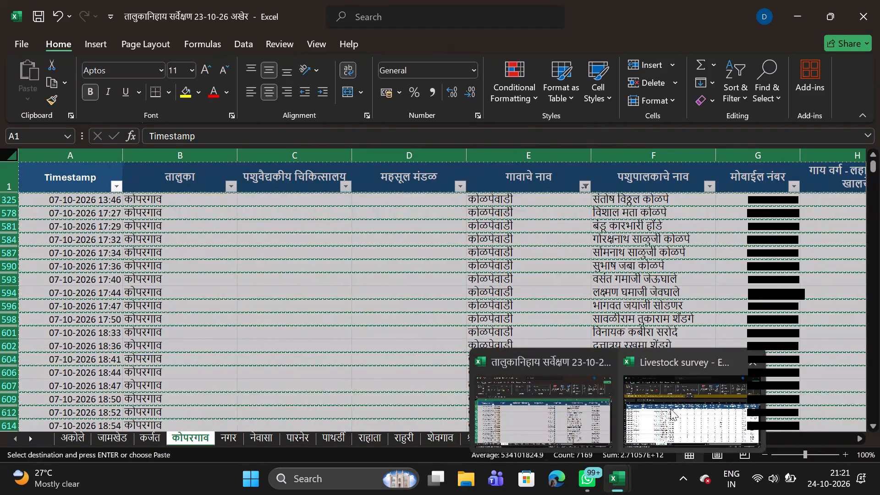
Switch to the Livestock survey workbook, add a new sheet after kolgaon thadi and name it kolpewadi.
click(675, 405)
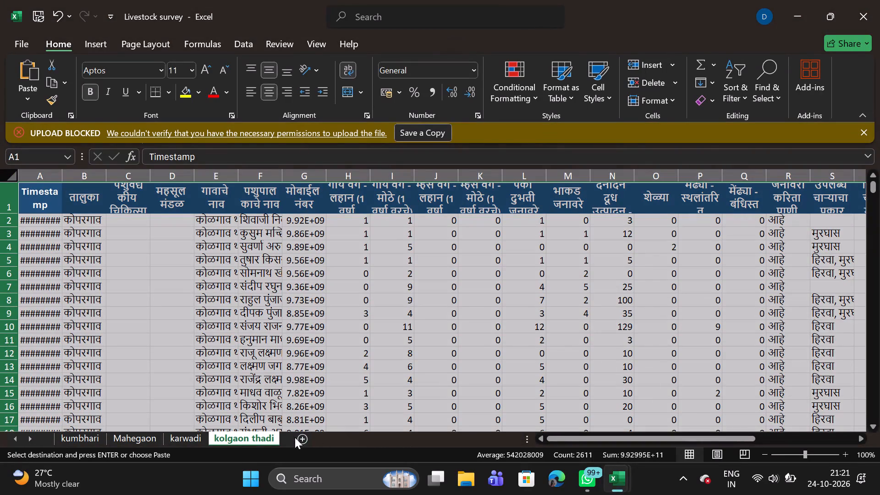
click(297, 436)
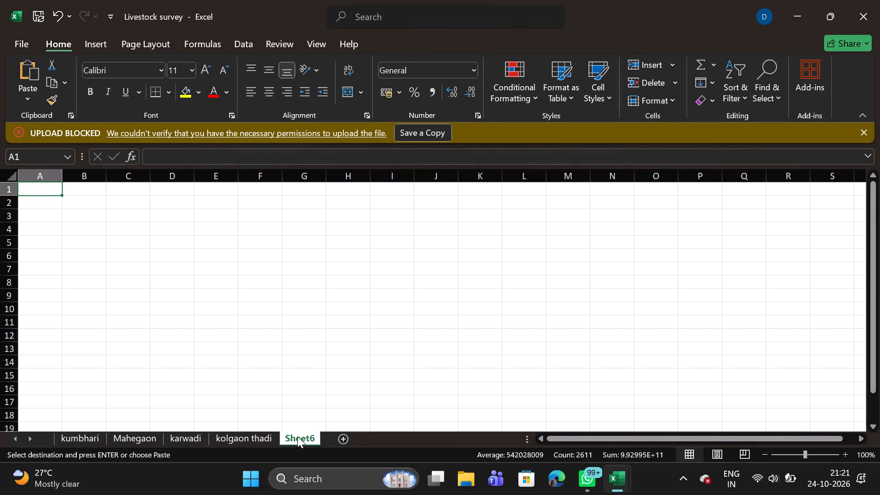
right_click(297, 436)
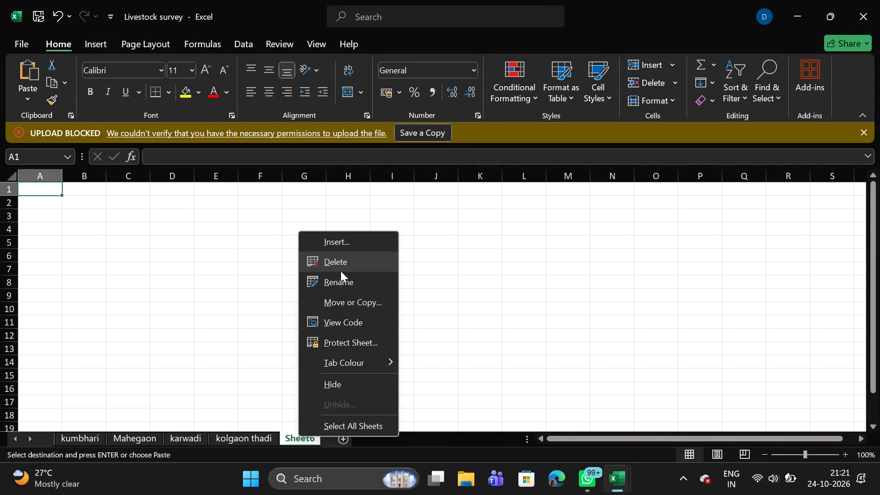
click(339, 278)
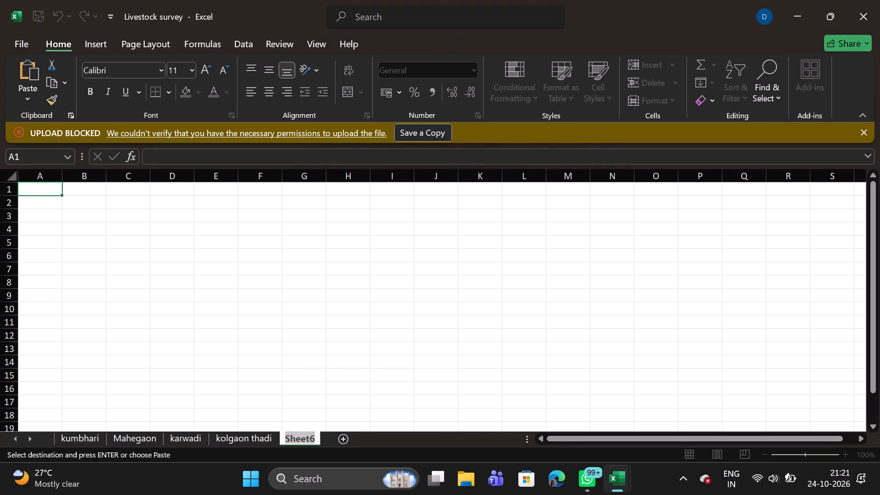
text(kolp)
text(ewadi)
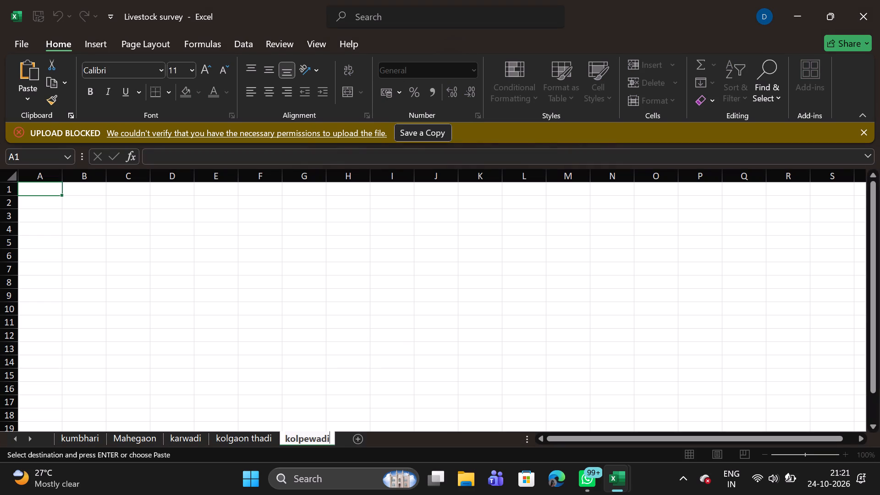
key(Return)
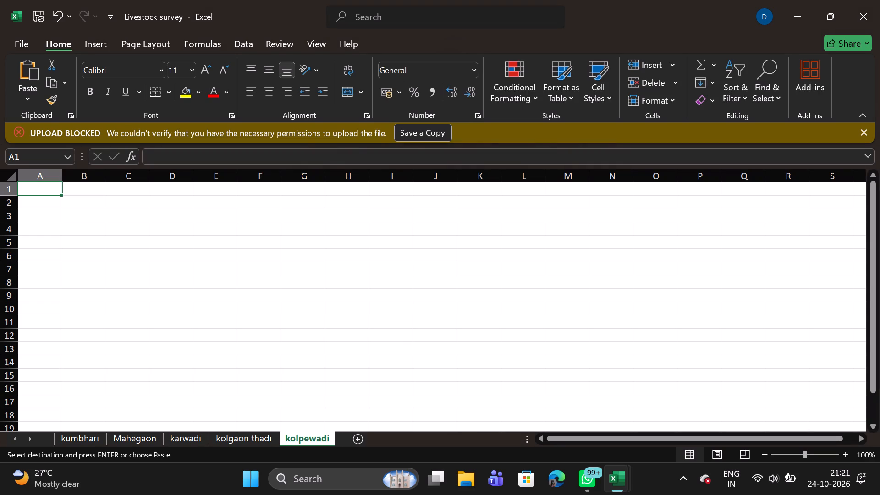
Paste the copied कोळपेवाडी records, with their header row, into the kolpewadi sheet.
key(ctrl+space)
key(ctrl+v)
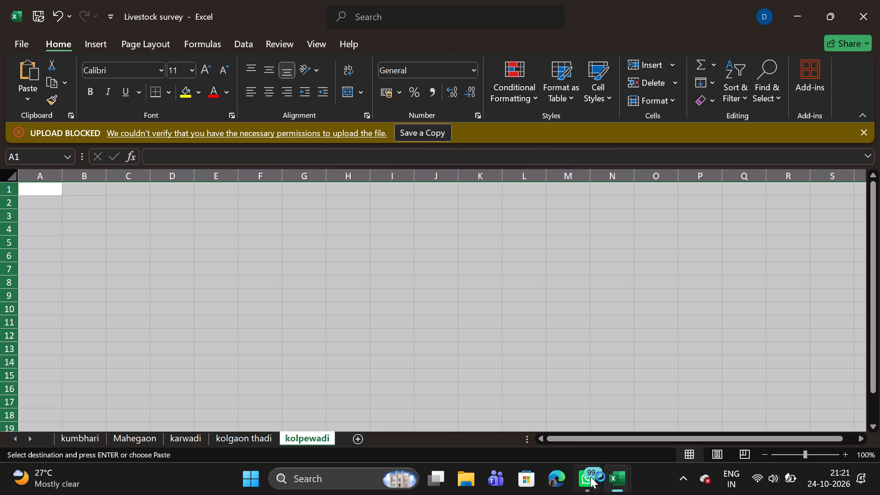
Switch back to the तालुकानिहाय सर्वेक्षण workbook and release the copied selection on the कोपरगाव sheet.
click(620, 480)
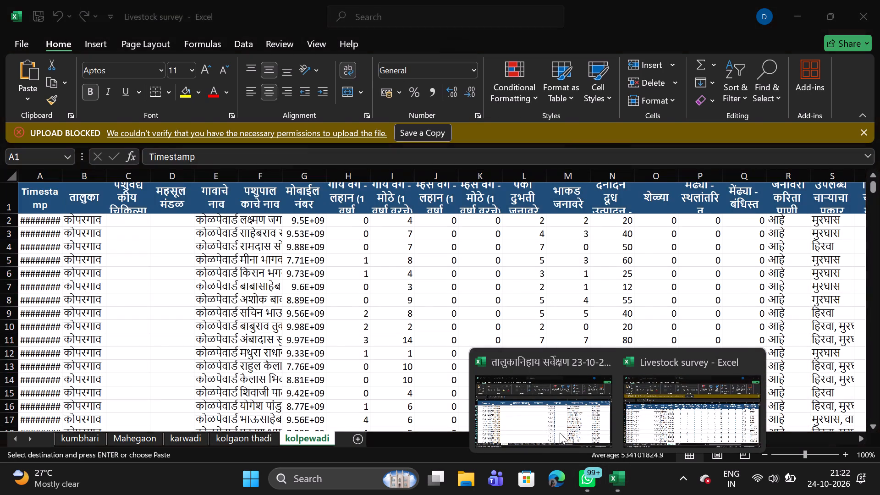
click(505, 397)
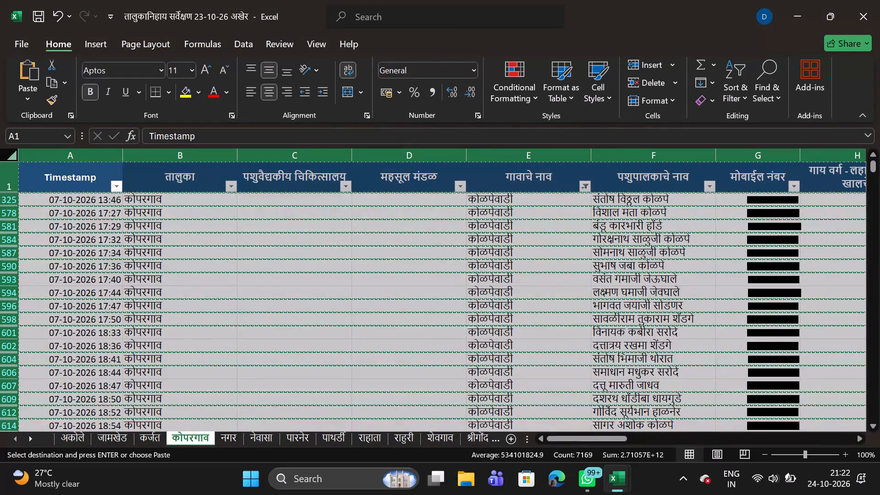
double_click(394, 298)
double_click(394, 298)
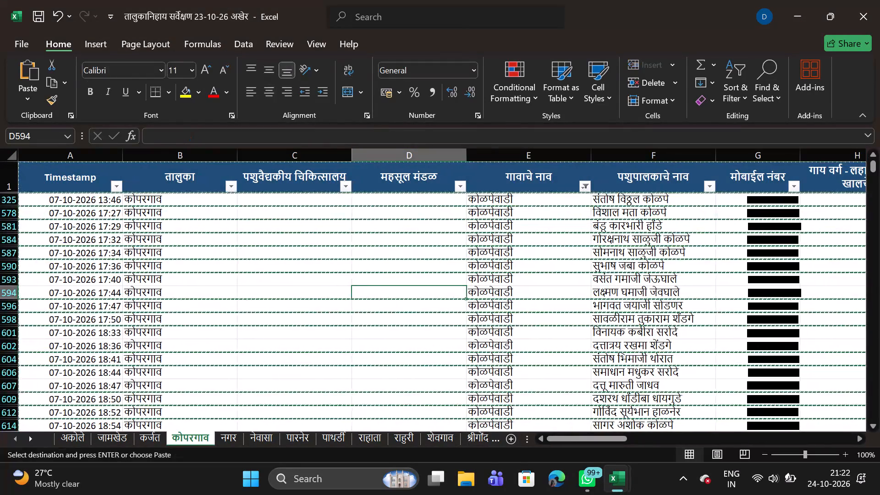
double_click(394, 298)
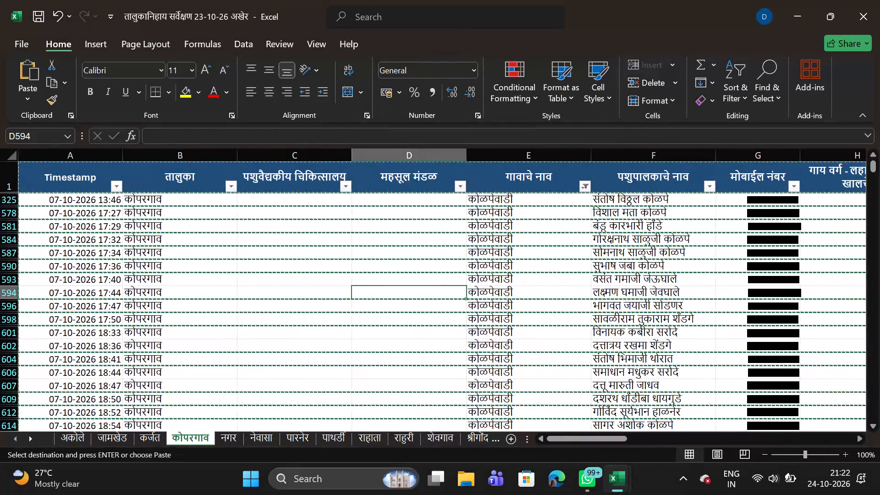
double_click(392, 270)
double_click(392, 270)
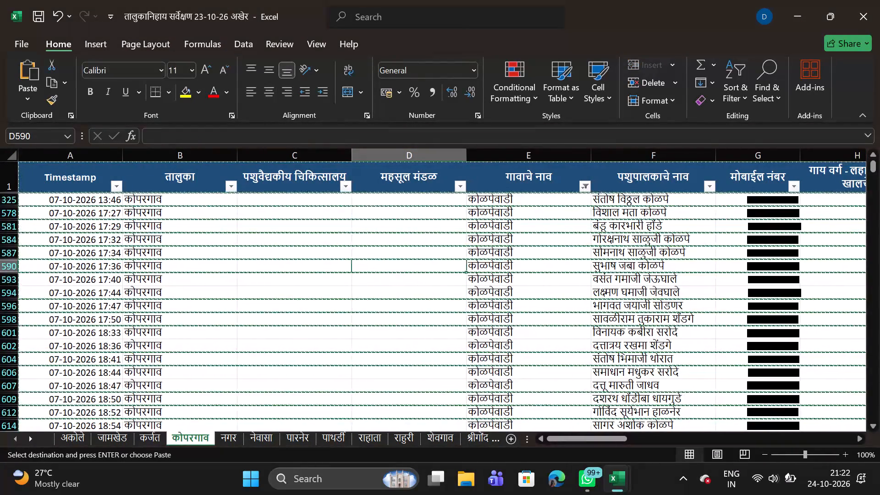
double_click(336, 278)
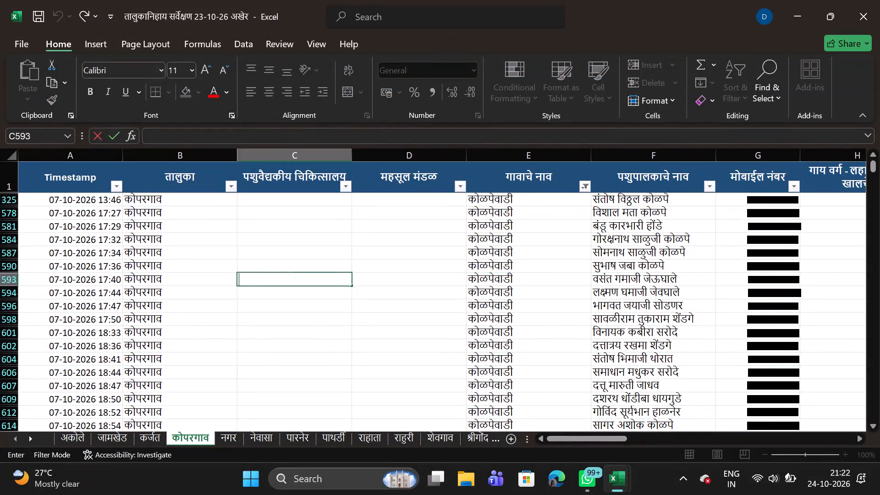
Open the गावाचे नाव filter and deselect every village in its list.
click(589, 181)
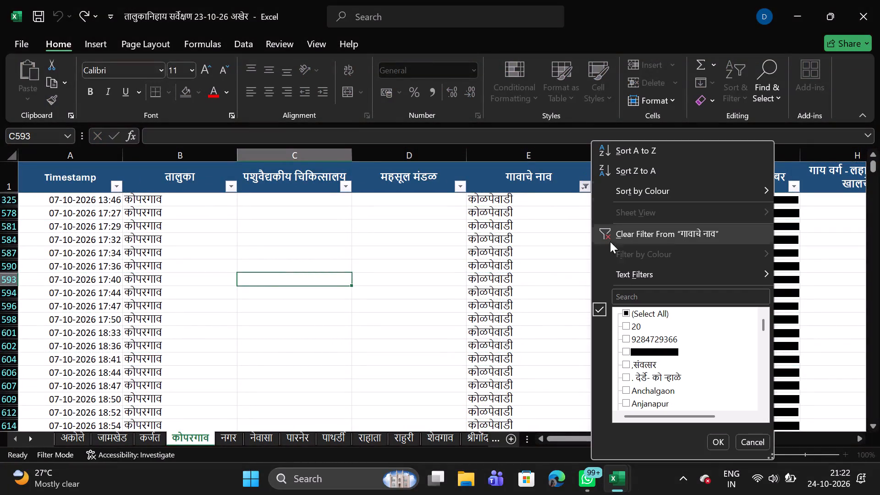
click(626, 312)
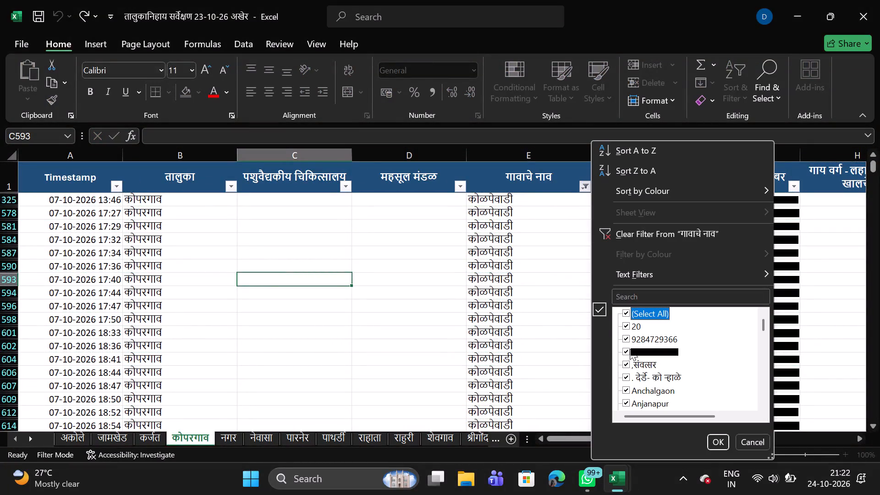
click(602, 305)
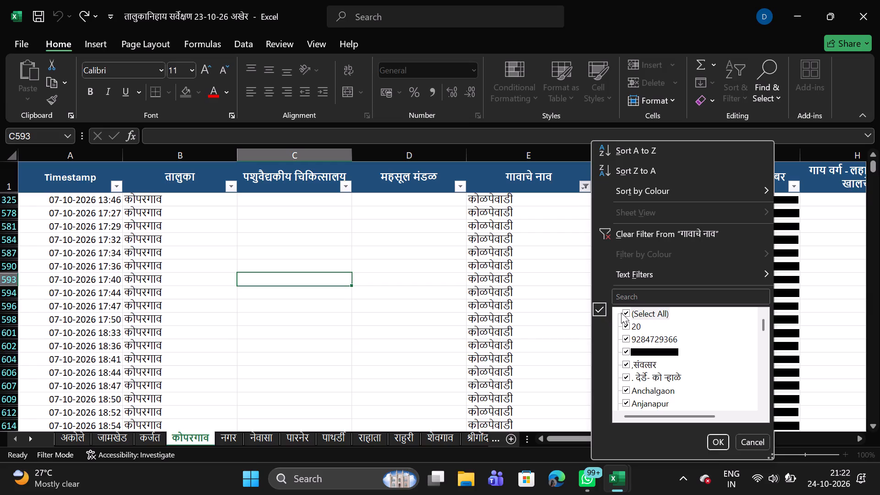
click(628, 314)
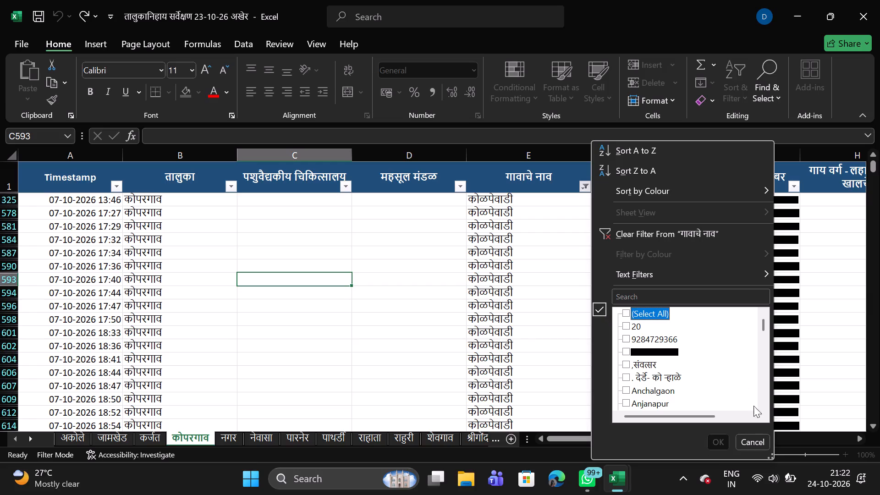
Go through the village list in the गावाचे नाव filter to the entries around कोळपेवाडी, where the previous village was selected.
click(764, 353)
triple_click(764, 353)
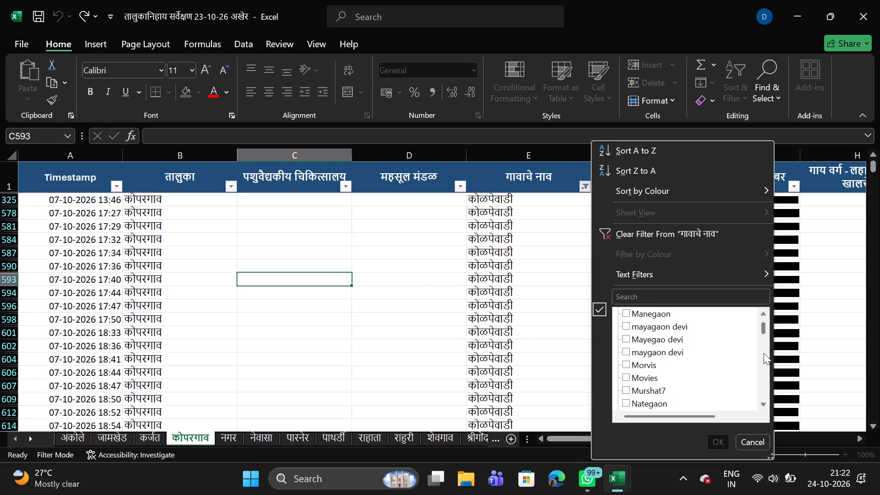
click(764, 353)
double_click(764, 353)
double_click(764, 353)
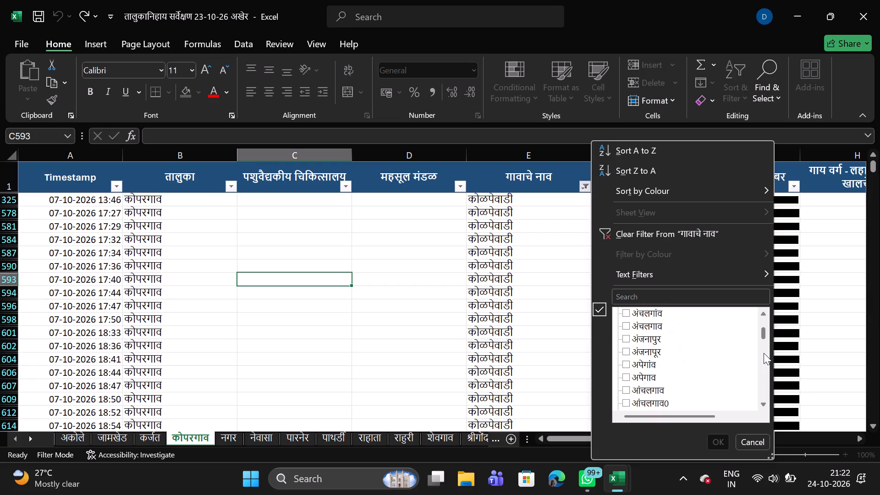
double_click(764, 353)
triple_click(764, 353)
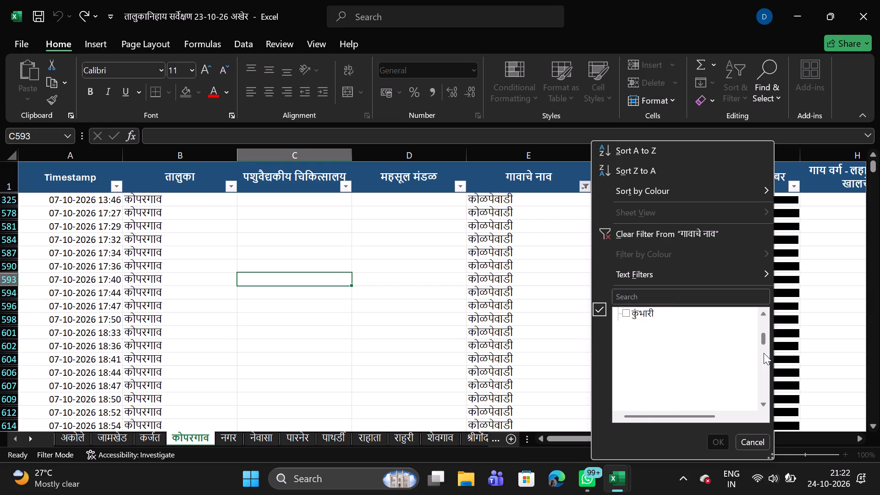
double_click(764, 353)
click(764, 353)
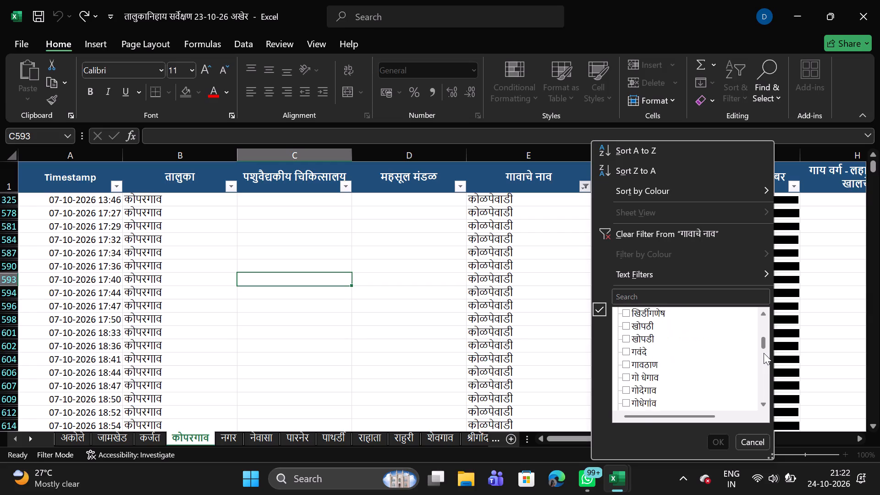
triple_click(764, 310)
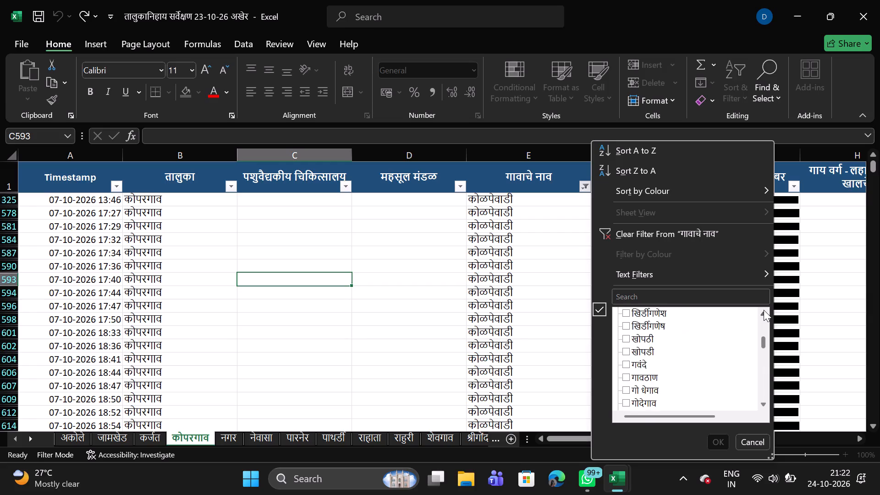
triple_click(764, 310)
double_click(764, 310)
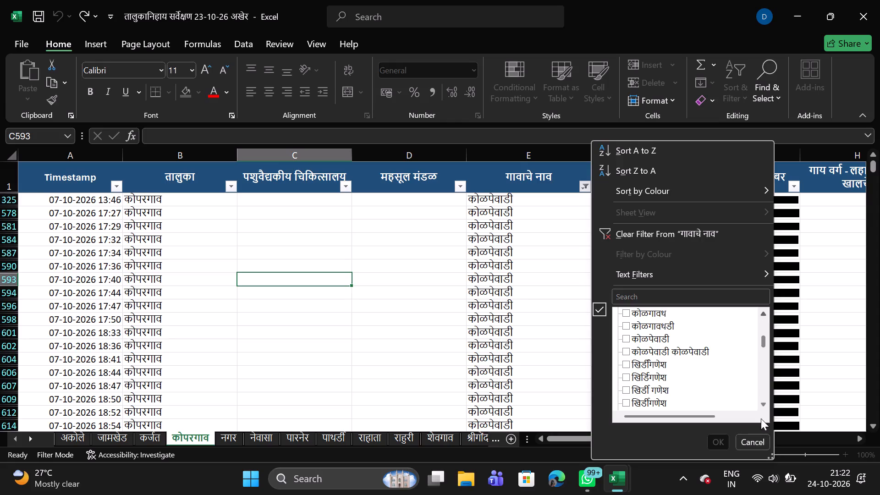
Continue down the village list past कोळपेवाडी to the डाऊच entries and filter गावाचे नाव by डाऊच बु||.
triple_click(764, 404)
triple_click(764, 404)
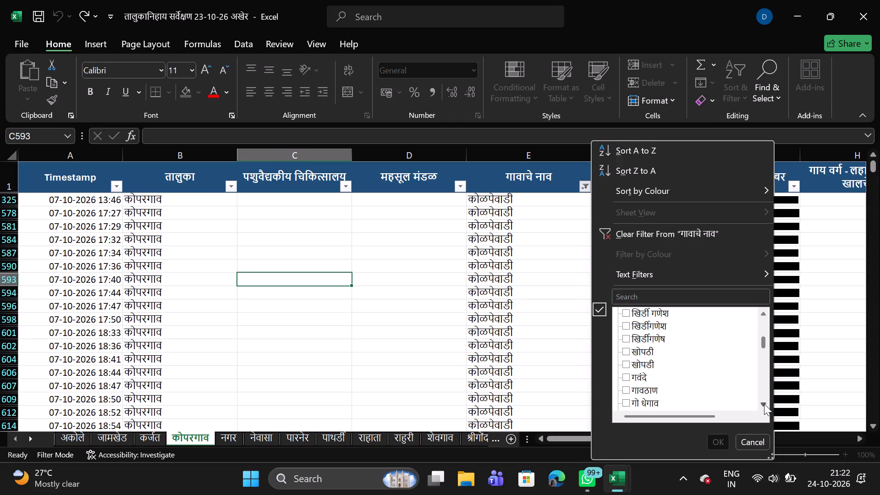
triple_click(764, 404)
triple_click(764, 404)
triple_click(764, 404)
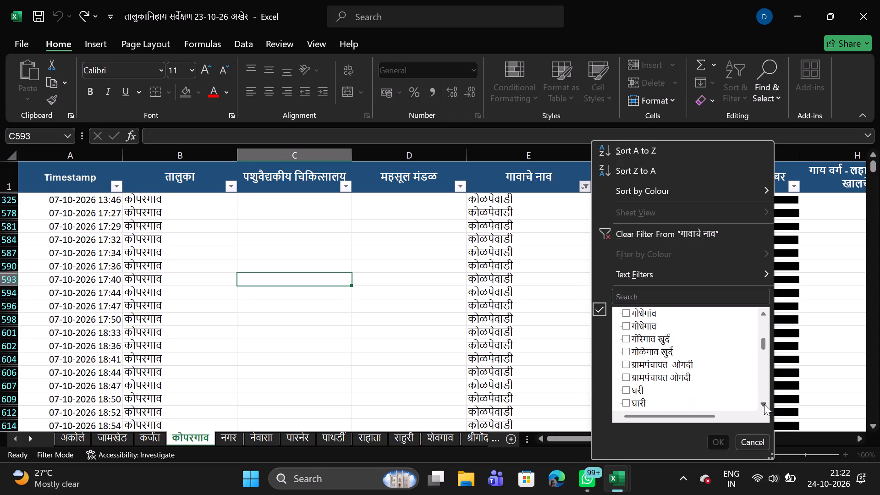
triple_click(764, 404)
triple_click(764, 404)
triple_click(764, 404)
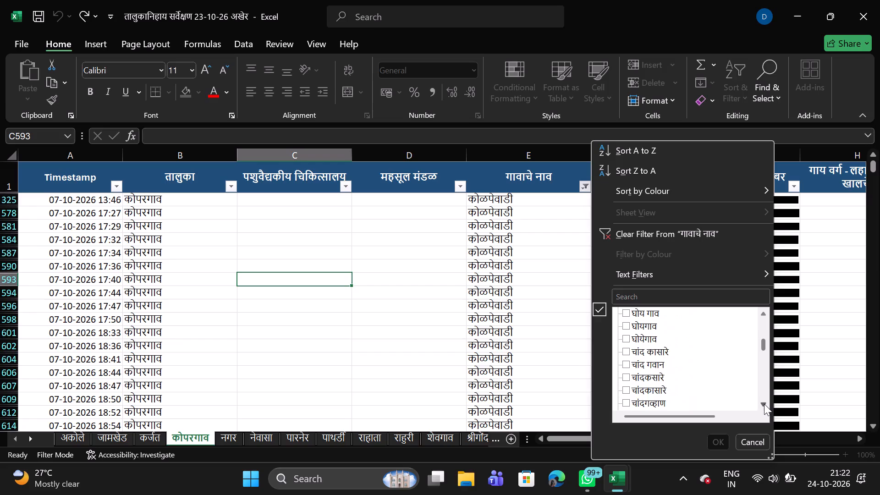
triple_click(764, 404)
triple_click(764, 404)
triple_click(764, 404)
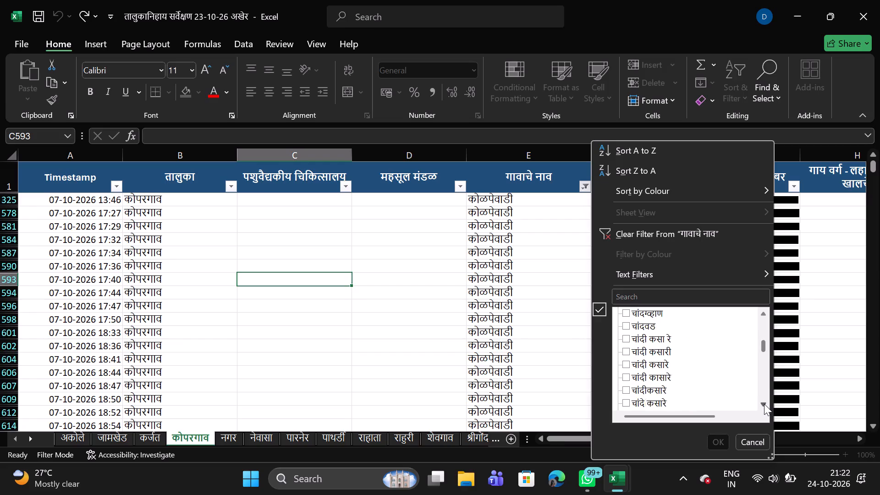
triple_click(764, 404)
triple_click(764, 404)
triple_click(764, 404)
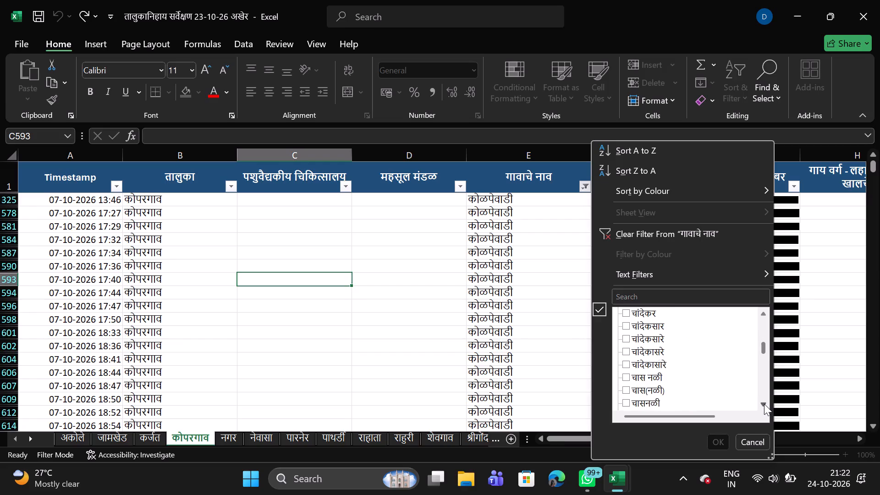
click(764, 404)
triple_click(764, 404)
triple_click(764, 404)
triple_click(764, 404)
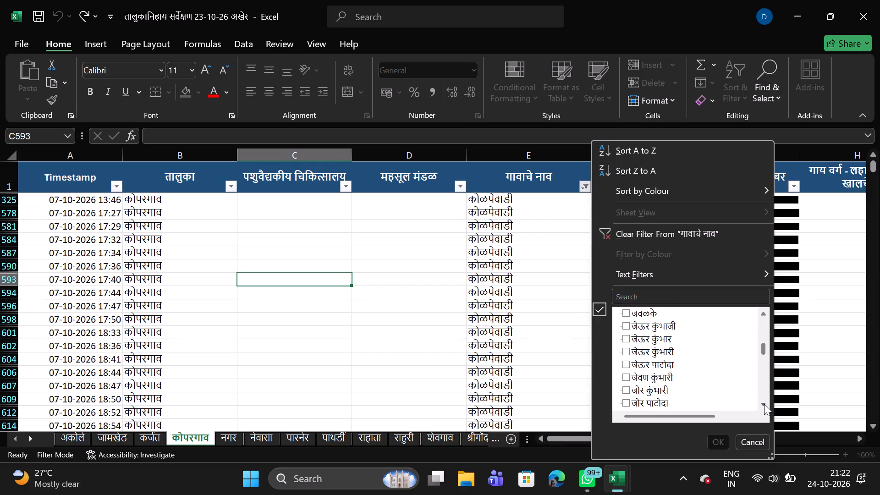
double_click(764, 404)
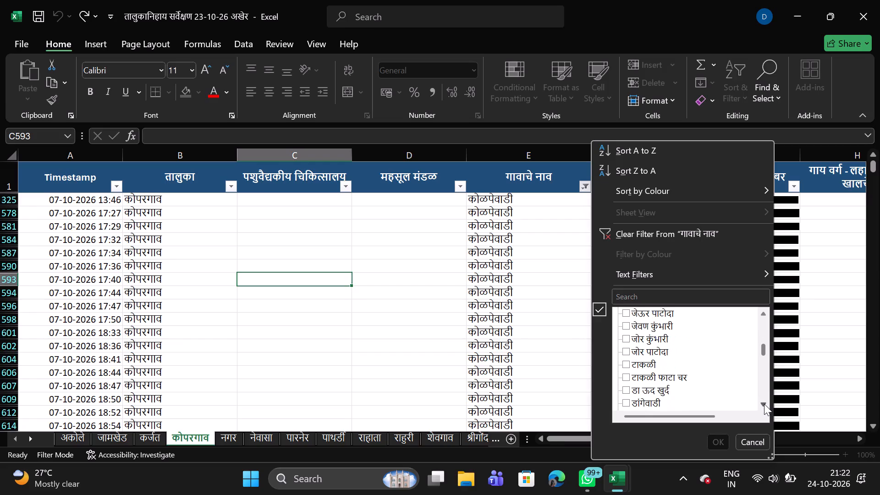
click(764, 404)
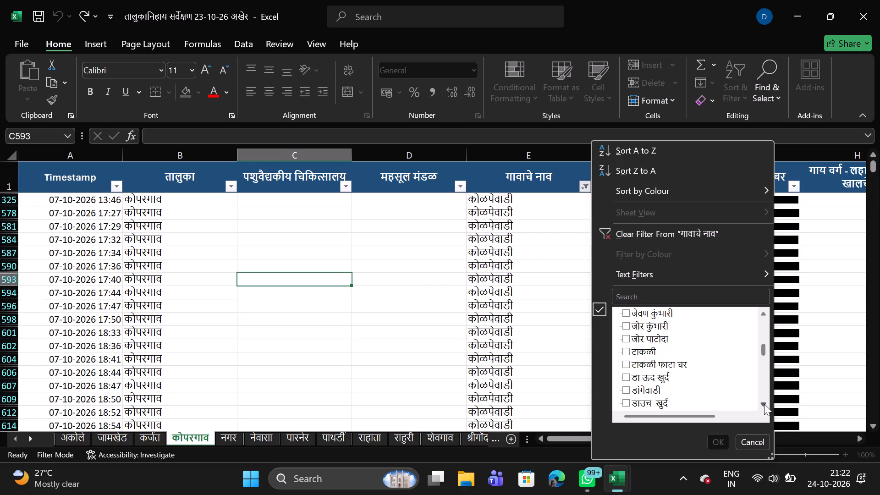
click(764, 404)
click(764, 404)
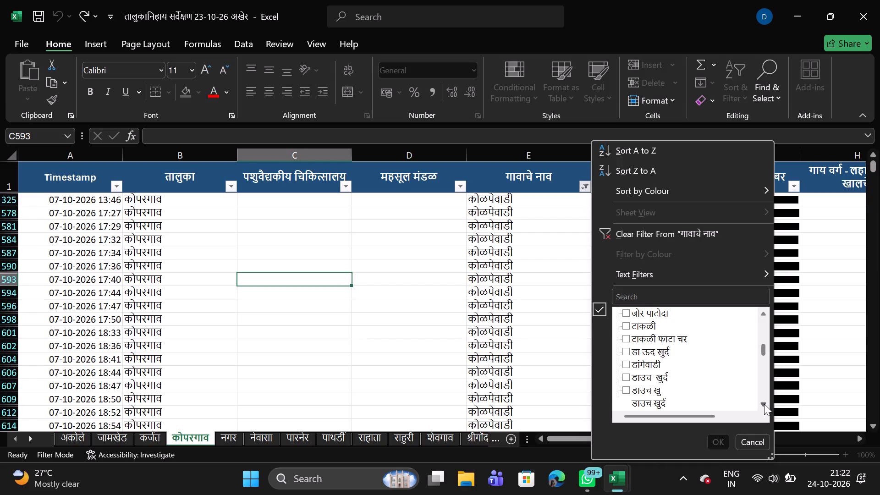
Include the villages डाऊच बु|| and डाऊच बुद्रुक in the गावाचे नाव filter selection.
click(764, 404)
click(764, 404)
click(764, 404)
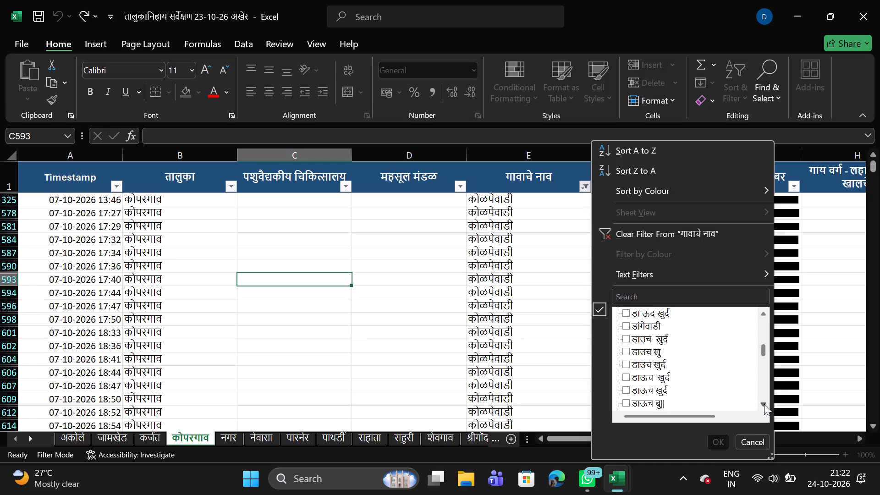
click(764, 404)
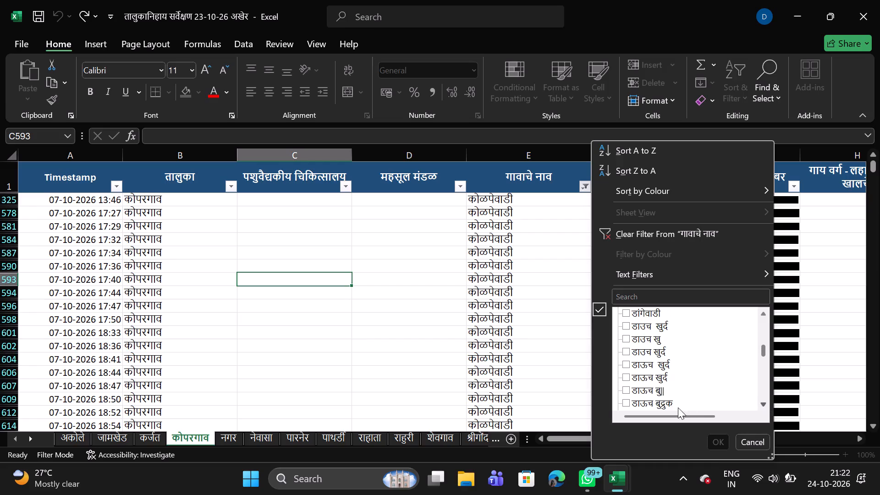
click(630, 389)
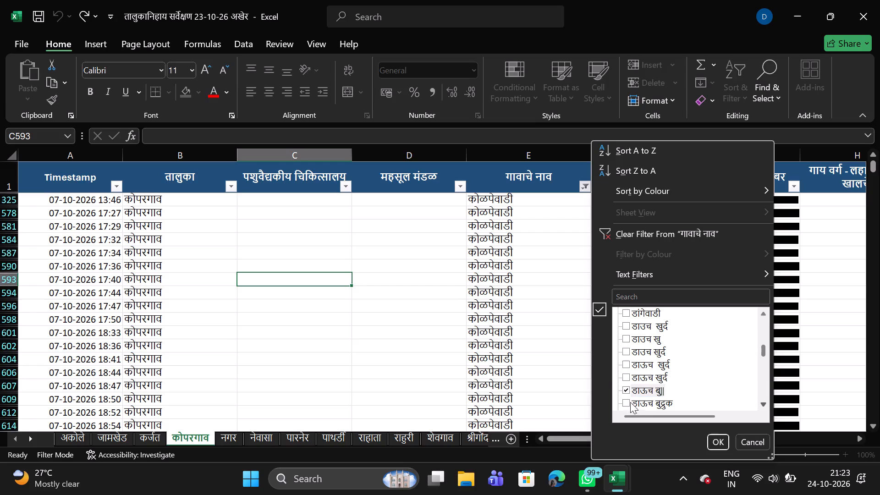
click(628, 405)
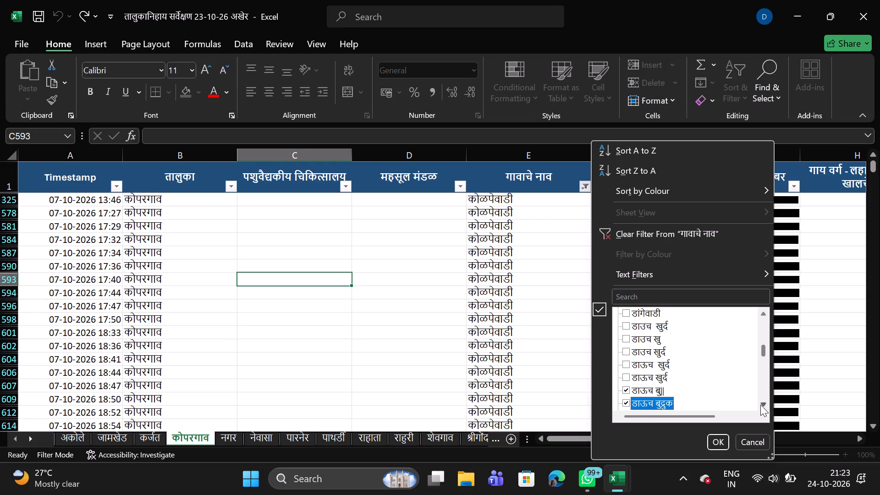
Look further through the village names for other spellings of डाऊच बुद्रुक and add दाऊद बुद्रुक to the filter selection.
triple_click(759, 403)
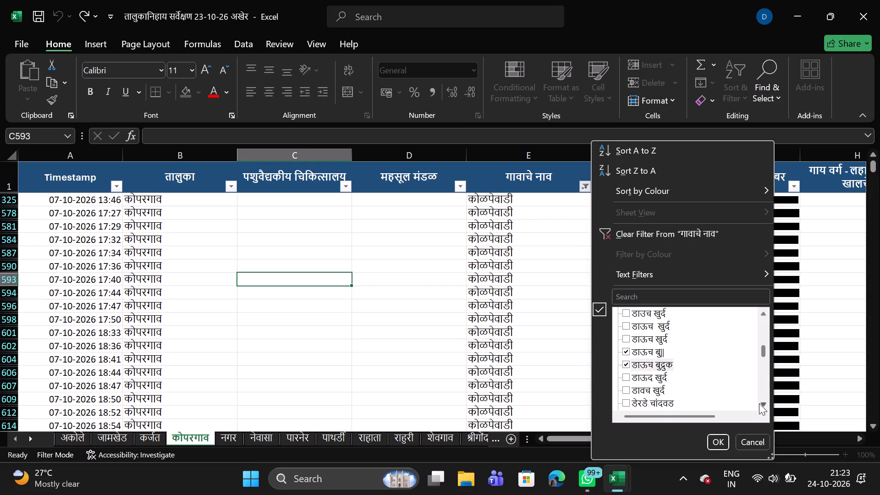
click(763, 406)
click(763, 406)
click(763, 406)
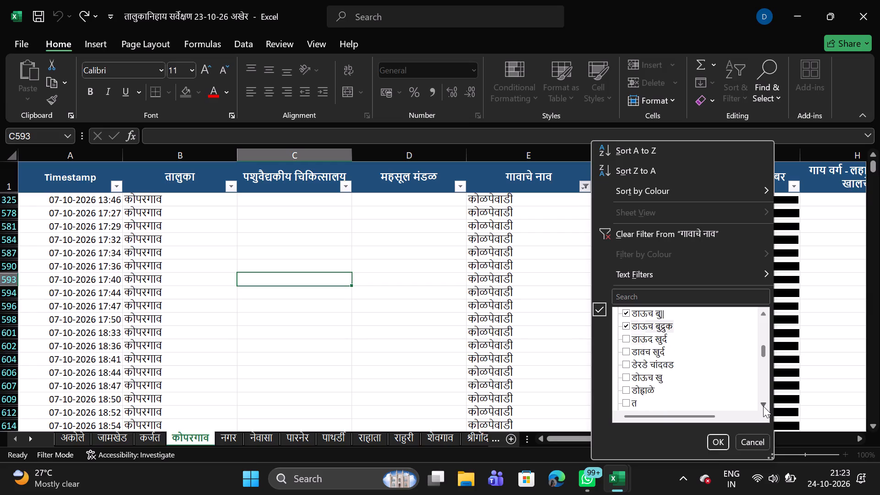
double_click(763, 406)
triple_click(763, 406)
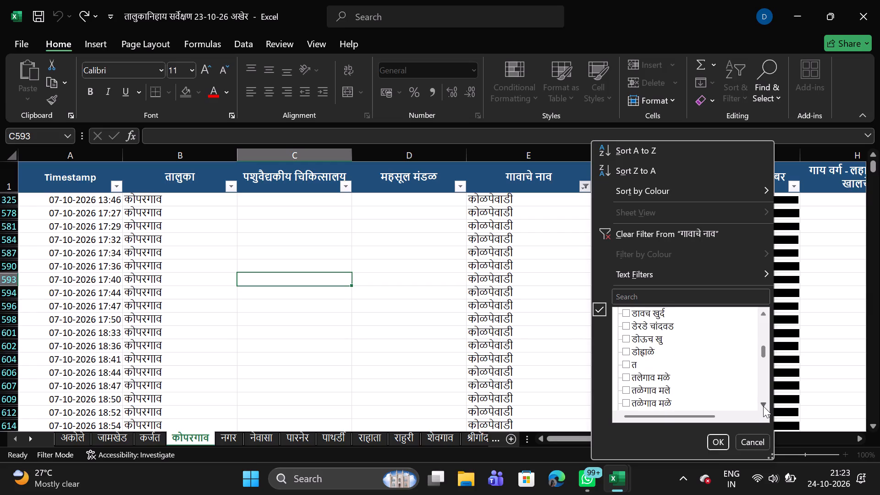
triple_click(763, 406)
triple_click(763, 406)
double_click(763, 406)
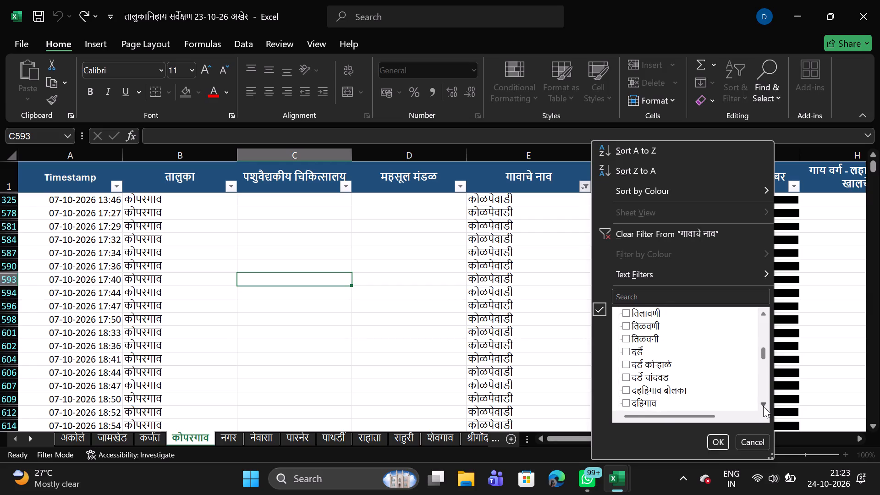
double_click(763, 406)
double_click(763, 406)
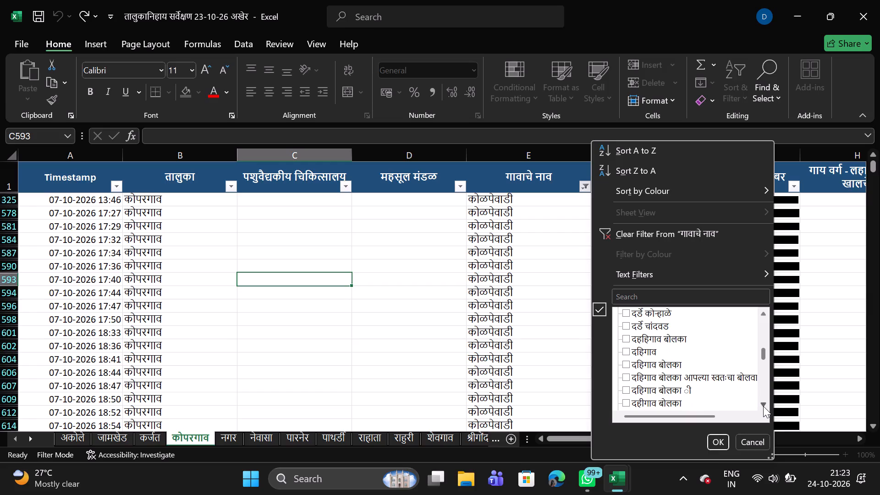
double_click(763, 406)
triple_click(763, 406)
triple_click(763, 406)
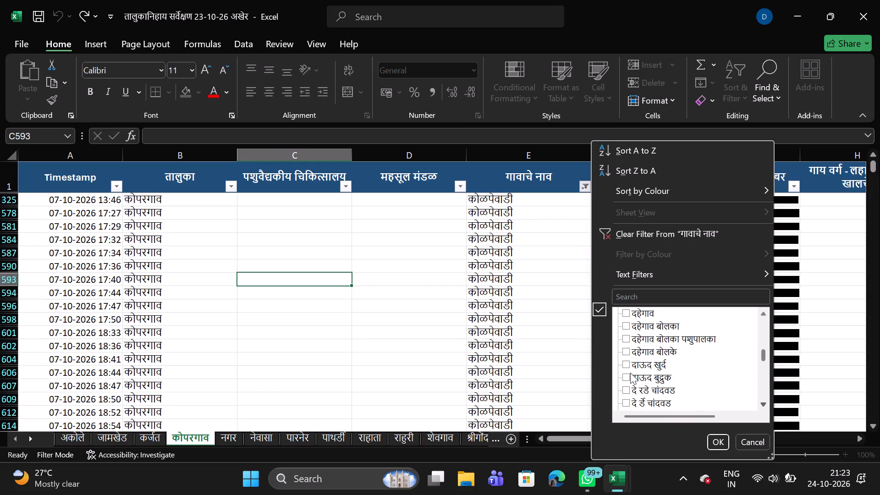
click(627, 377)
Find the spelling variant दौच बुद्रुक among the villages starting with द and add it to the filter selection.
triple_click(763, 403)
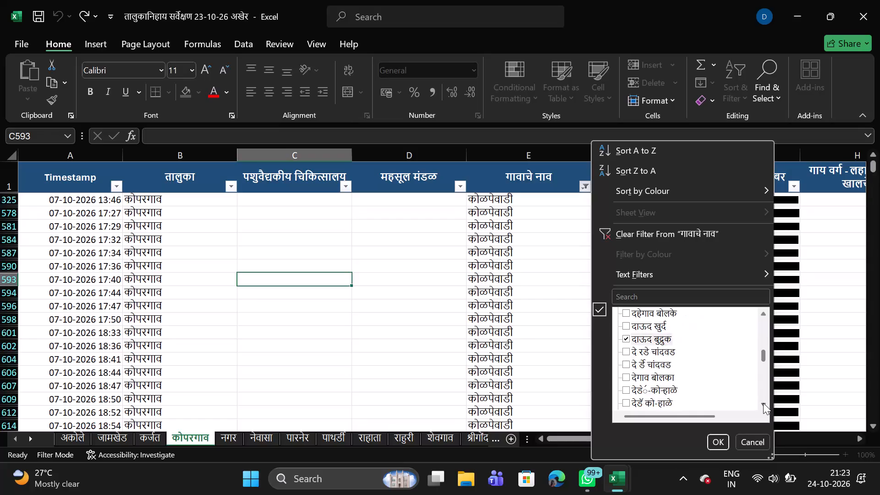
triple_click(763, 403)
triple_click(763, 403)
triple_click(763, 403)
triple_click(763, 403)
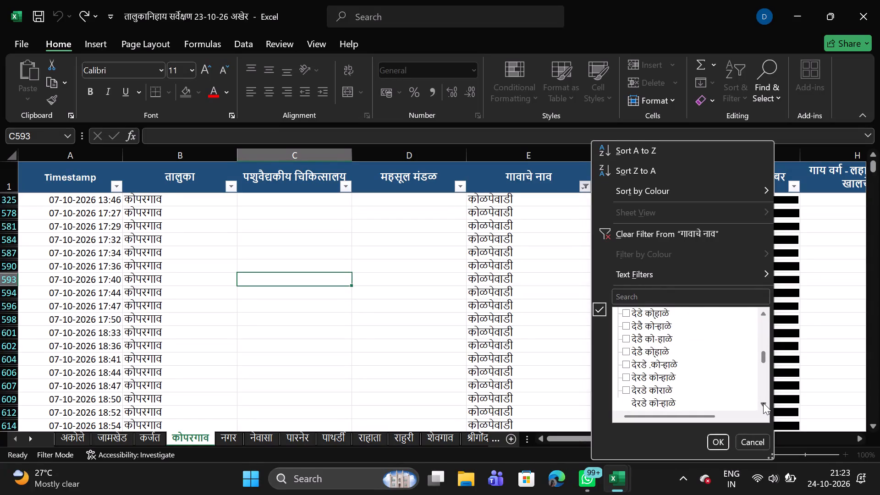
click(763, 403)
click(763, 403)
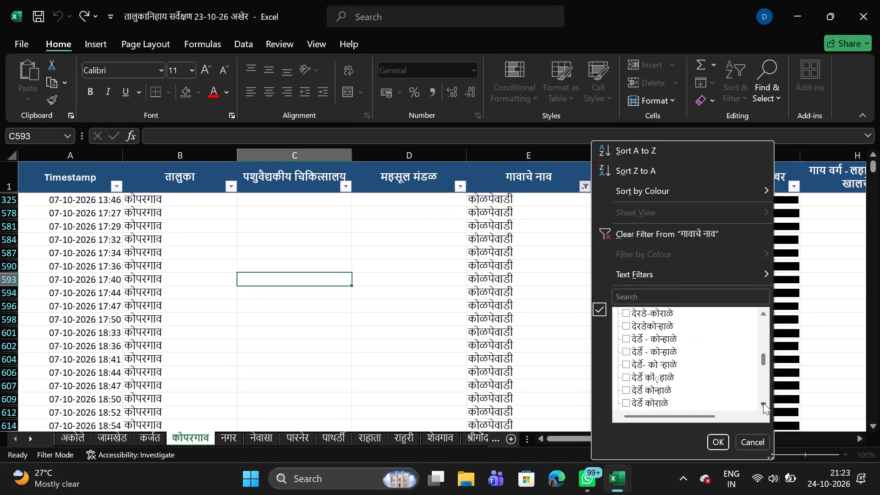
triple_click(763, 403)
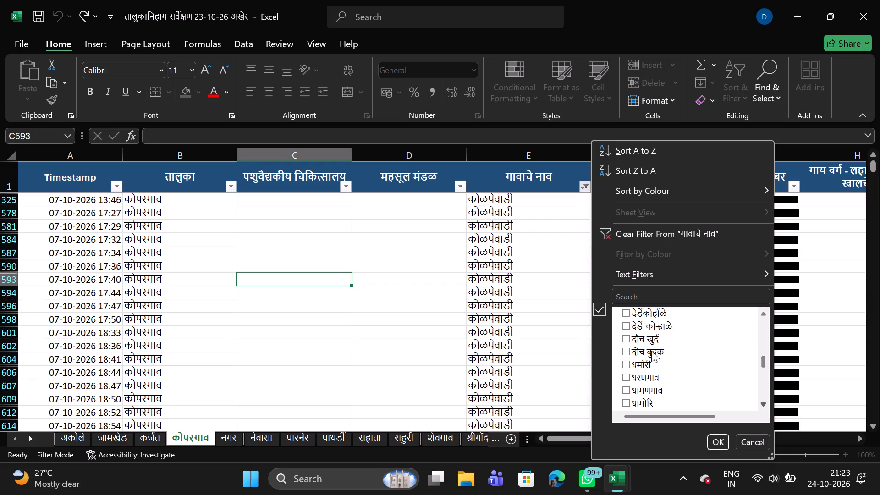
click(624, 348)
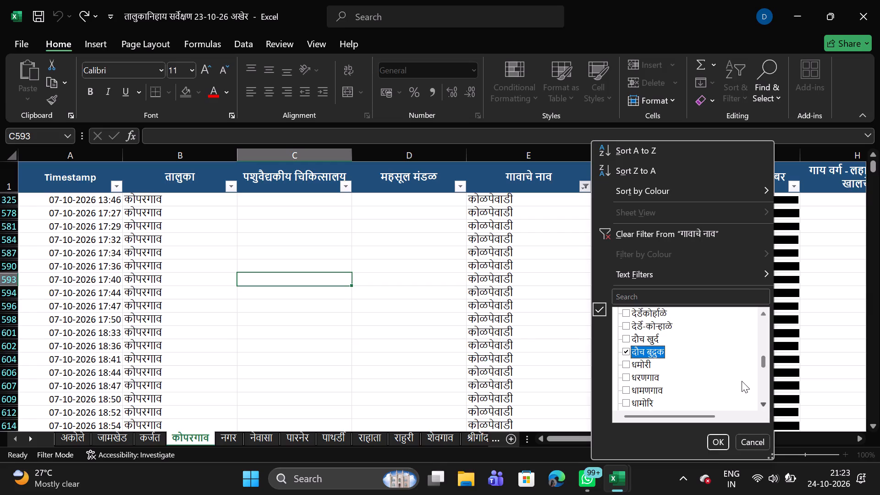
Check the village names from धमोरी to the ब entries for more variants and apply the गावाचे नाव filter with the selected spellings.
triple_click(764, 400)
click(764, 400)
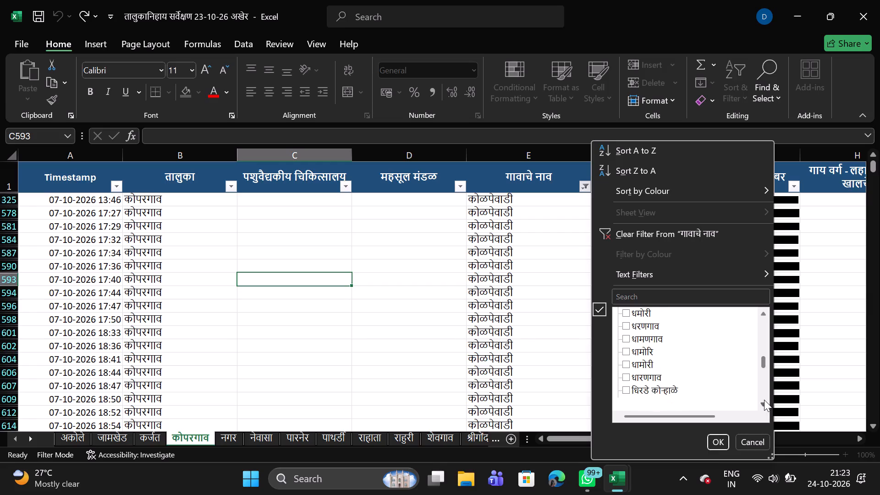
click(764, 400)
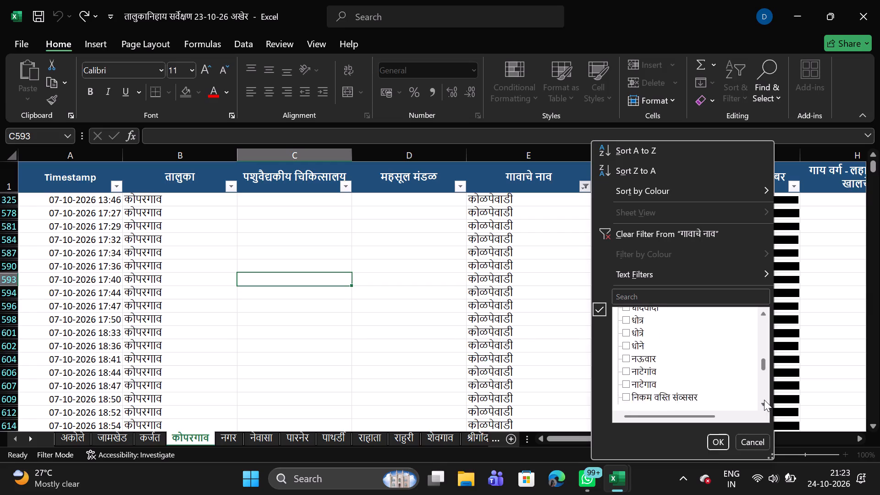
click(764, 400)
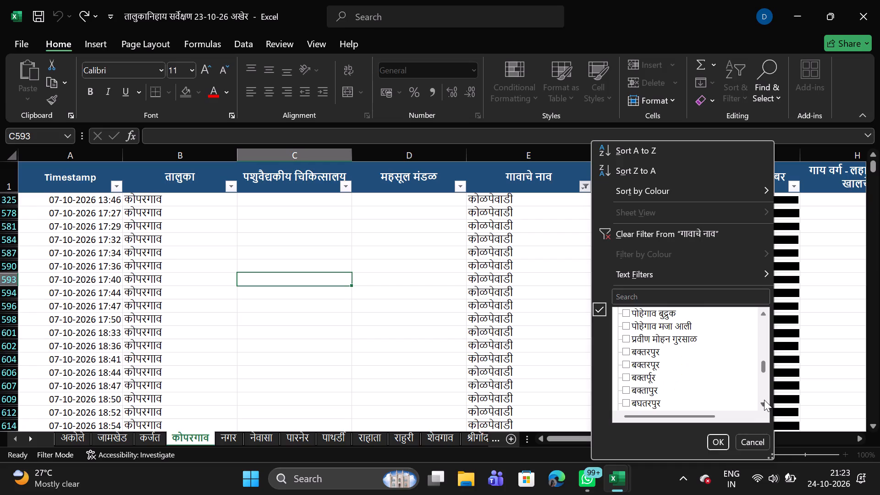
click(721, 442)
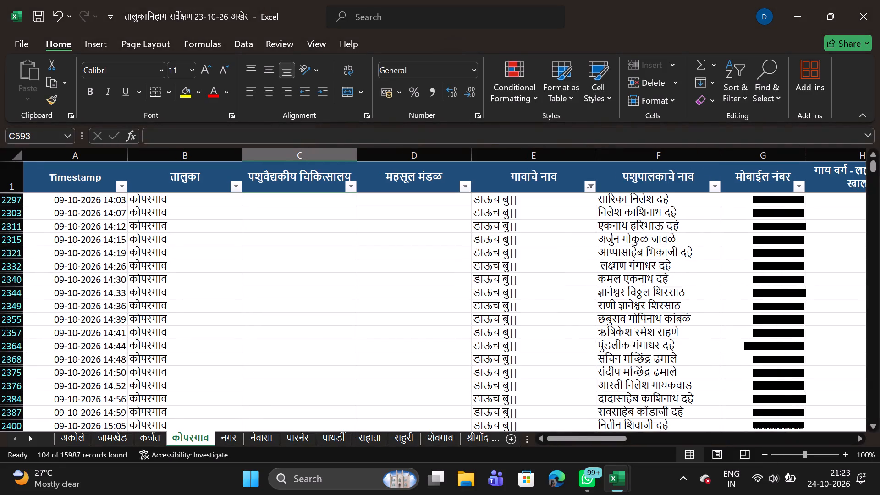
Copy the whole filtered कोपरगाव sheet, including its header row.
click(15, 157)
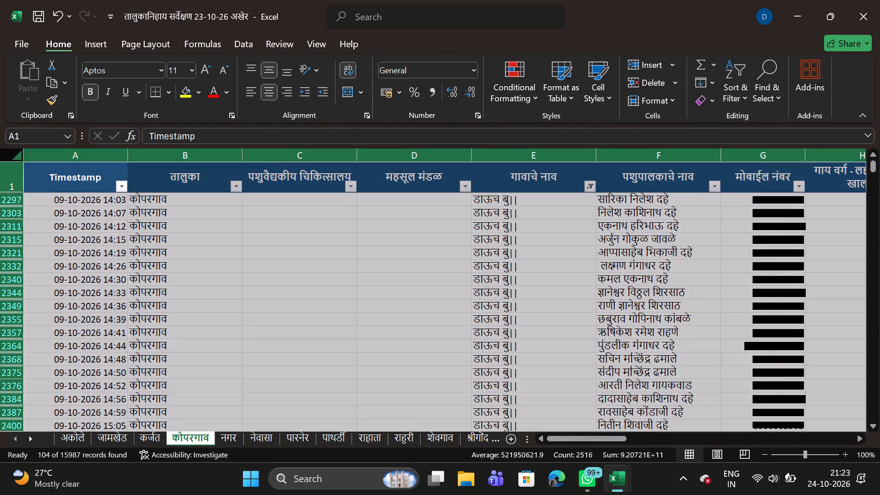
key(ctrl+c)
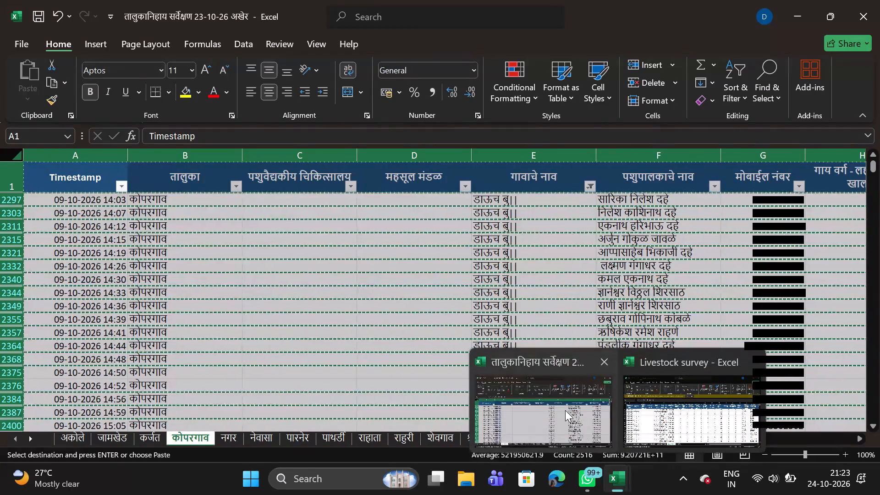
Switch to the Livestock survey workbook, add a new sheet after kolpewadi and name it dauch bk.
click(680, 411)
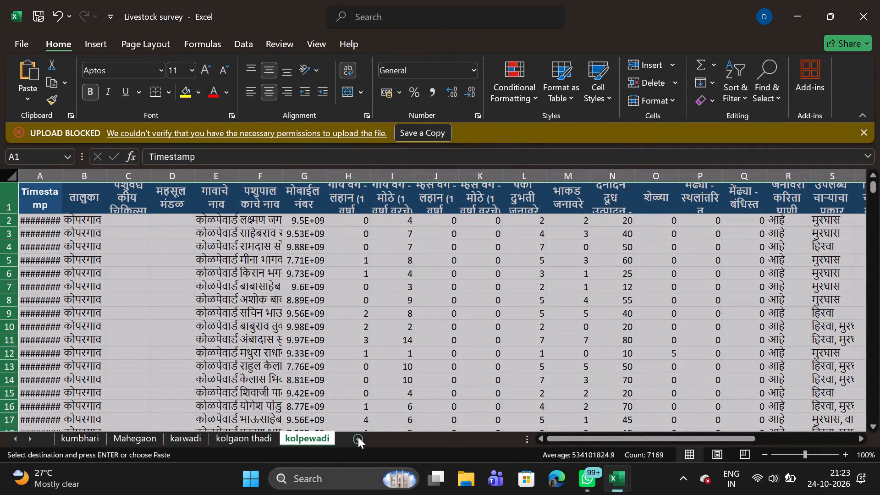
click(358, 437)
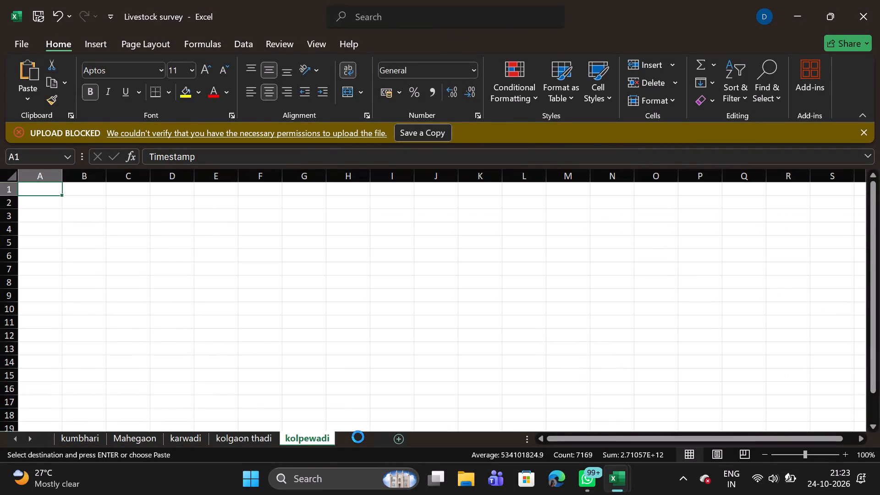
right_click(358, 437)
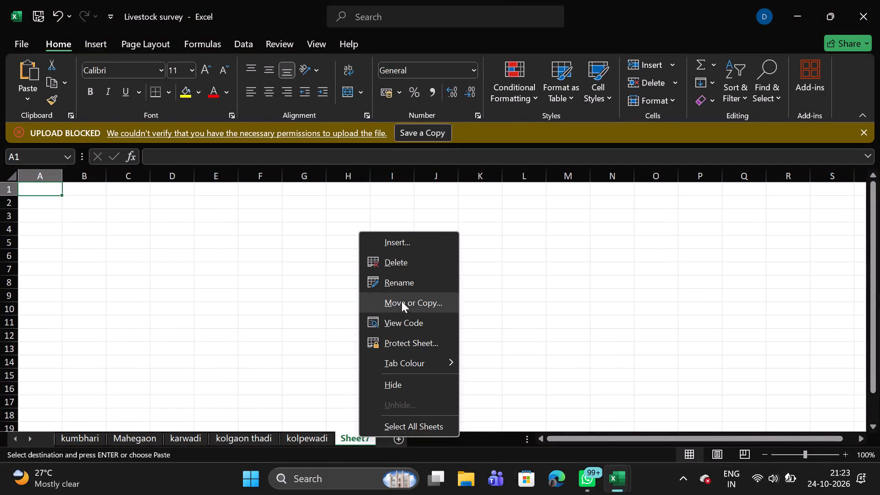
click(404, 278)
text(dau)
text(ch bk)
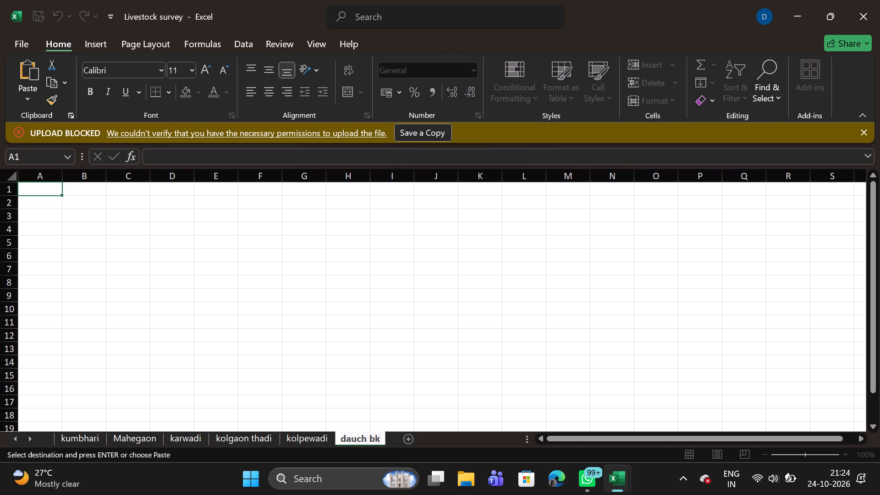
key(Return)
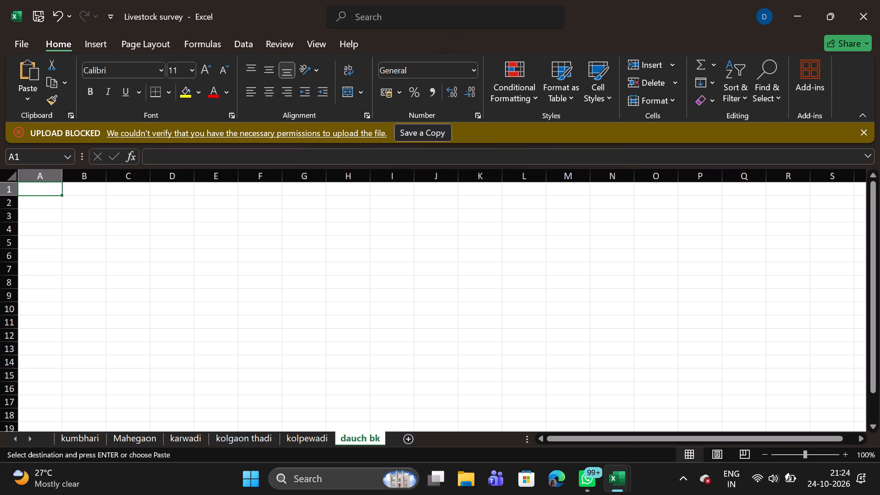
Paste the copied डाऊच बु|| records into the dauch bk sheet, starting at cell A1.
click(47, 192)
key(ctrl+v)
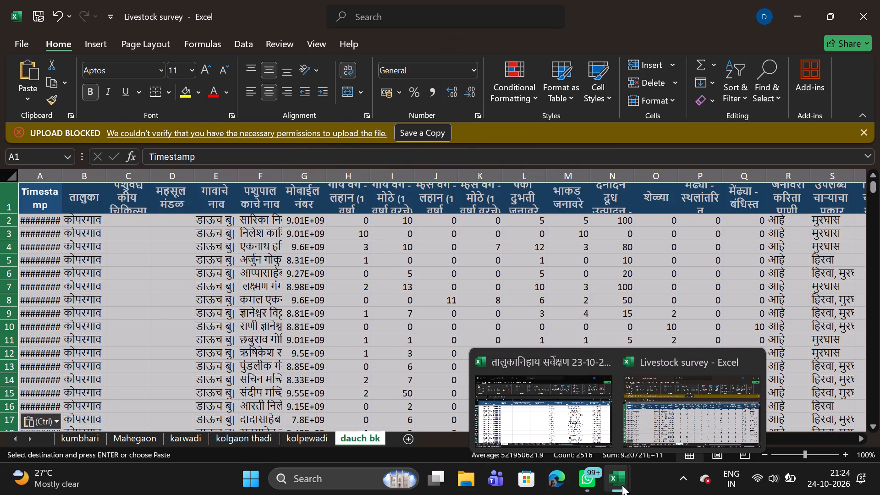
Switch back to the taluka survey workbook and clear all village selections in the गावाचे नाव filter on the कोपरगाव sheet.
click(560, 412)
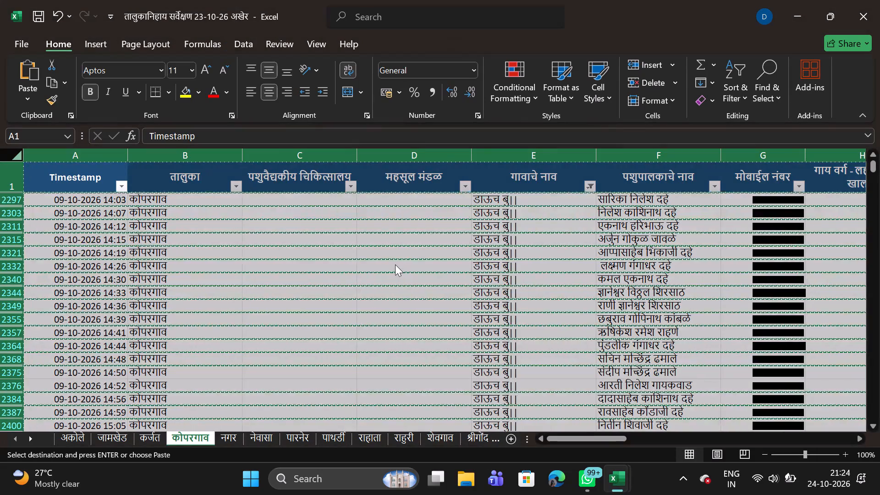
double_click(395, 264)
click(395, 264)
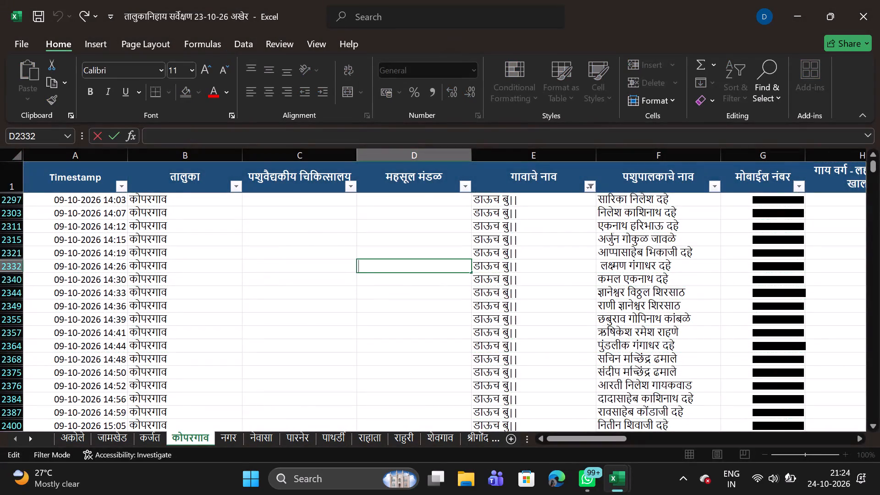
click(589, 188)
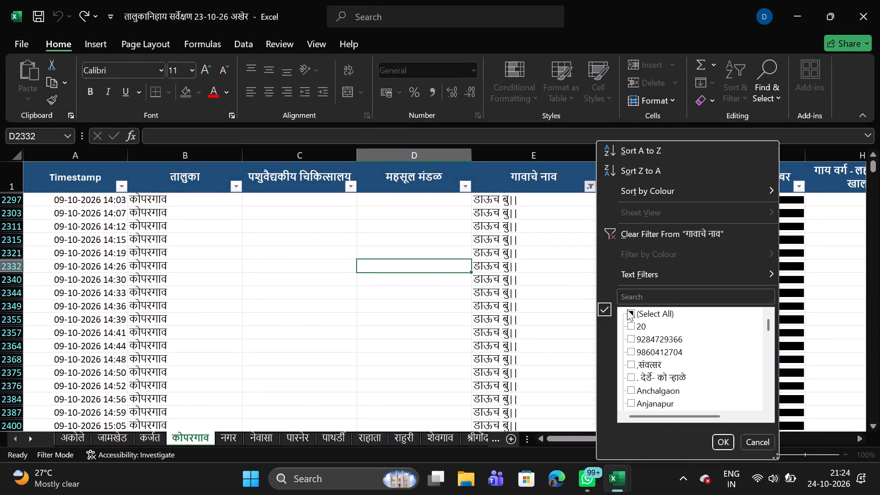
click(630, 310)
click(630, 310)
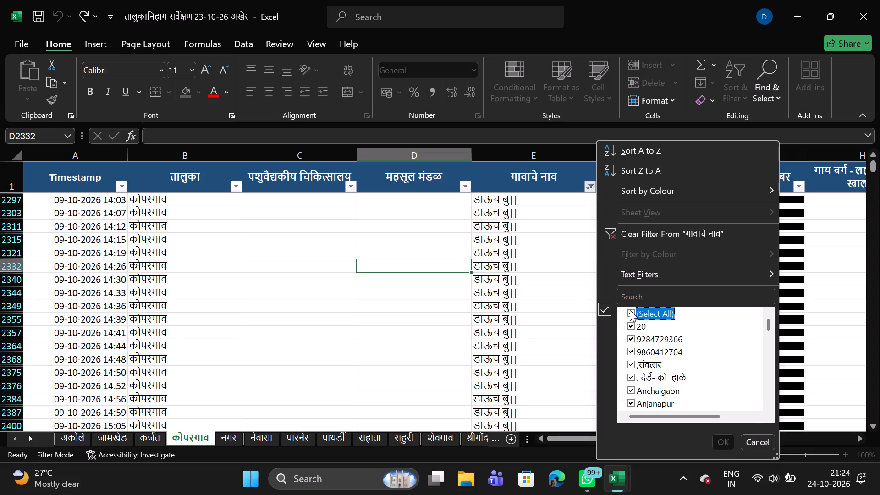
Find the entry डेरडे चांदवड after the डाऊच entries in the village filter list and select it.
click(767, 366)
double_click(767, 366)
triple_click(767, 366)
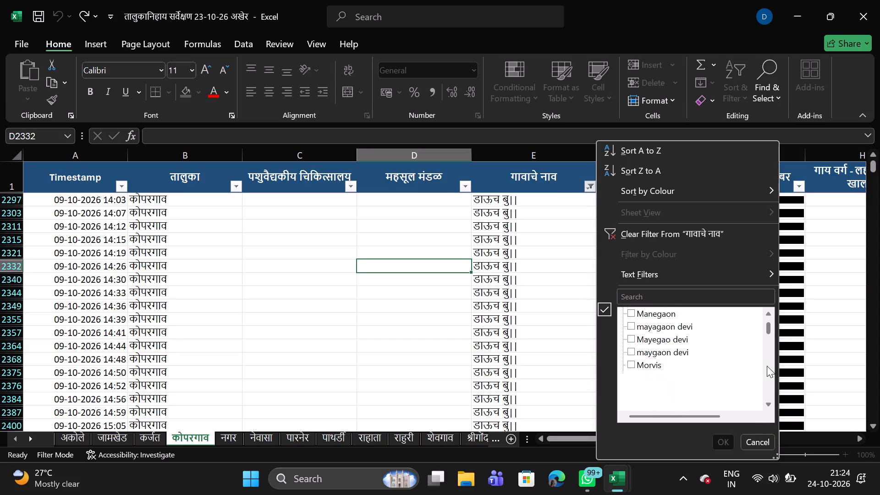
triple_click(767, 366)
triple_click(767, 366)
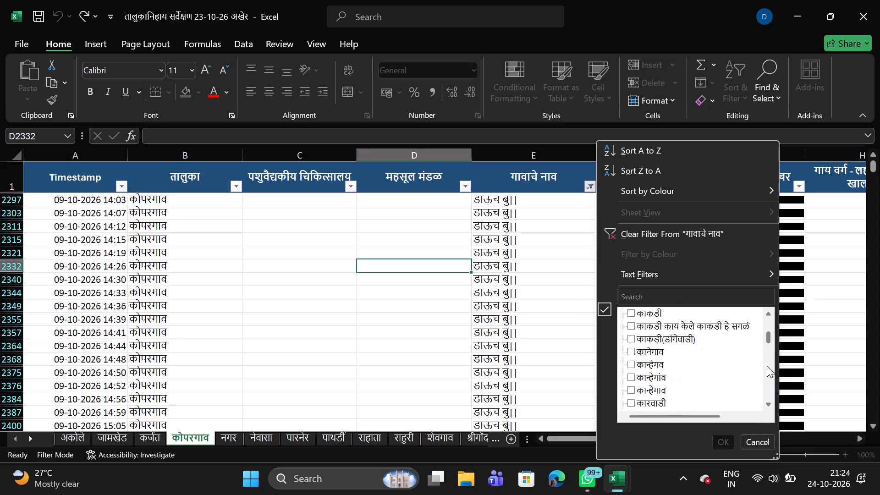
triple_click(767, 366)
double_click(767, 366)
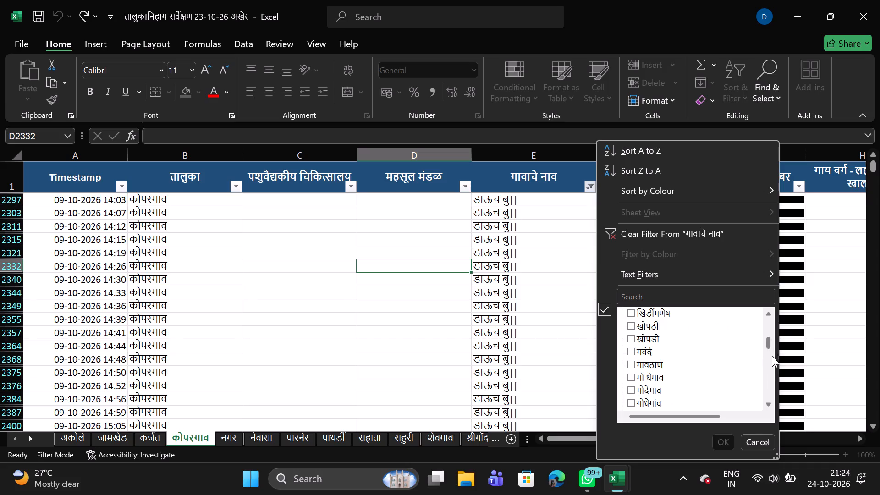
triple_click(768, 403)
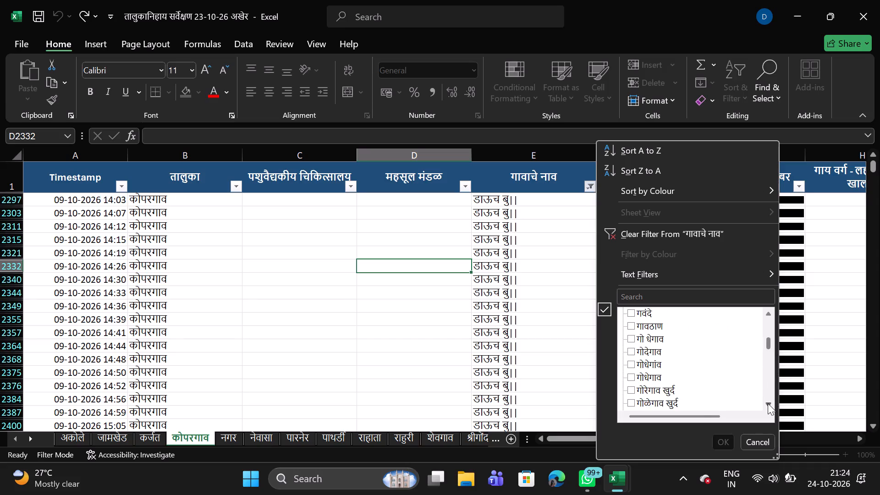
triple_click(768, 403)
triple_click(768, 403)
triple_click(768, 403)
triple_click(768, 403)
triple_click(768, 403)
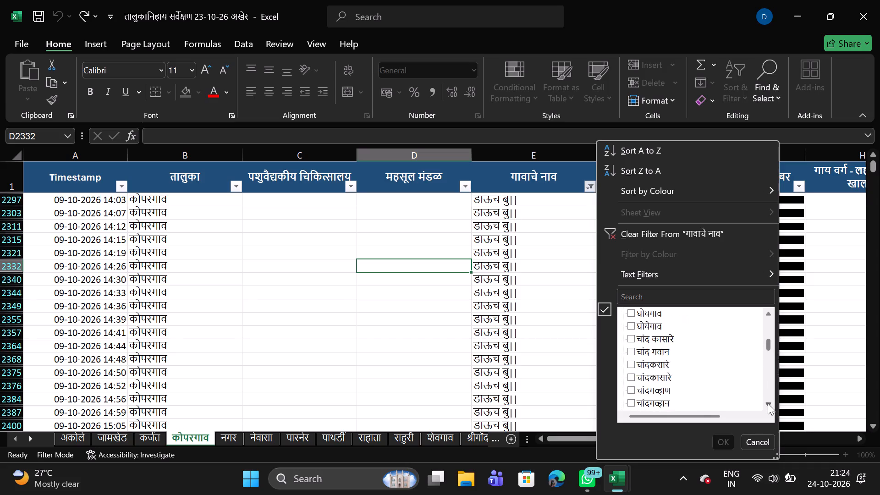
triple_click(768, 403)
triple_click(768, 403)
triple_click(768, 403)
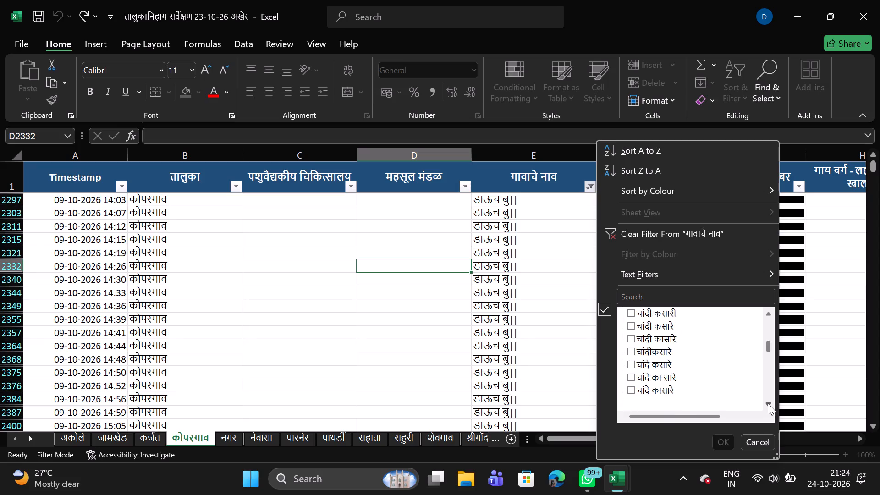
triple_click(768, 403)
triple_click(768, 403)
triple_click(768, 403)
triple_click(768, 403)
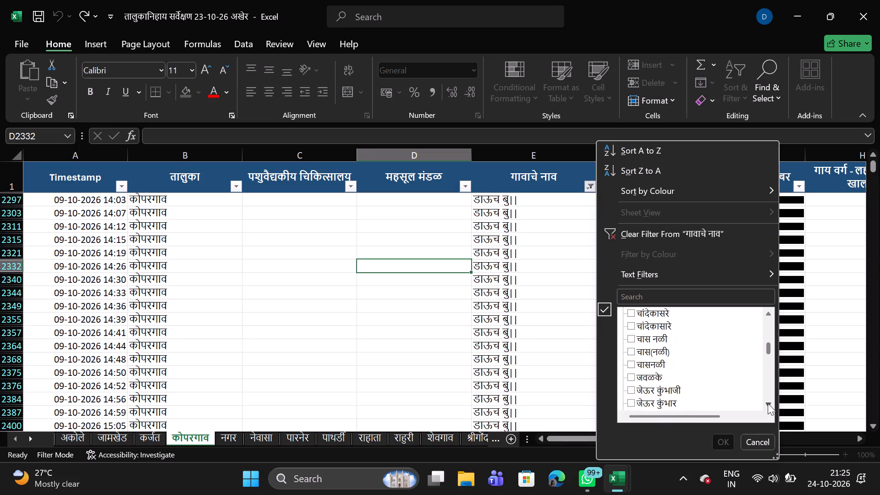
triple_click(768, 403)
triple_click(768, 403)
triple_click(768, 403)
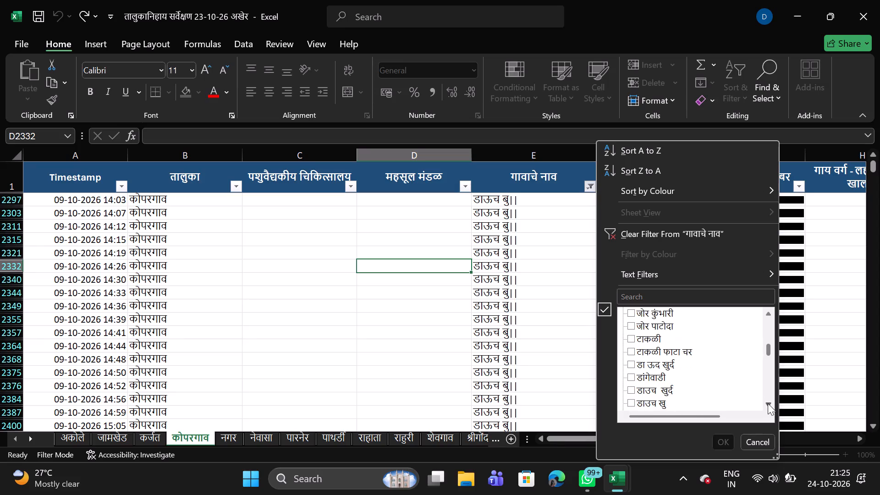
double_click(768, 403)
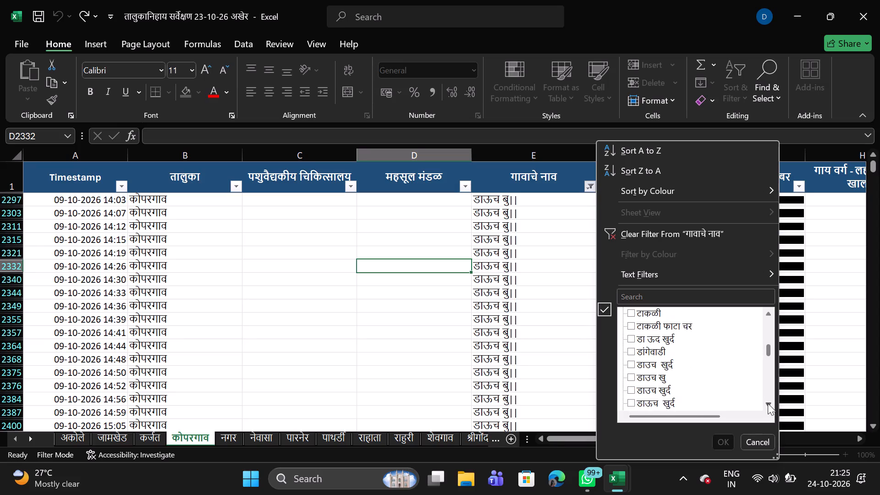
triple_click(768, 403)
triple_click(768, 403)
click(768, 403)
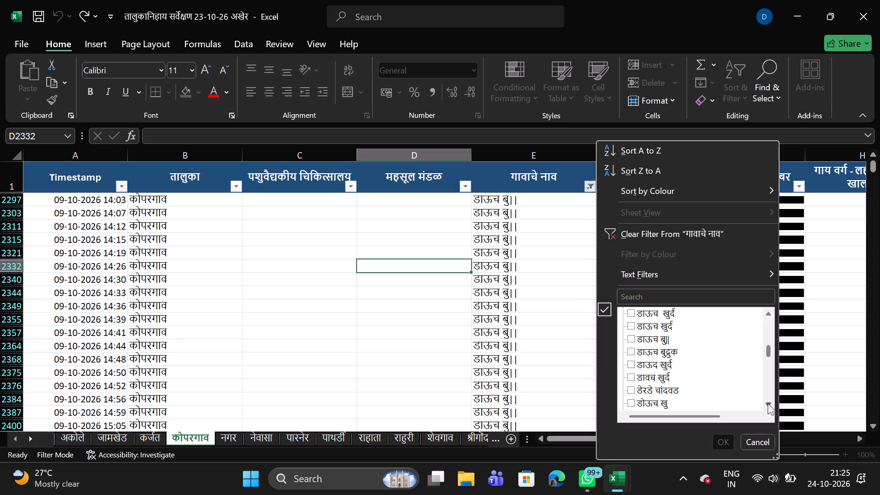
click(630, 388)
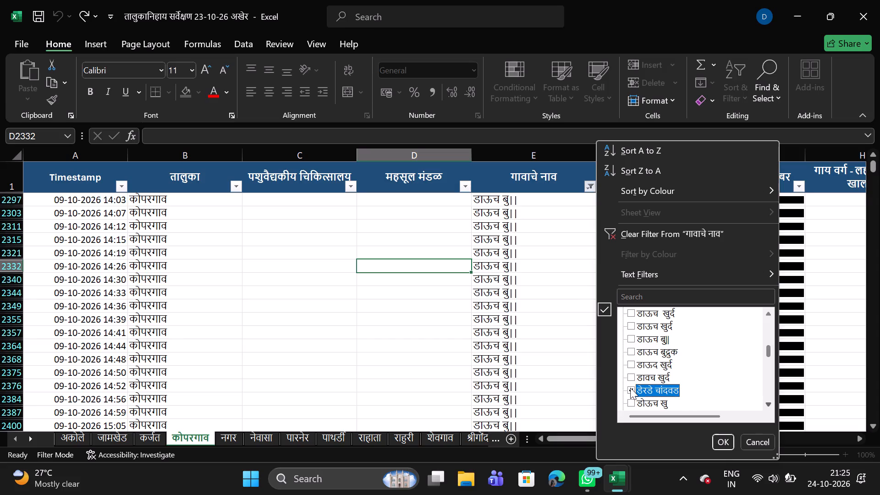
Add the spelling variant दर्डे चांदवड to the village filter selection.
click(769, 402)
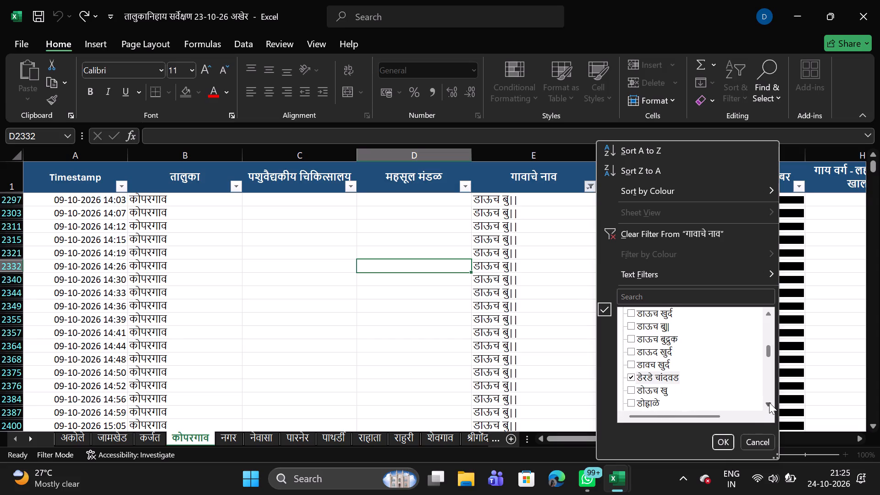
click(769, 402)
double_click(769, 402)
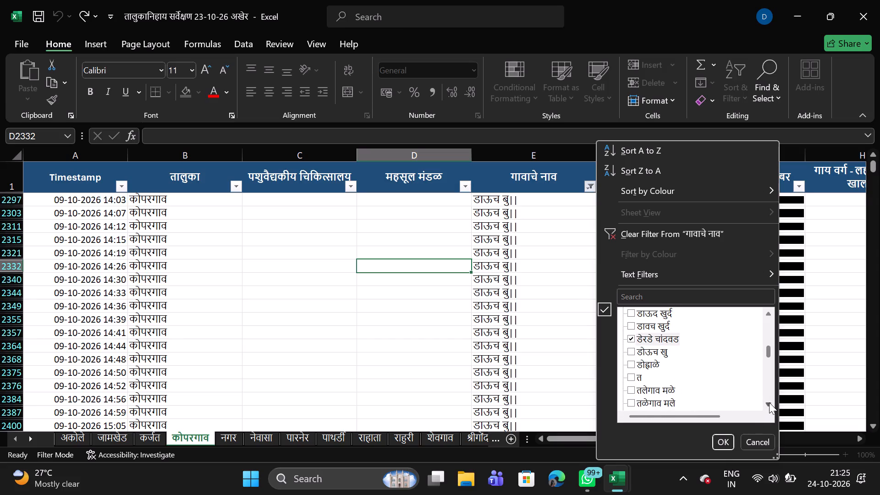
triple_click(769, 402)
triple_click(769, 402)
triple_click(769, 402)
double_click(769, 402)
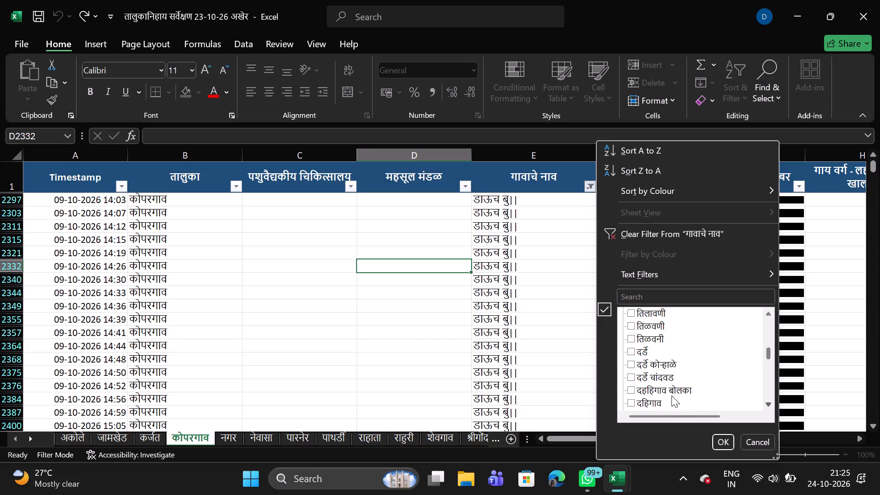
click(630, 377)
Add the spelling variants दे रडे चांदवड and दे र्डे चांदवड to the village filter selection.
triple_click(767, 405)
double_click(767, 405)
triple_click(767, 405)
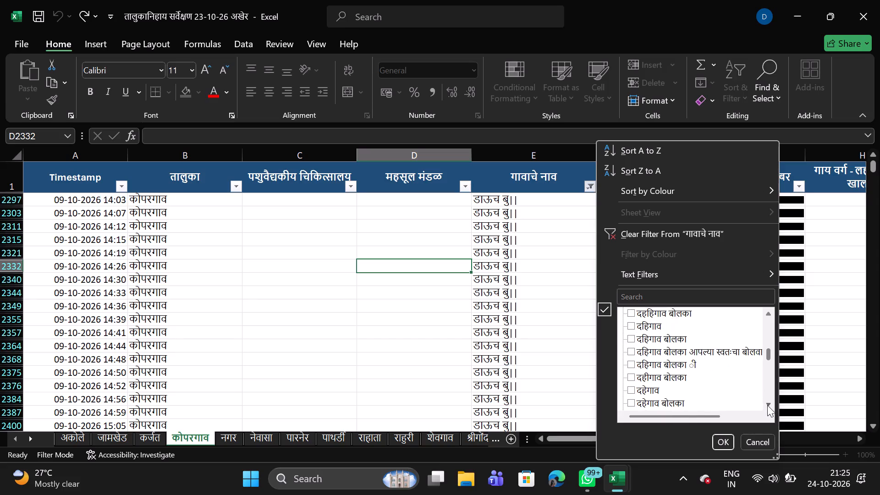
double_click(767, 405)
triple_click(767, 405)
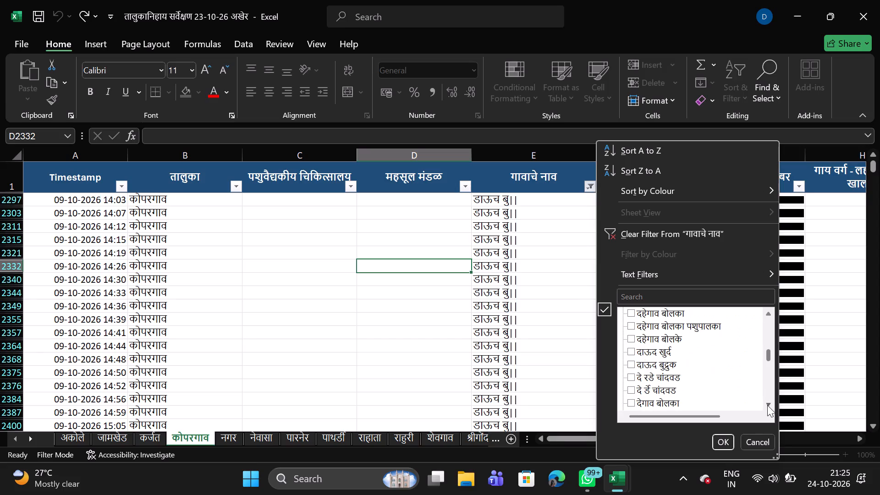
click(627, 374)
click(628, 391)
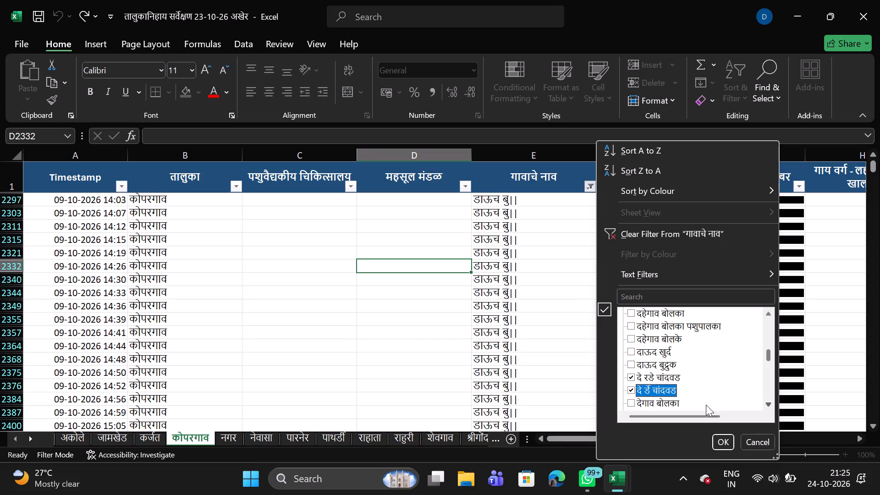
Add the spelling variant देरडे चांदवड to the village filter selection.
triple_click(766, 405)
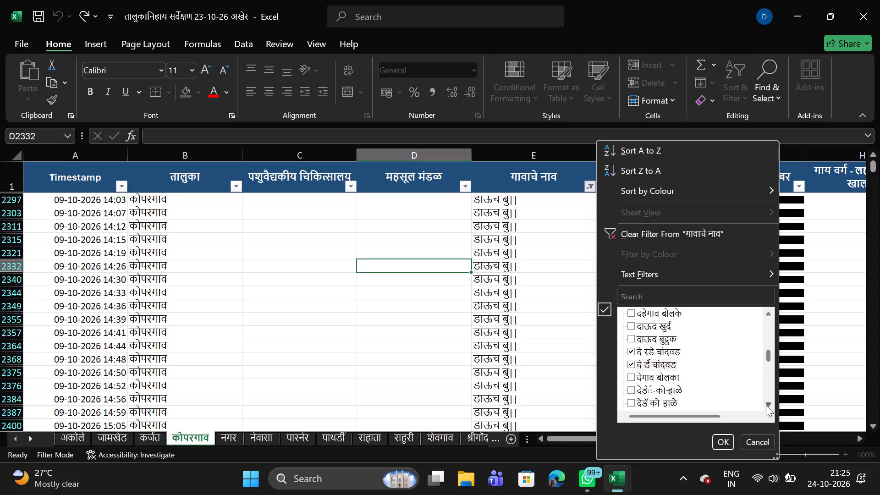
click(766, 405)
triple_click(766, 405)
triple_click(766, 405)
triple_click(766, 405)
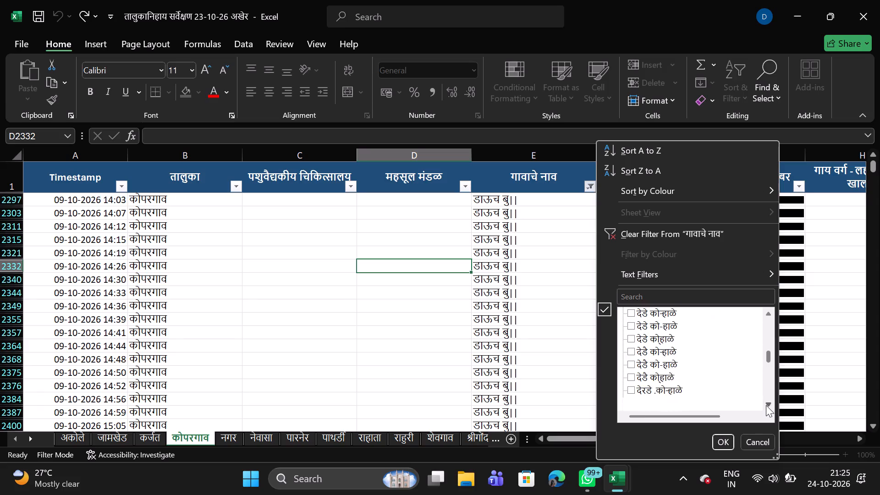
triple_click(766, 405)
triple_click(766, 405)
double_click(766, 405)
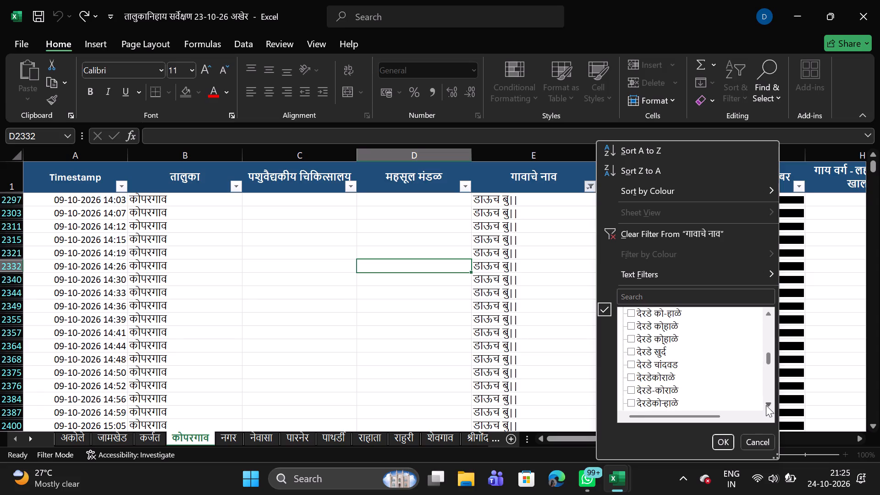
click(632, 365)
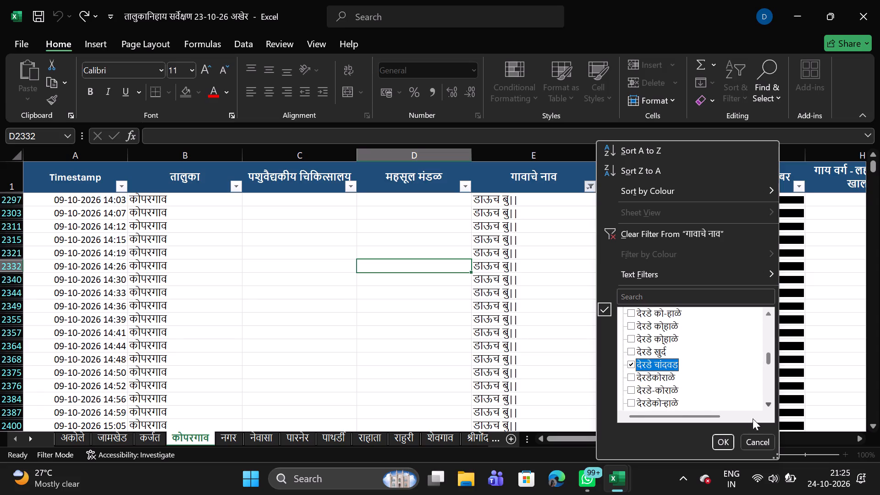
Add the variant देर्डे चांदवड, check the following entries for more variants, and apply the गावाचे नाव filter.
triple_click(768, 404)
triple_click(768, 404)
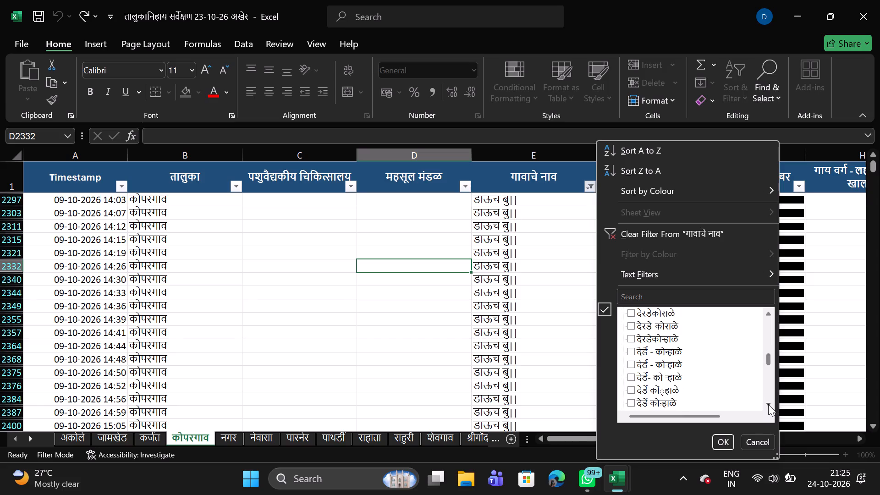
triple_click(768, 404)
triple_click(768, 404)
triple_click(768, 404)
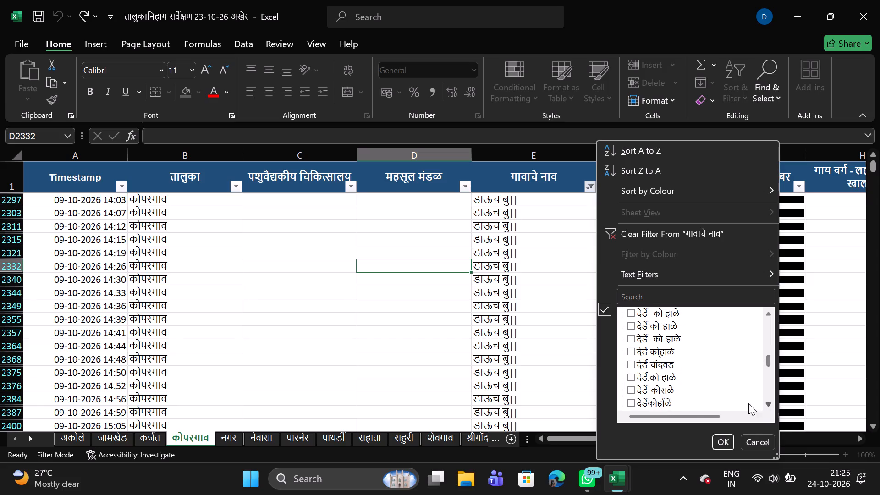
click(630, 365)
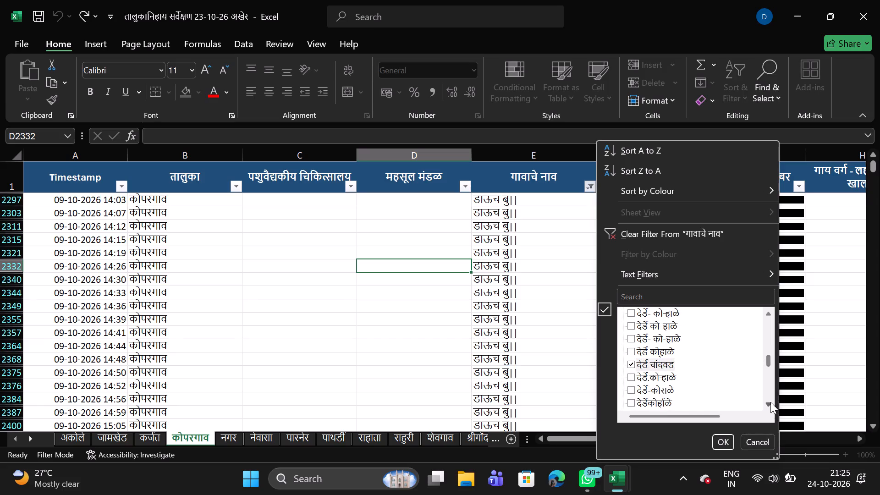
triple_click(771, 401)
triple_click(771, 401)
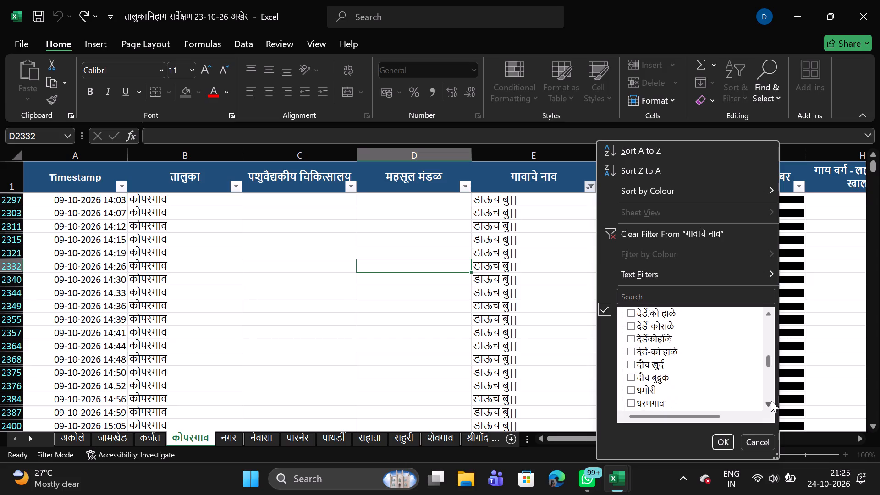
double_click(771, 401)
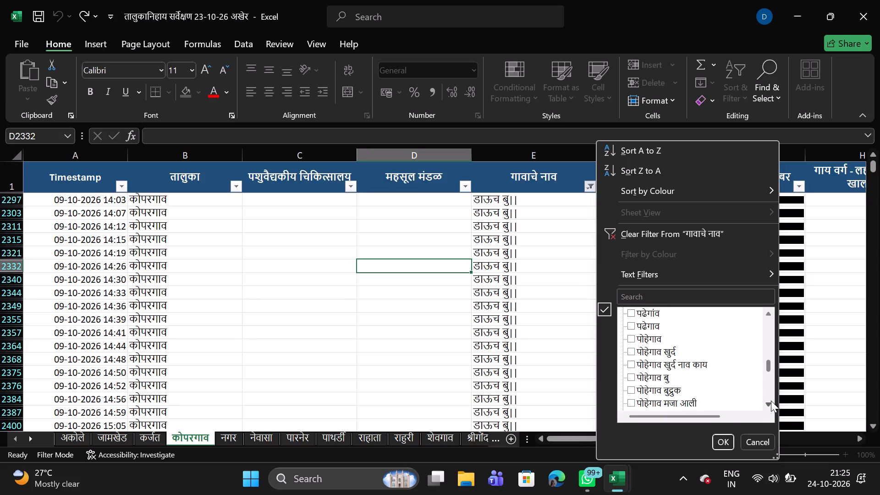
click(726, 444)
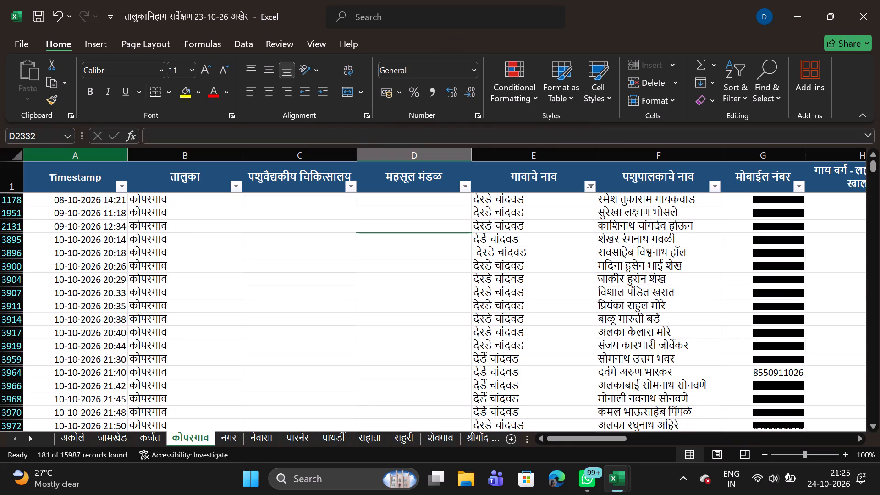
Copy the whole filtered कोपरगाव sheet with the चांदवड records, including its header row.
click(15, 158)
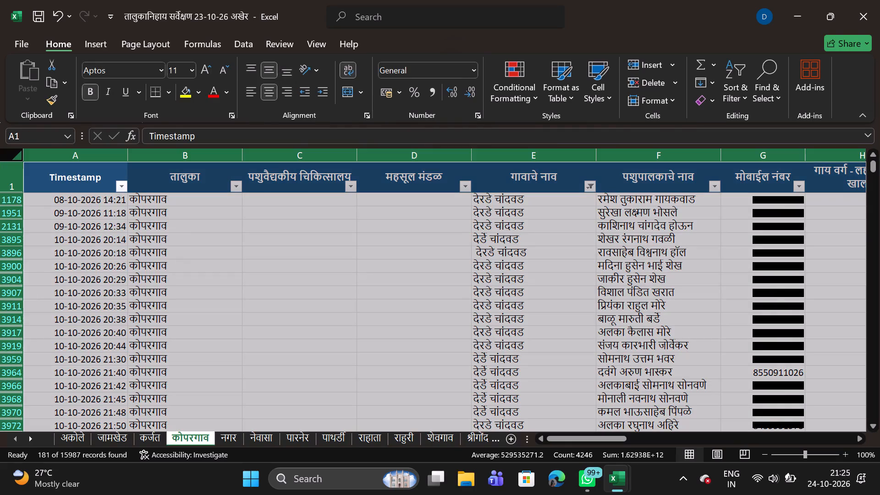
key(ctrl+c)
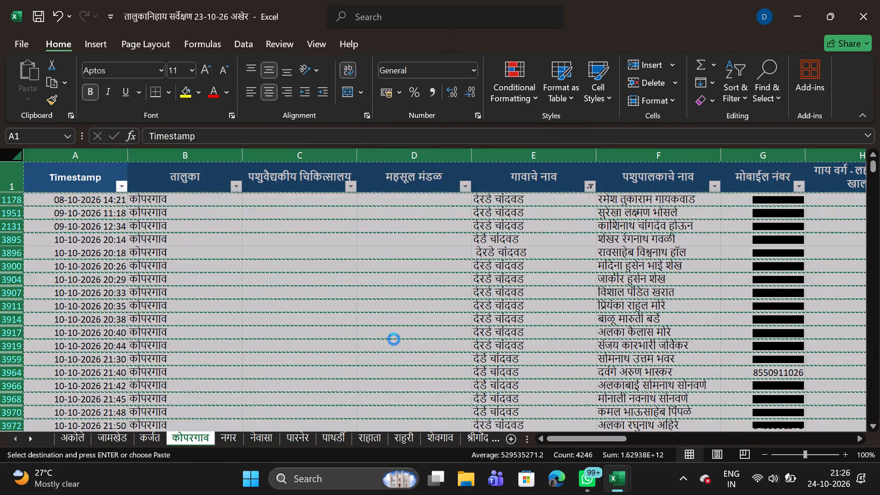
Switch to the Livestock survey workbook and add a sheet named derde chandwad after dauch bk.
click(621, 478)
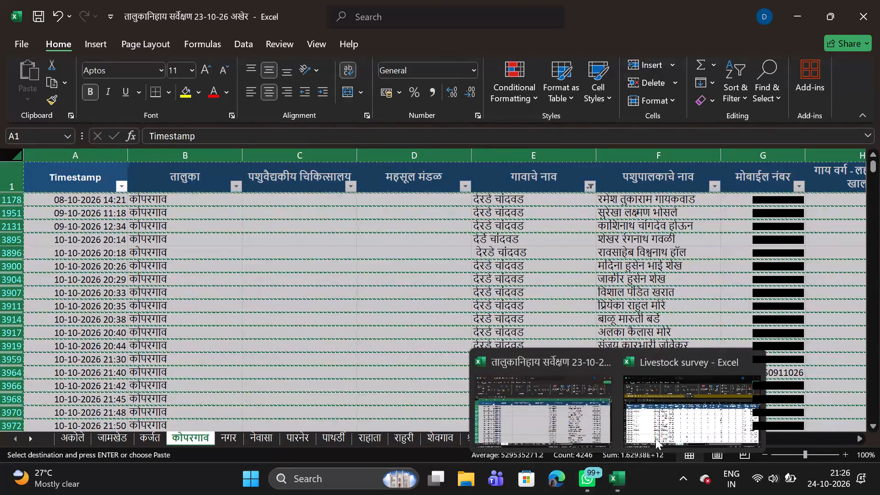
click(671, 426)
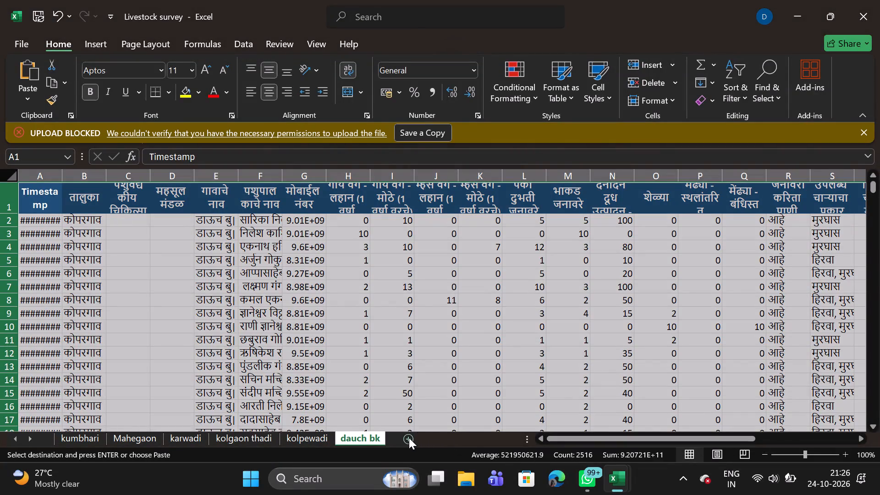
click(409, 438)
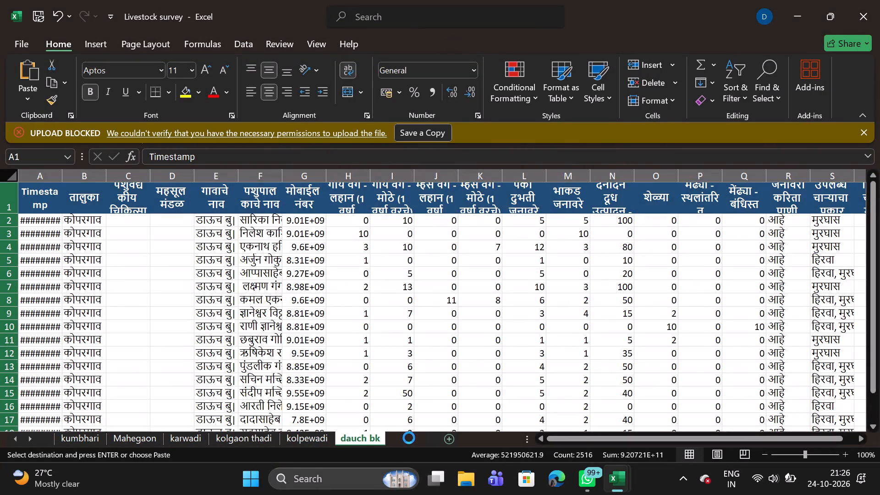
right_click(409, 438)
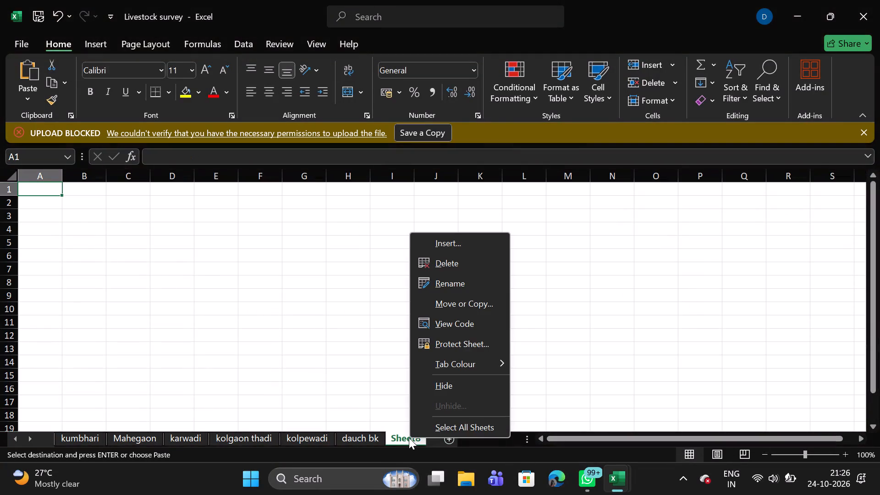
click(452, 280)
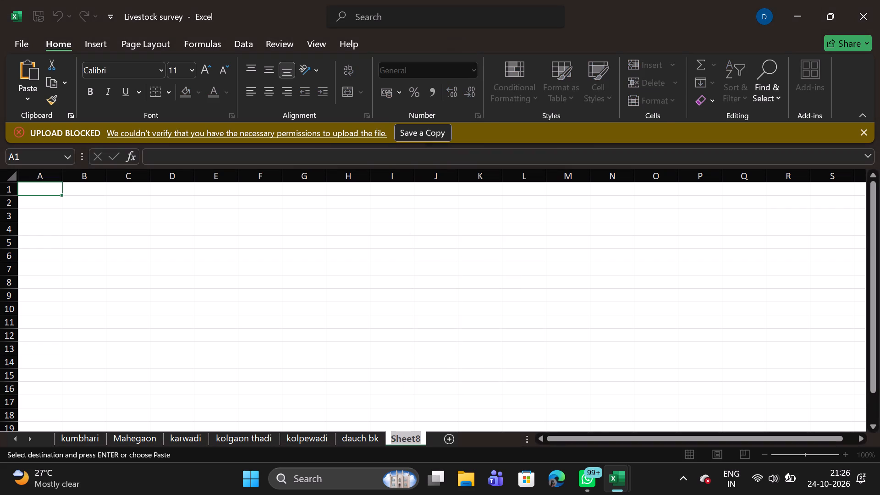
text(derde chandwad)
key(Return)
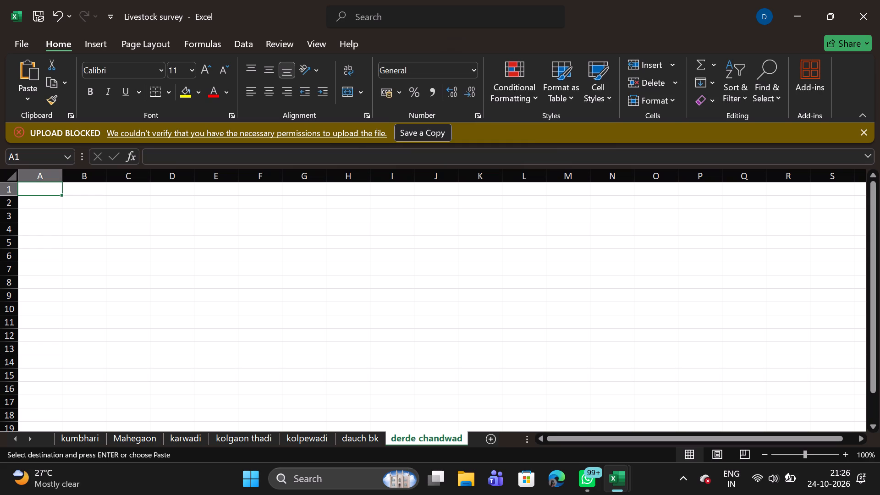
Paste the copied चांदवड records with their header row into the derde chandwad sheet, starting at A1.
key(ctrl+v)
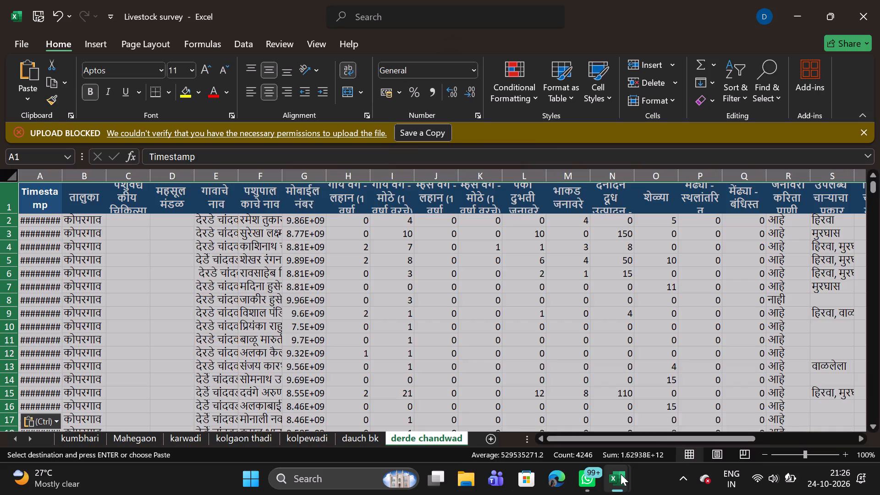
Return to the कोपरगाव sheet of the taluka survey workbook and deselect every village in the गावाचे नाव filter.
click(537, 377)
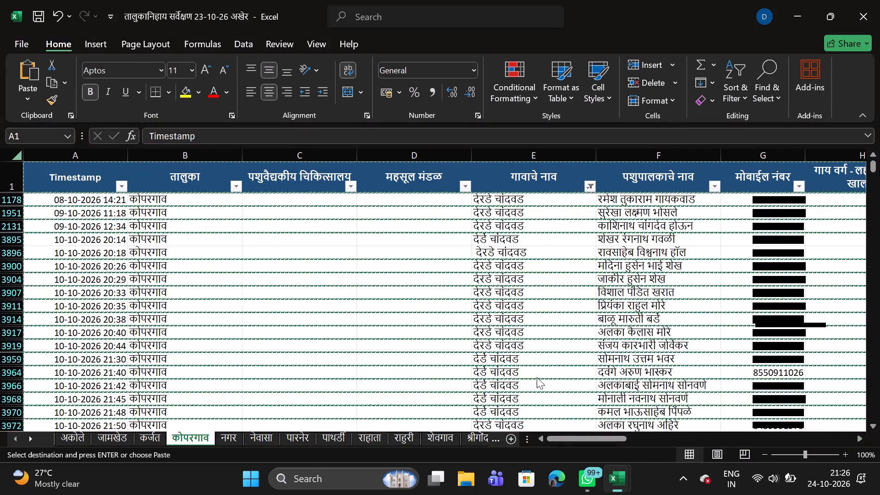
double_click(306, 272)
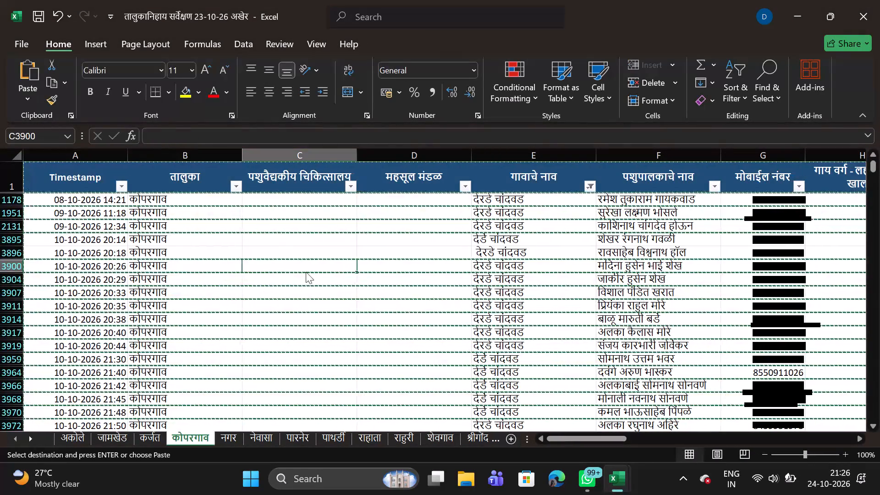
double_click(306, 272)
double_click(306, 272)
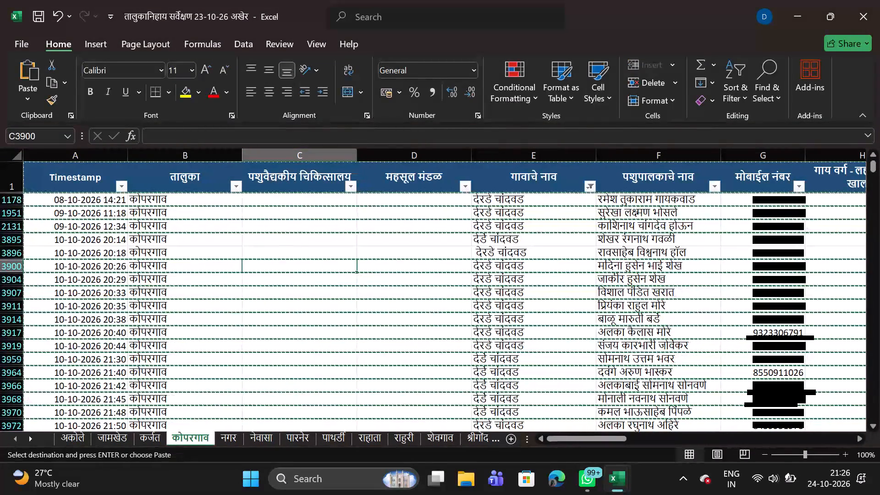
double_click(309, 316)
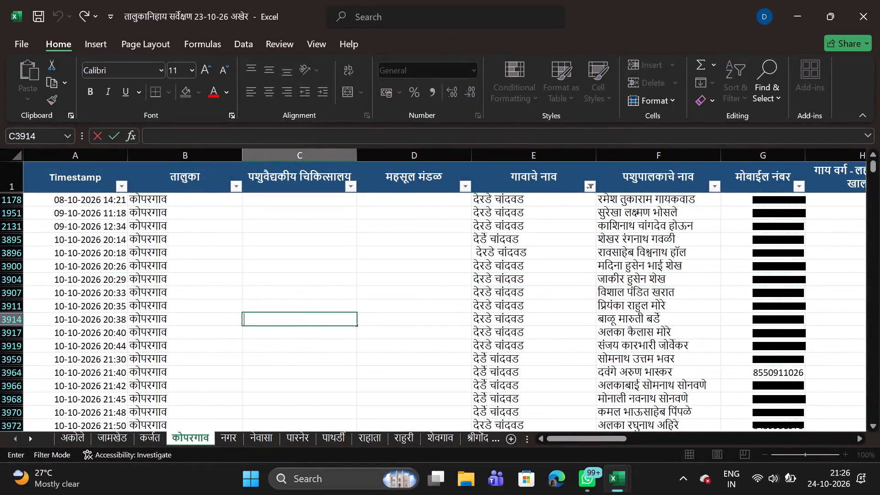
click(588, 188)
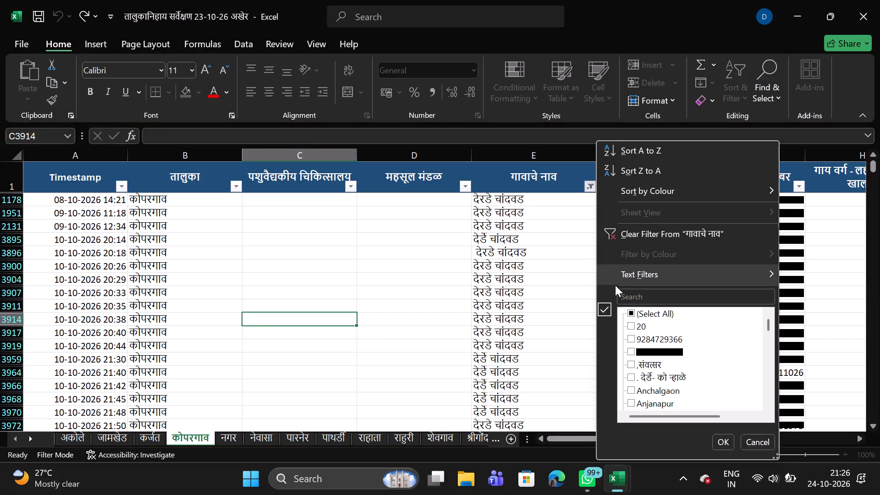
click(633, 311)
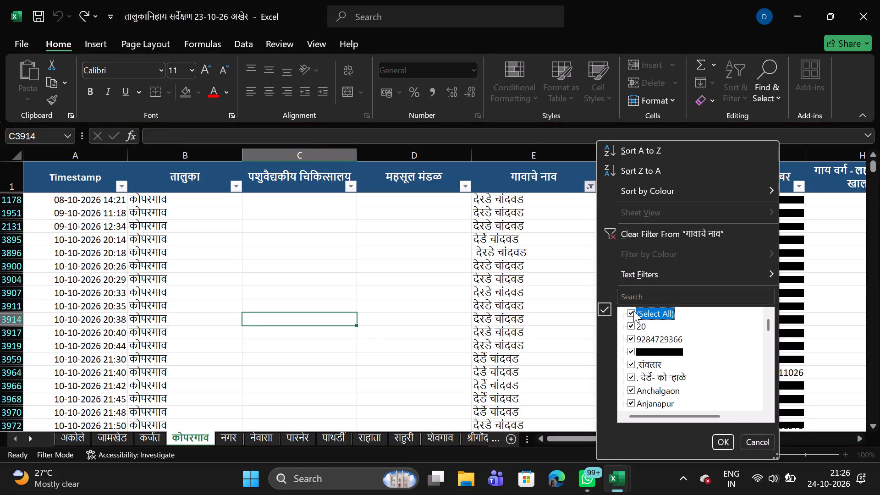
click(631, 313)
Find the मढी entries in the गावाचे नाव filter list and select मढी.
click(772, 366)
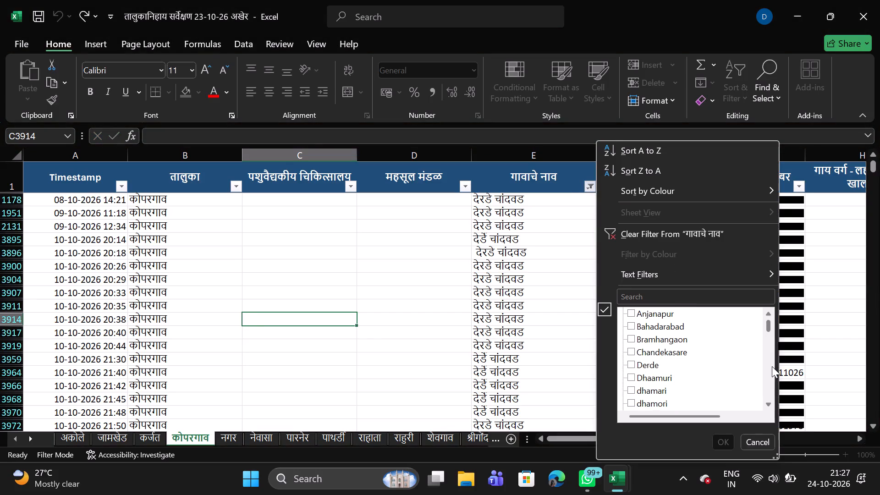
triple_click(772, 366)
triple_click(772, 366)
triple_click(772, 366)
triple_click(772, 366)
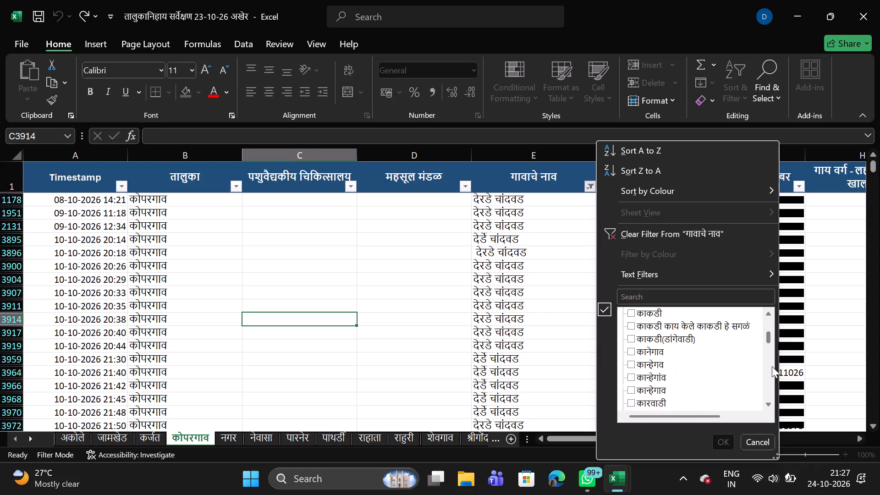
click(772, 366)
triple_click(772, 366)
triple_click(772, 366)
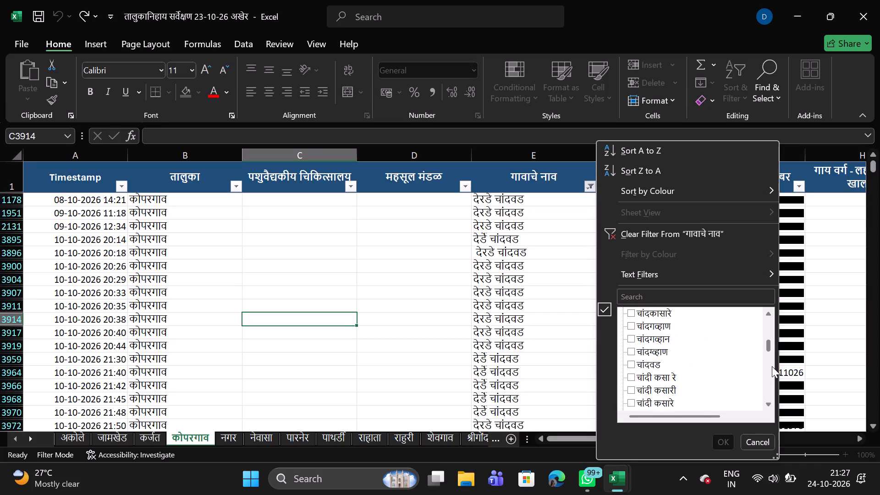
triple_click(772, 366)
triple_click(772, 366)
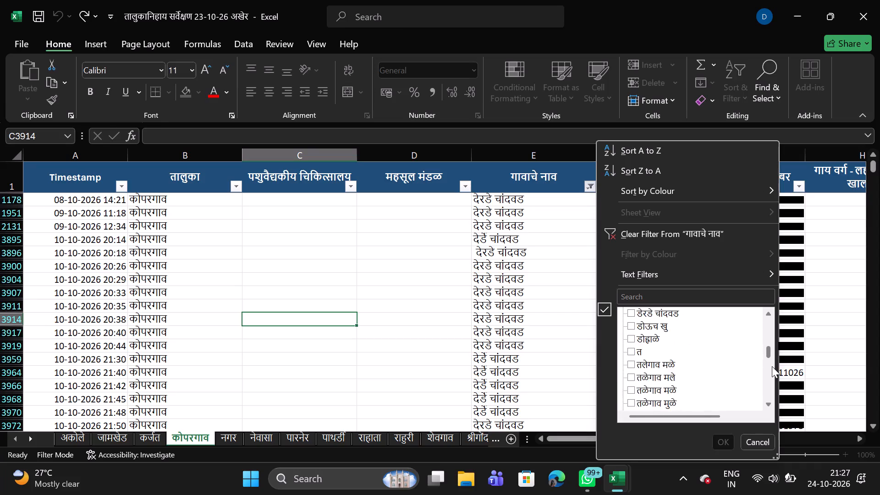
click(772, 366)
double_click(772, 366)
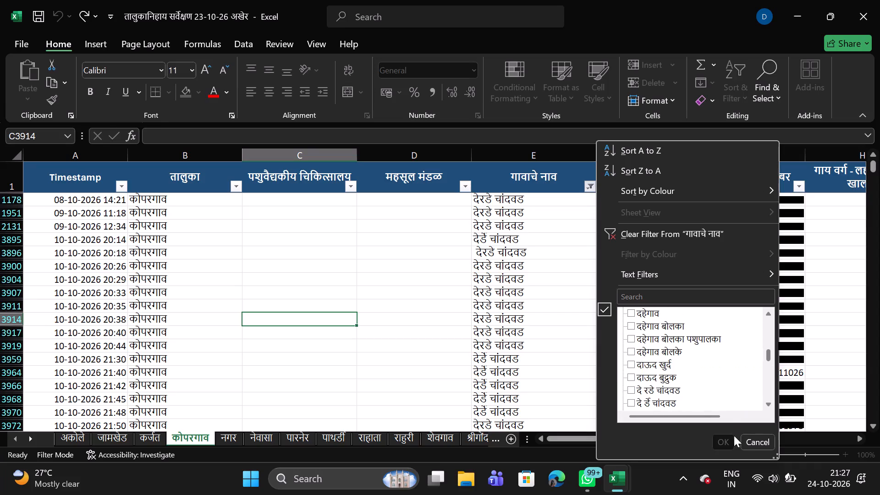
double_click(769, 403)
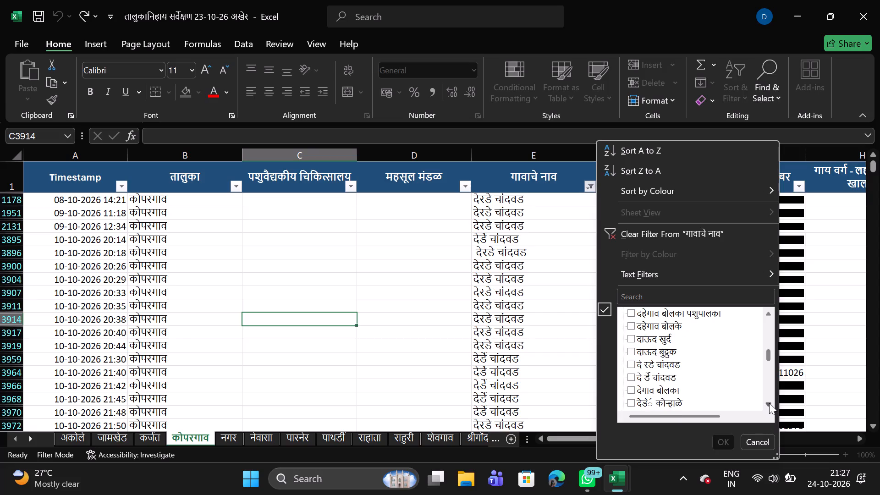
double_click(769, 403)
triple_click(769, 403)
triple_click(769, 403)
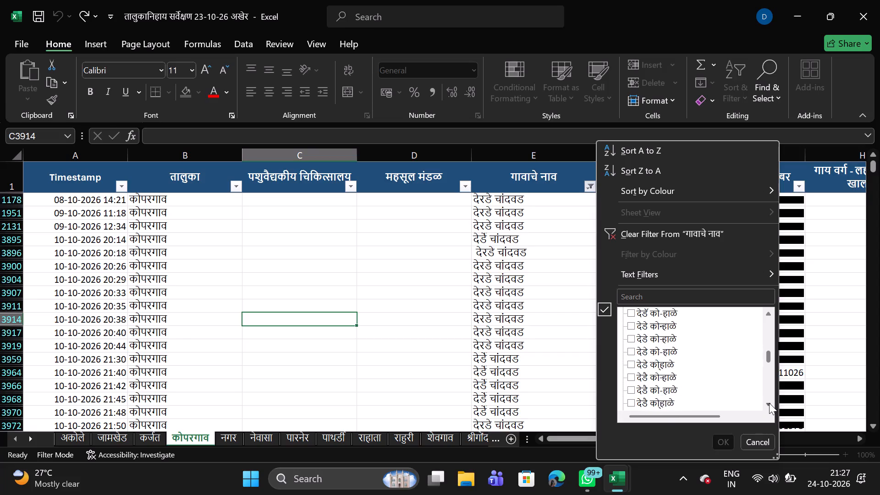
triple_click(769, 403)
triple_click(769, 403)
triple_click(769, 403)
triple_click(769, 403)
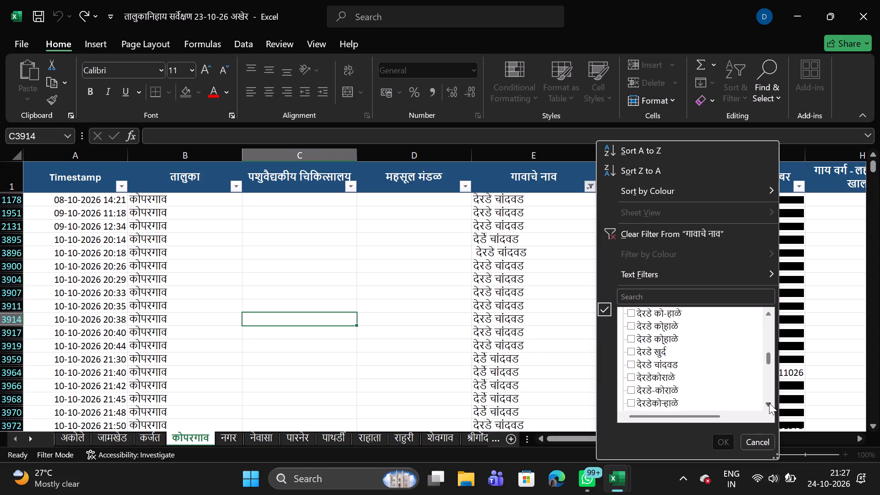
triple_click(769, 403)
triple_click(769, 403)
triple_click(769, 403)
triple_click(769, 403)
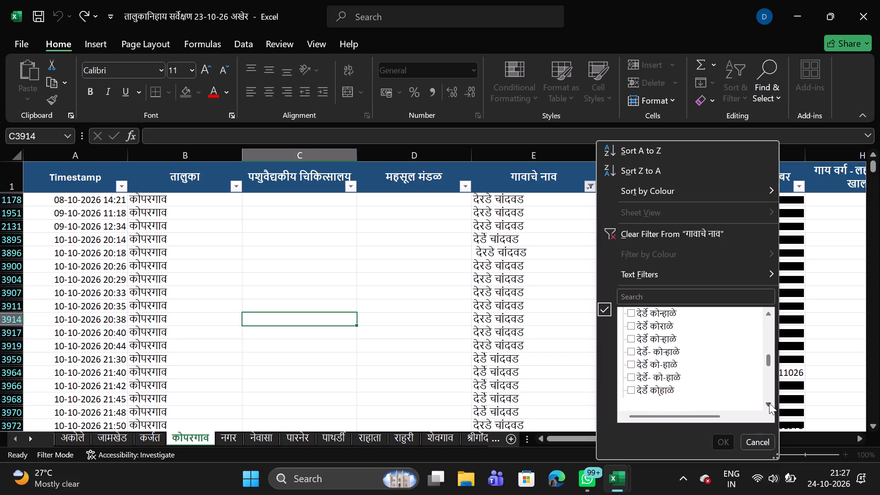
triple_click(769, 403)
triple_click(769, 403)
click(769, 403)
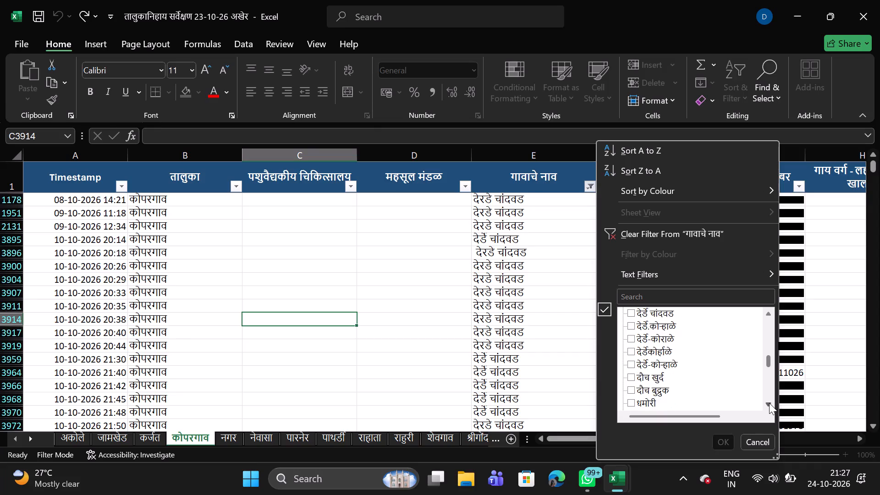
triple_click(769, 403)
triple_click(769, 403)
double_click(769, 403)
triple_click(769, 403)
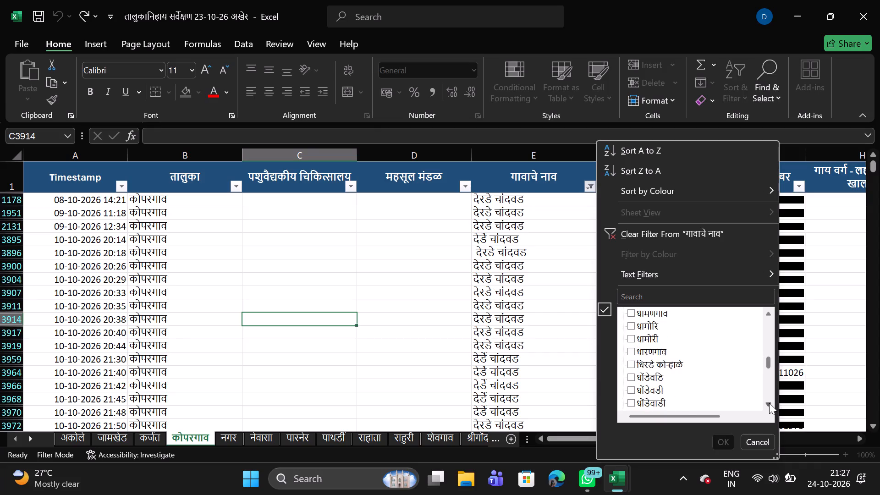
triple_click(769, 403)
triple_click(769, 403)
triple_click(769, 403)
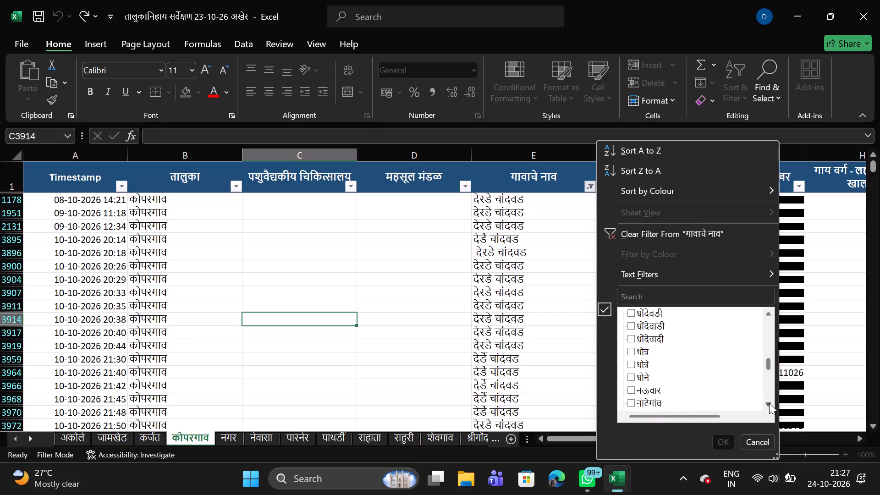
double_click(769, 403)
triple_click(769, 403)
triple_click(769, 403)
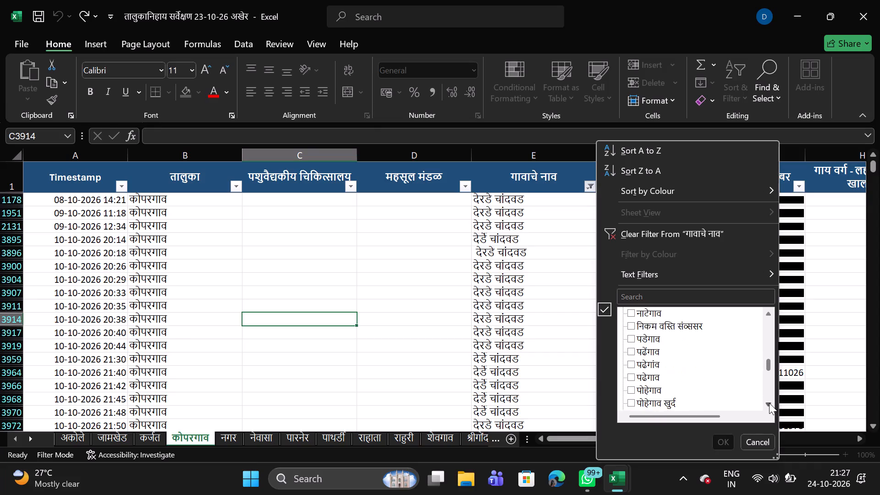
triple_click(769, 403)
triple_click(769, 403)
triple_click(769, 403)
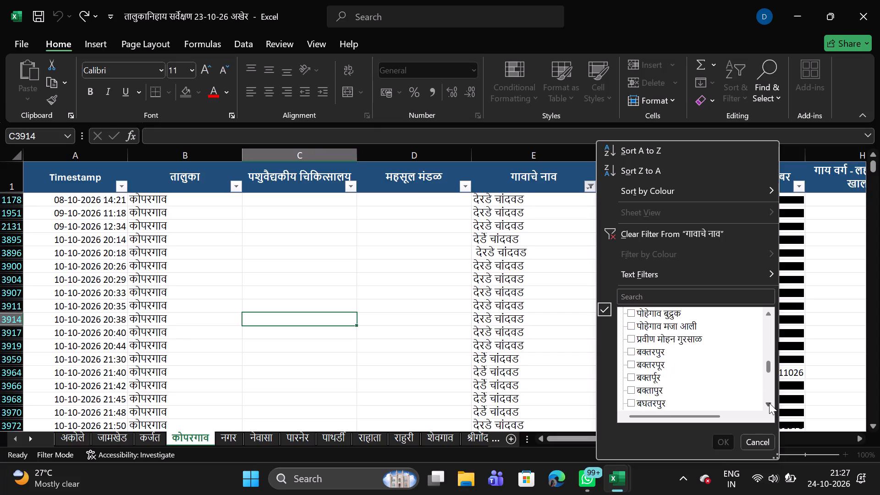
triple_click(769, 403)
triple_click(769, 403)
triple_click(769, 403)
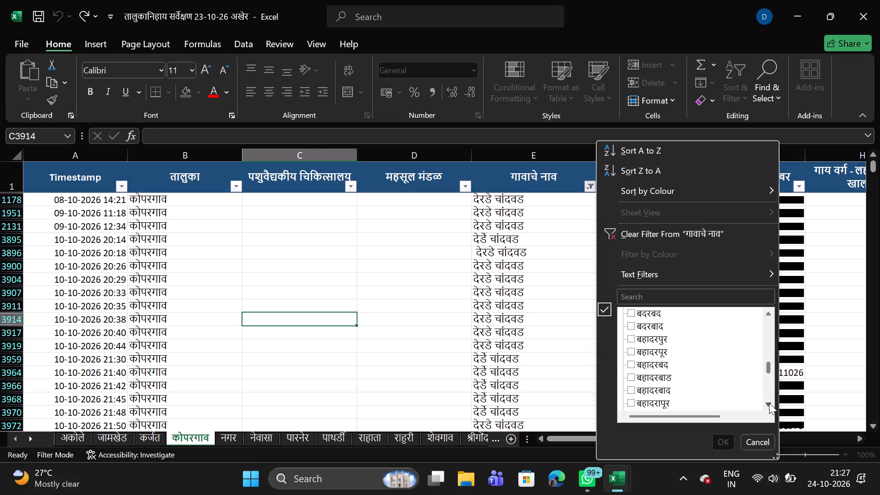
triple_click(769, 403)
triple_click(769, 403)
triple_click(769, 403)
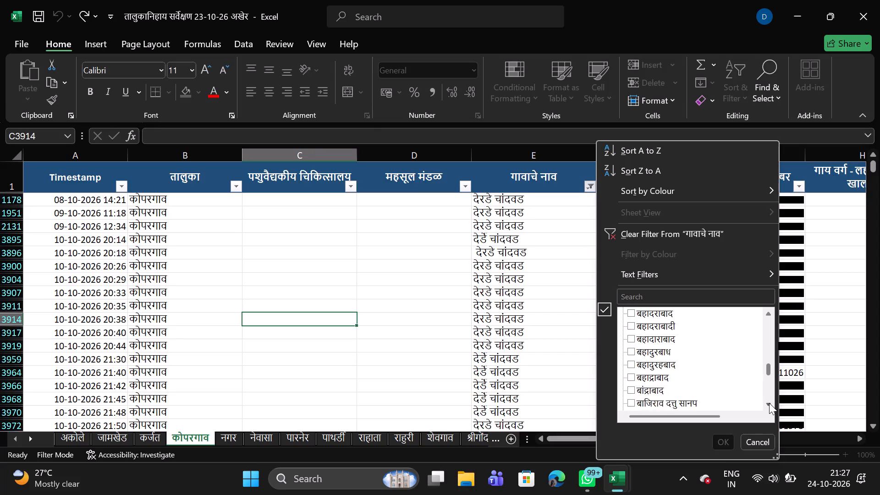
triple_click(769, 403)
click(769, 403)
click(769, 403)
triple_click(769, 403)
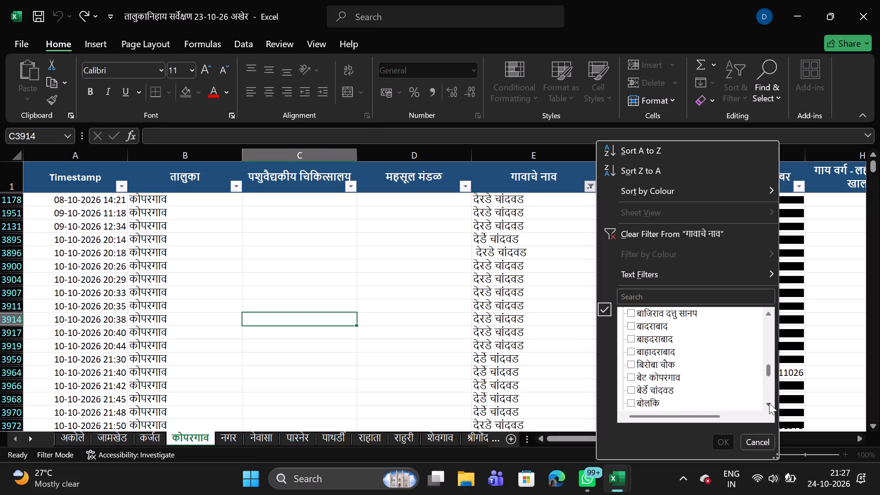
click(769, 403)
triple_click(769, 403)
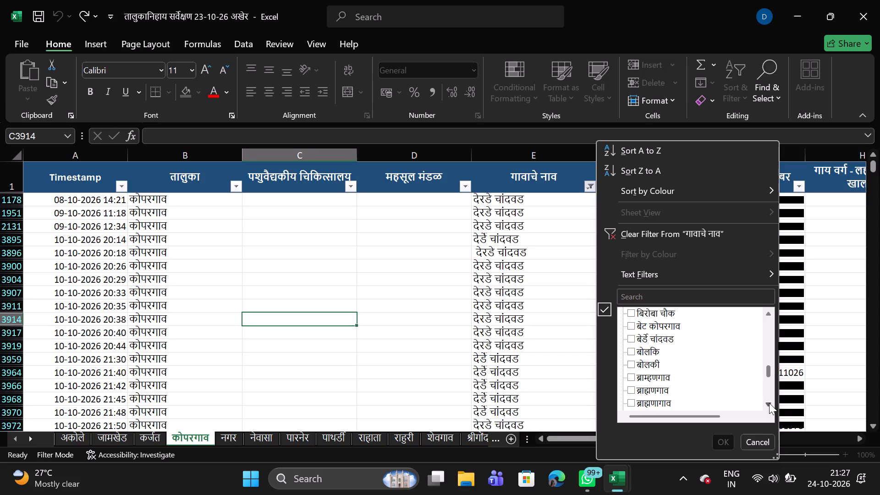
triple_click(769, 403)
double_click(769, 403)
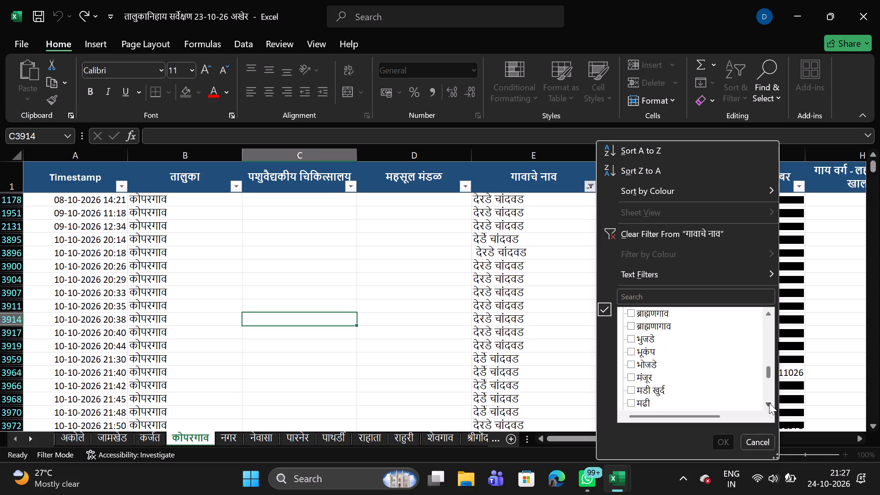
click(769, 403)
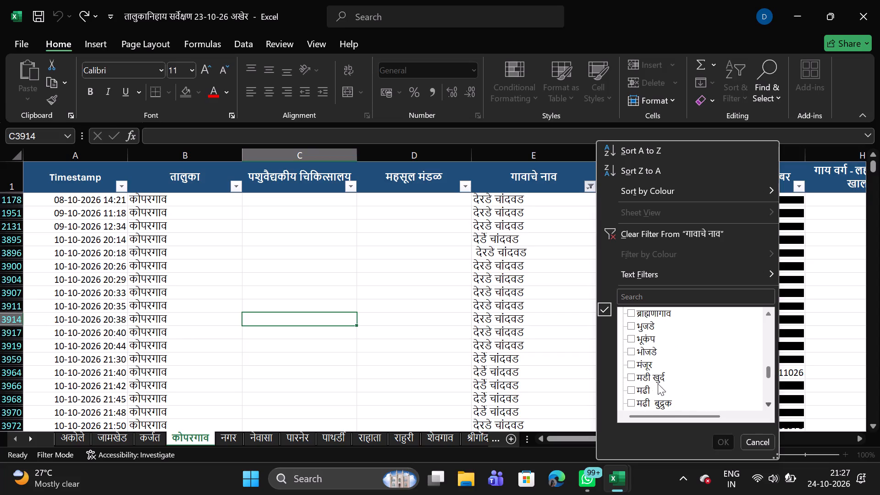
click(633, 389)
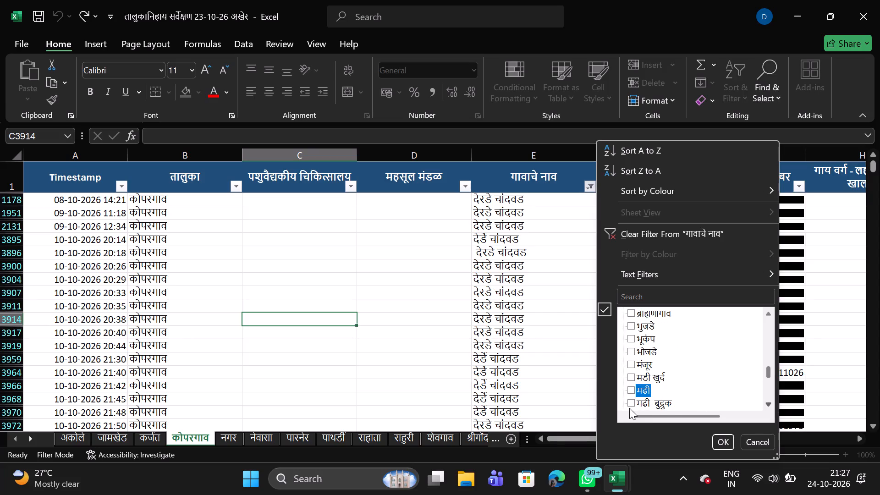
Also select the मढी बुद्रुक spelling variants in the गावाचे नाव filter: मढी बुद्रुक, मढी बु ॥, मढी बुद्रुक and मढी. बुद्रुक.
click(629, 408)
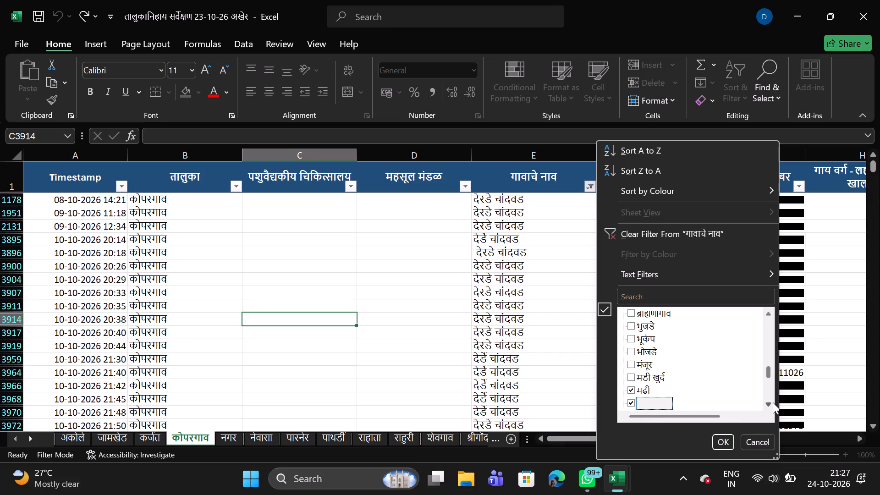
click(770, 402)
double_click(770, 402)
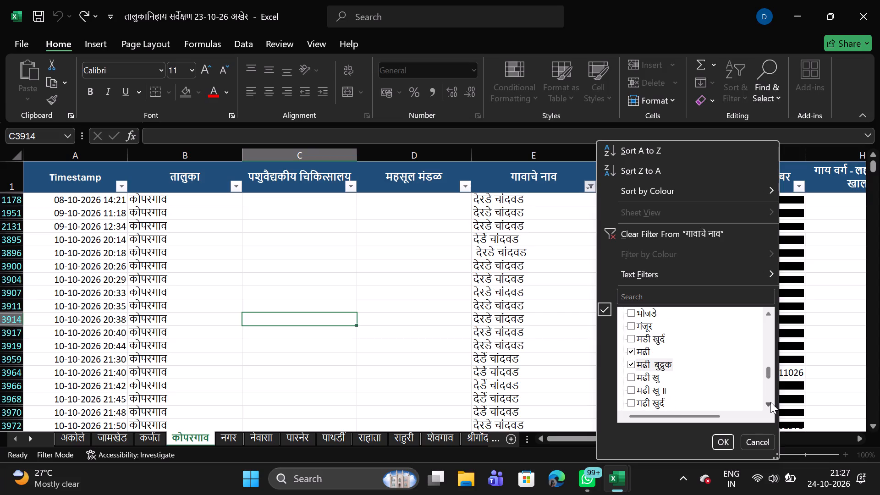
double_click(770, 402)
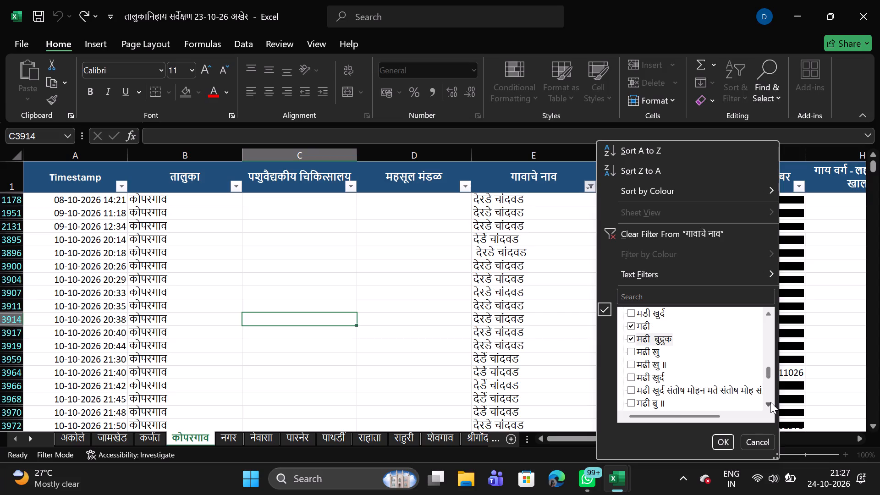
click(630, 403)
click(767, 407)
double_click(767, 407)
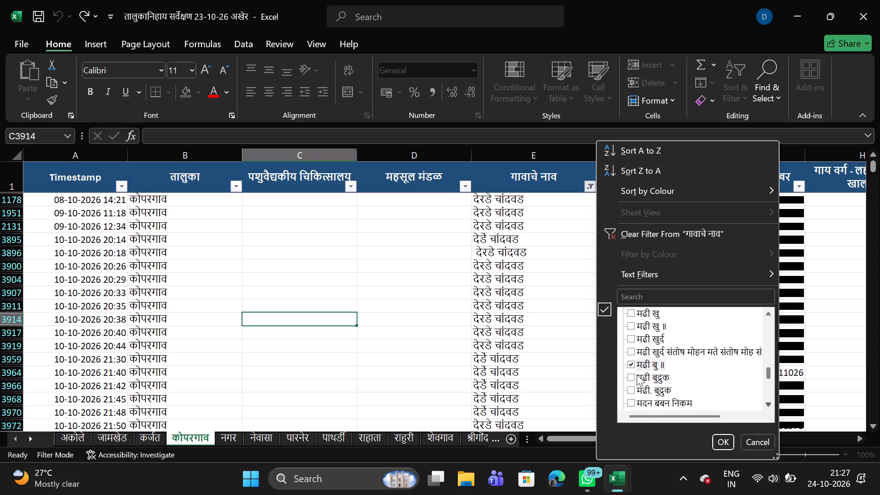
click(635, 375)
click(632, 392)
Check the rest of the गावाचे नाव list for further मढी बुद्रुक spellings and apply the filter.
triple_click(769, 404)
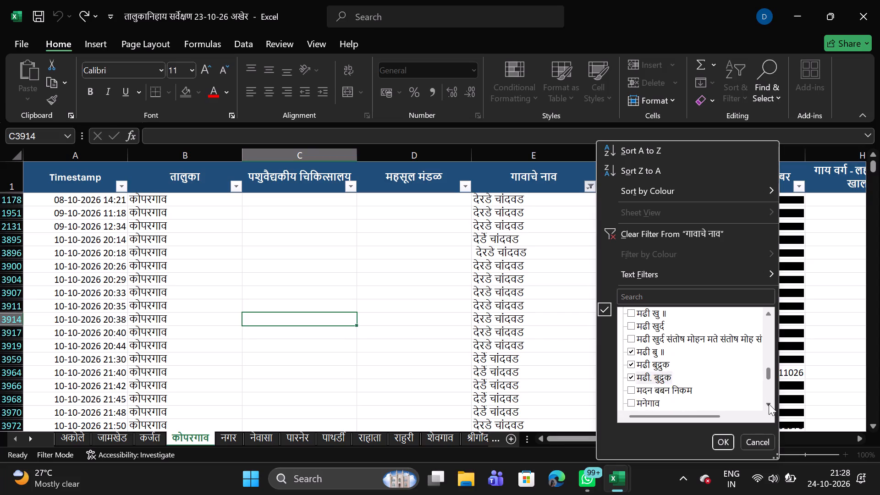
click(769, 404)
triple_click(769, 404)
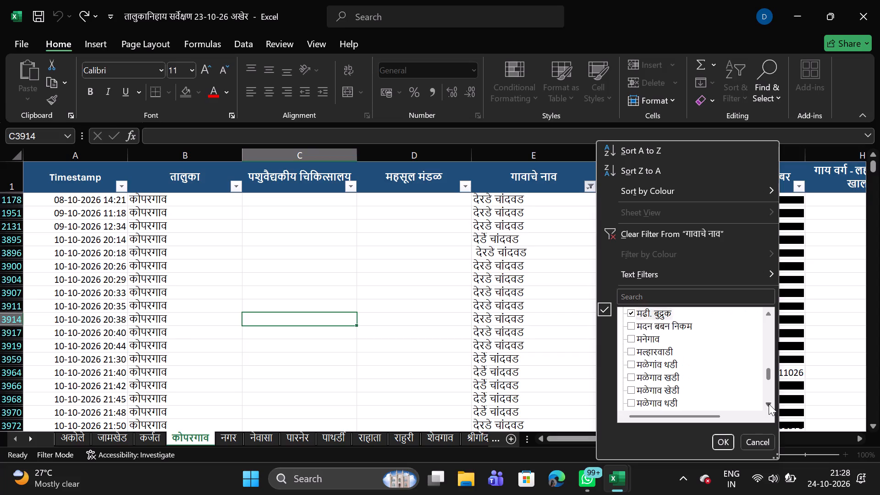
triple_click(769, 404)
triple_click(769, 404)
double_click(769, 404)
triple_click(769, 404)
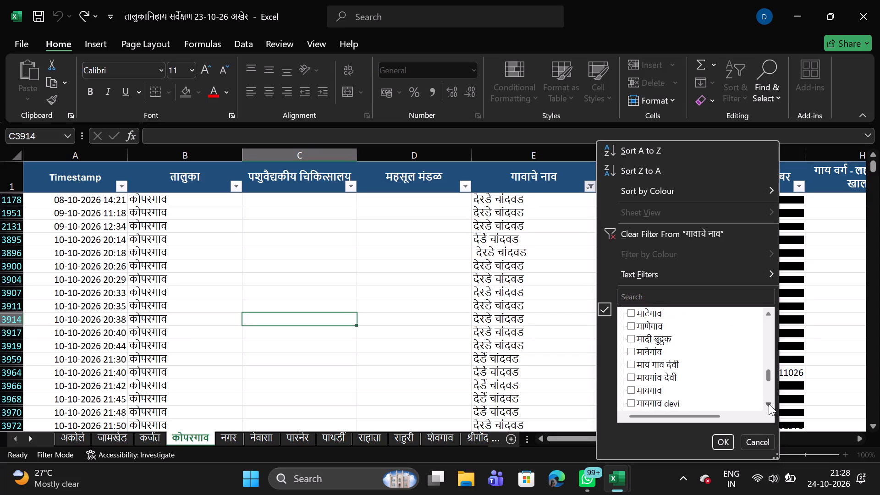
triple_click(769, 404)
double_click(769, 404)
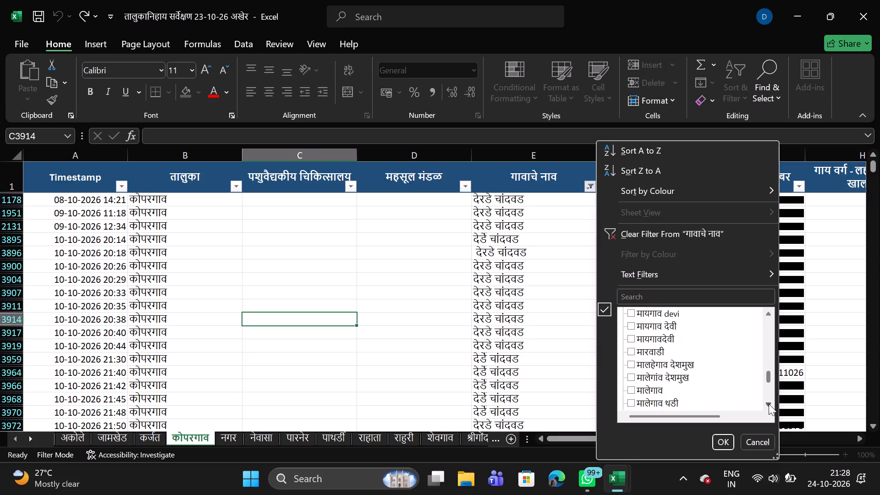
triple_click(769, 404)
triple_click(769, 404)
triple_click(769, 404)
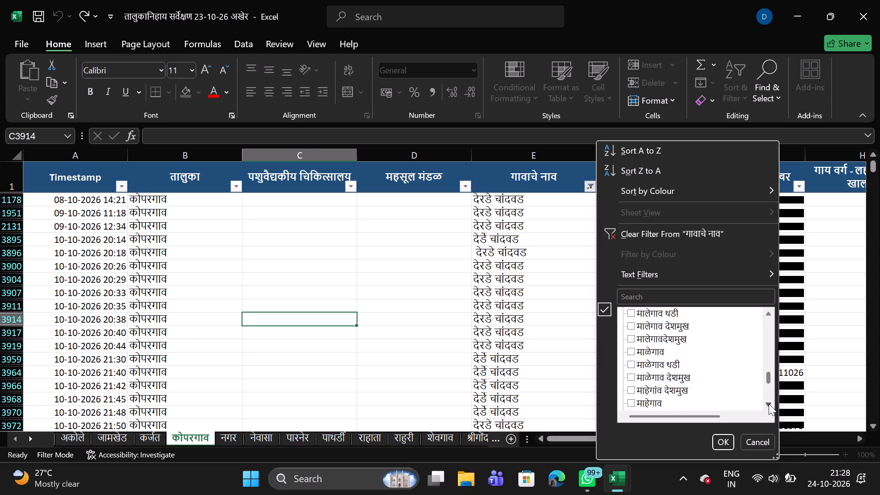
triple_click(769, 404)
triple_click(769, 404)
click(769, 404)
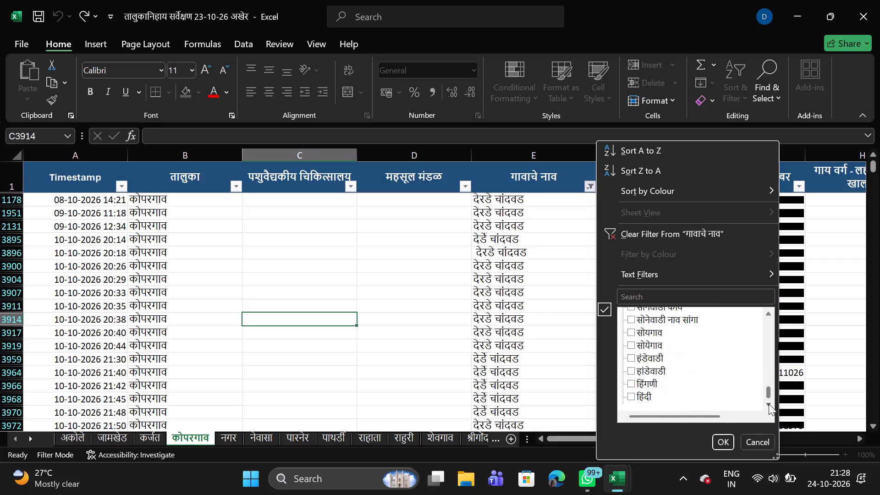
click(719, 439)
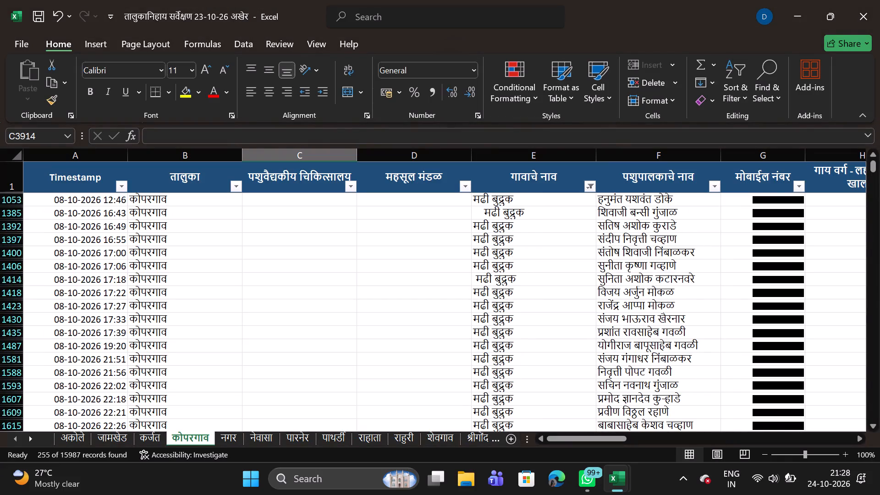
Copy the whole filtered कोपरगाव sheet, with the मढी बुद्रुक records and the header row.
click(15, 153)
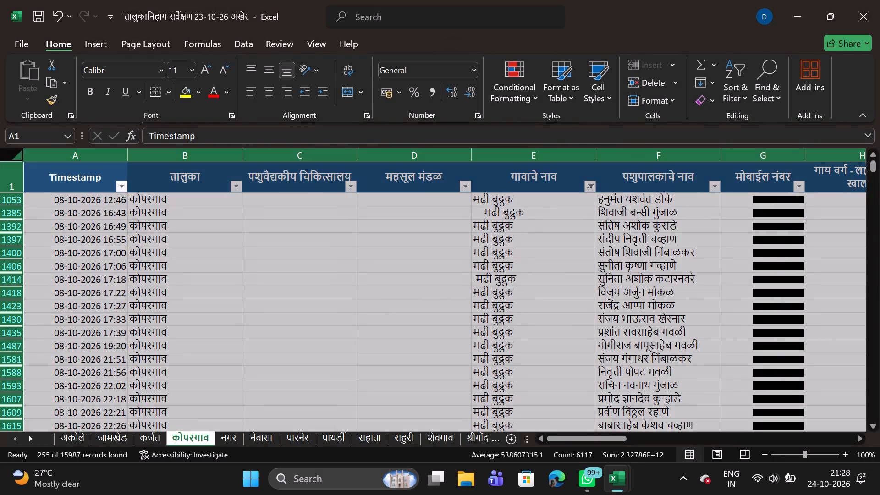
key(ctrl+c)
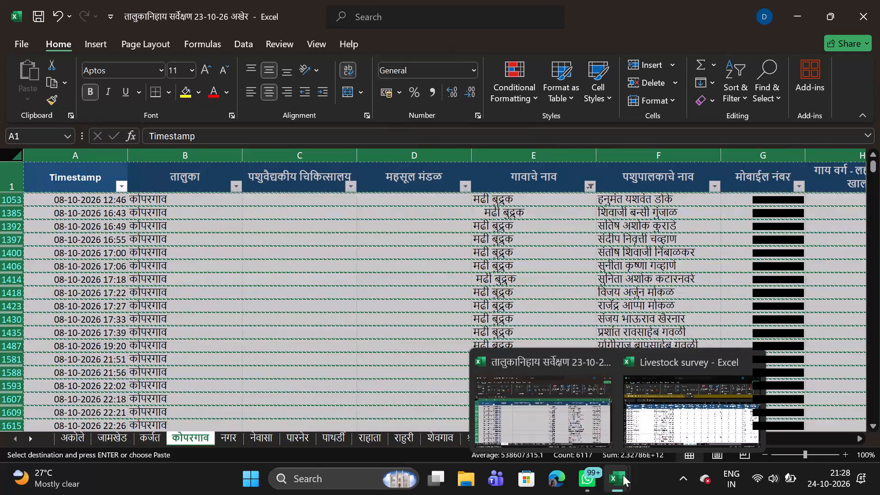
Switch to the Livestock survey workbook and add a sheet named madhi bk after derde chandwad.
click(679, 429)
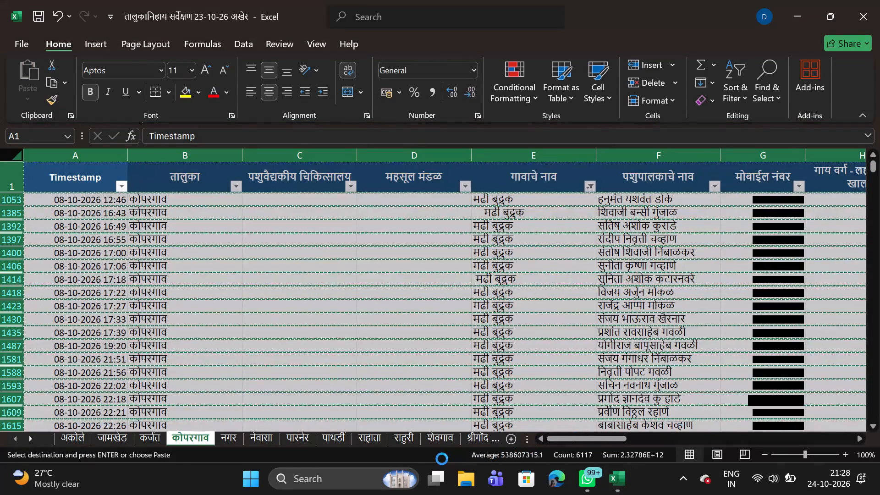
click(497, 442)
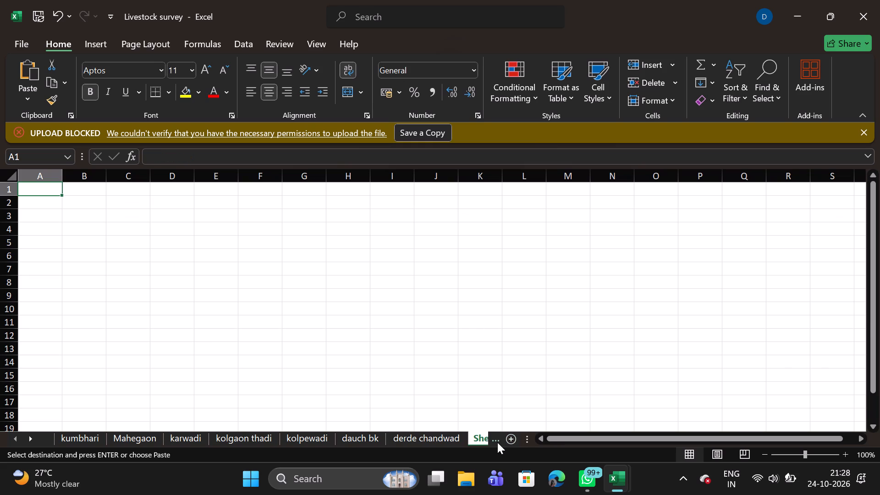
right_drag(500, 432, 502, 428)
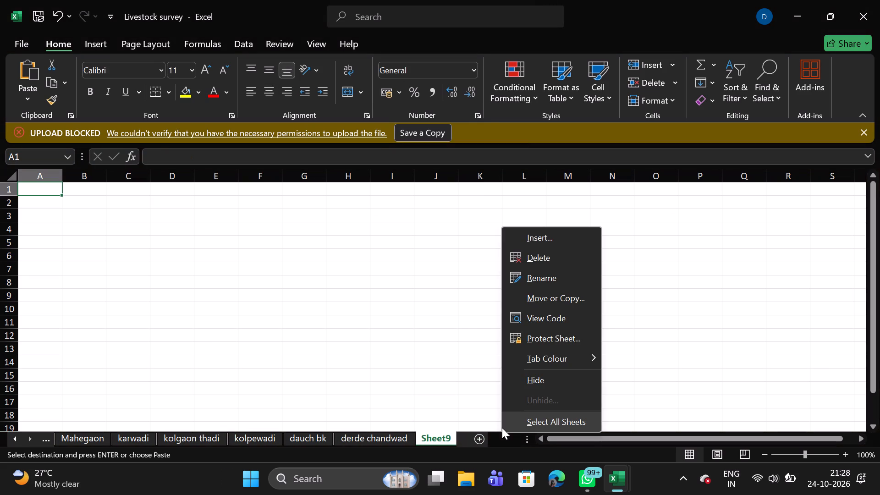
click(550, 274)
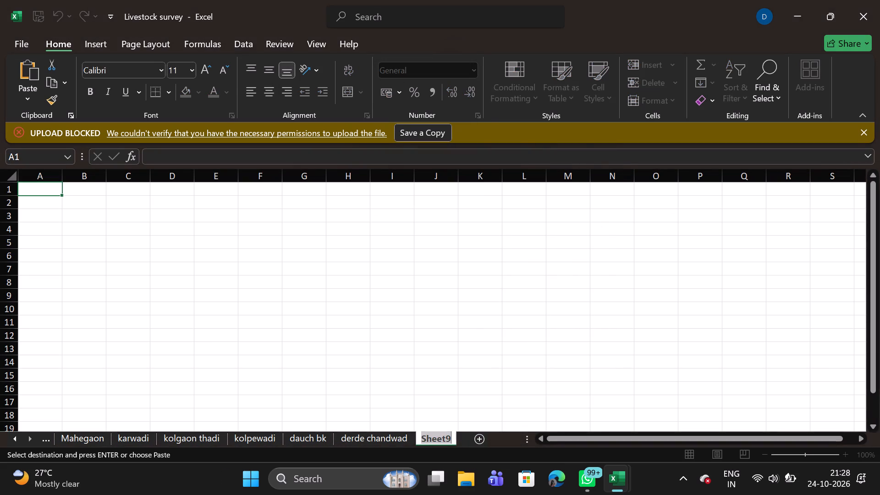
text(madhi b)
key(k)
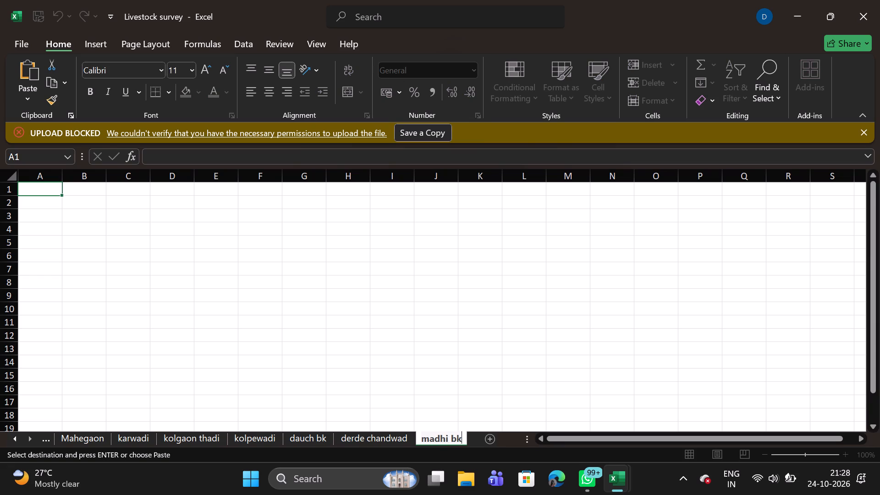
key(Return)
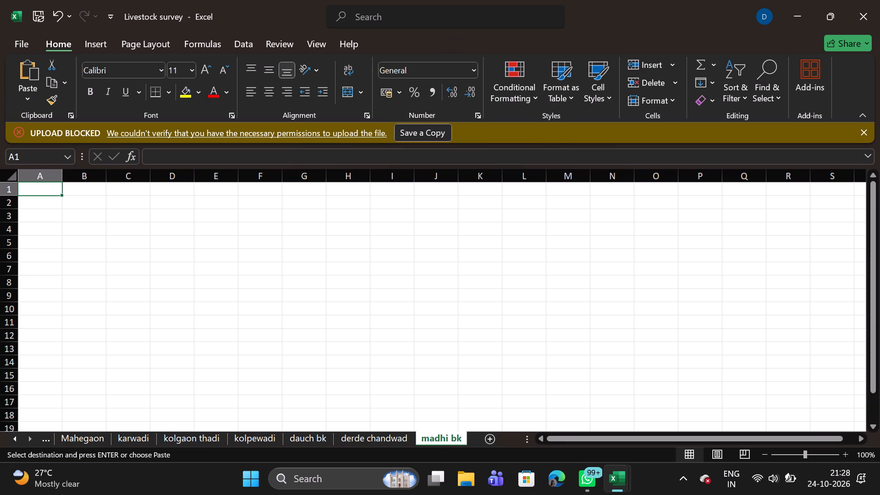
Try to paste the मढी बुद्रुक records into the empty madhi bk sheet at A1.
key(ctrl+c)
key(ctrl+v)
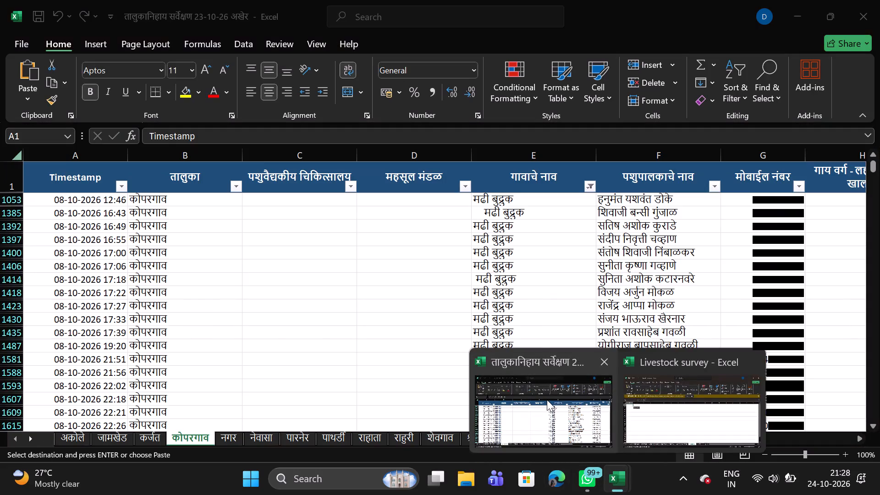
Copy the filtered मढी बुद्रुक records again from the taluka survey workbook and paste them into the madhi bk sheet at A1.
click(547, 400)
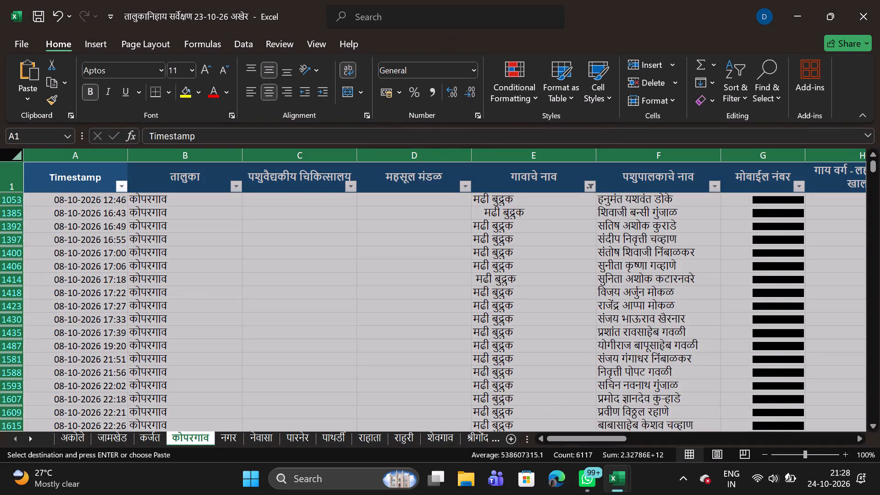
key(ctrl+c)
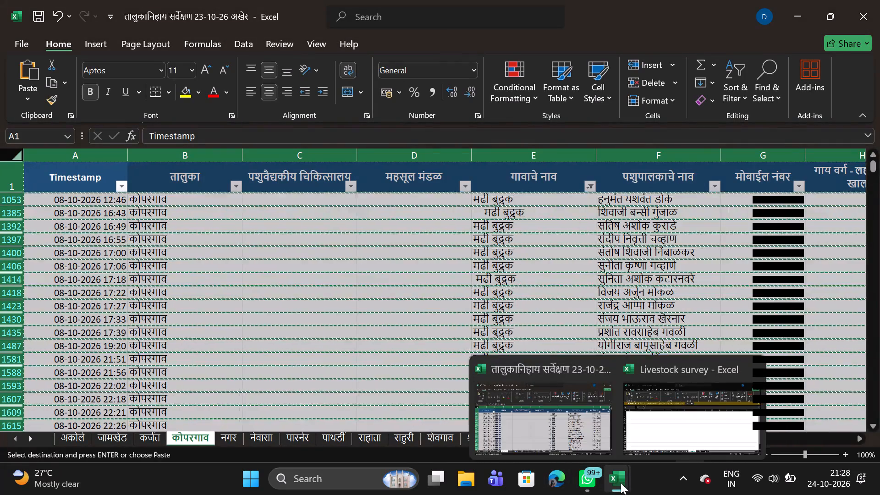
click(679, 439)
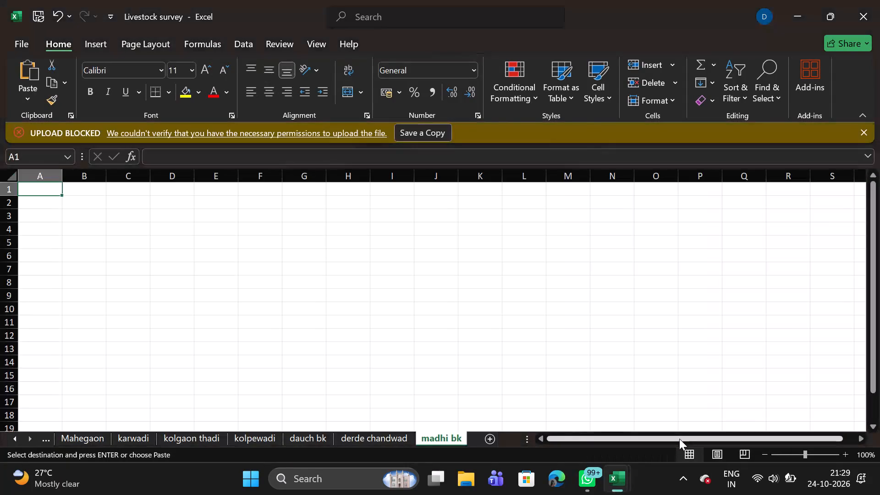
key(ctrl+v)
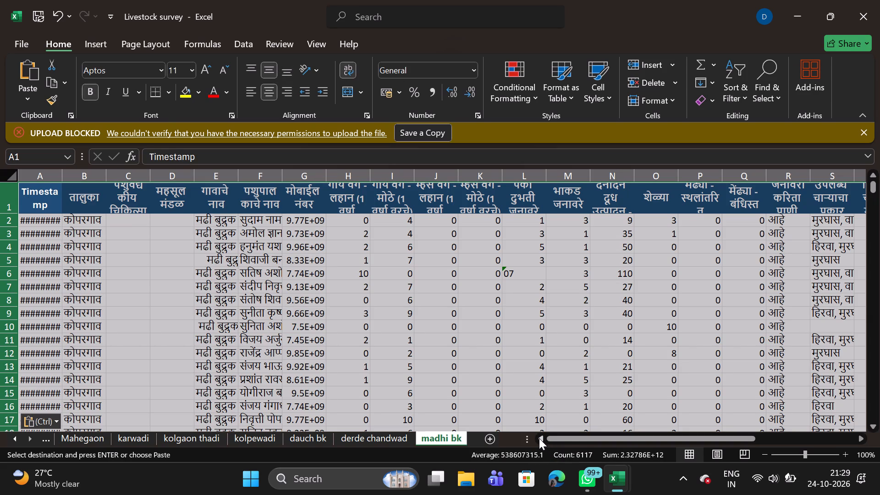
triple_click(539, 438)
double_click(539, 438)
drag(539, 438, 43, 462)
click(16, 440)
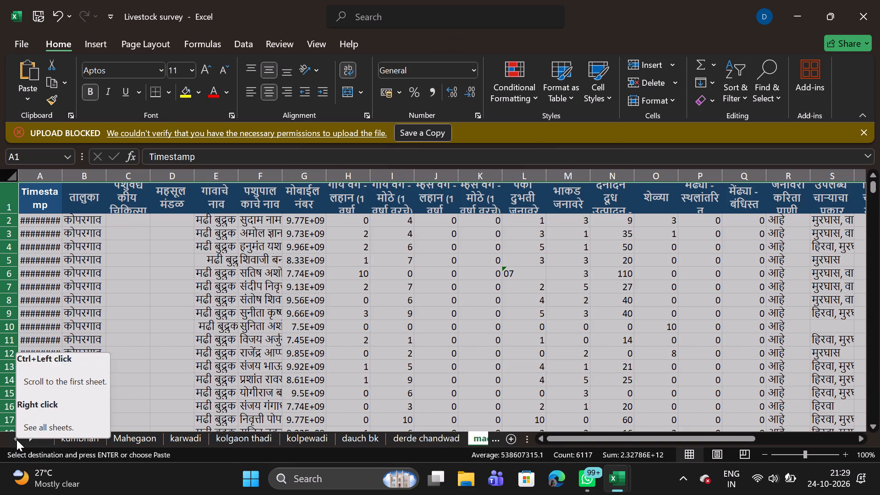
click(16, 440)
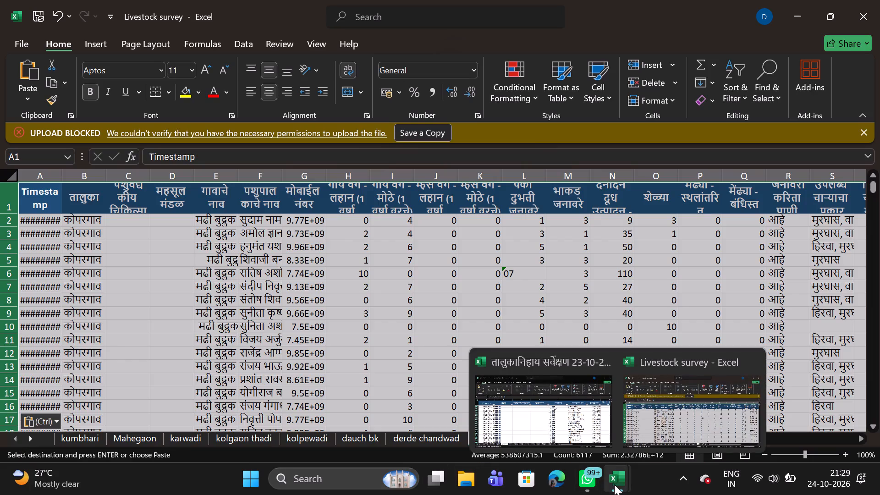
Return to the कोपरगाव sheet of the taluka survey workbook and deselect every village in the गावाचे नाव filter.
click(547, 404)
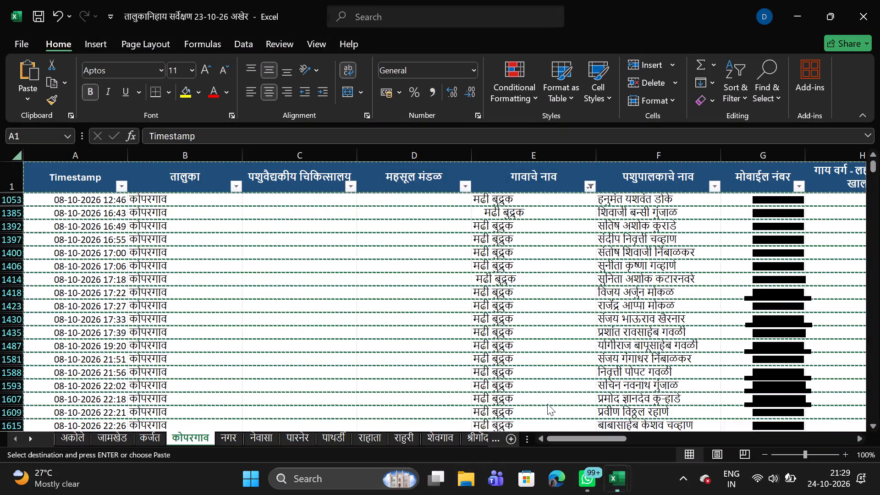
click(591, 180)
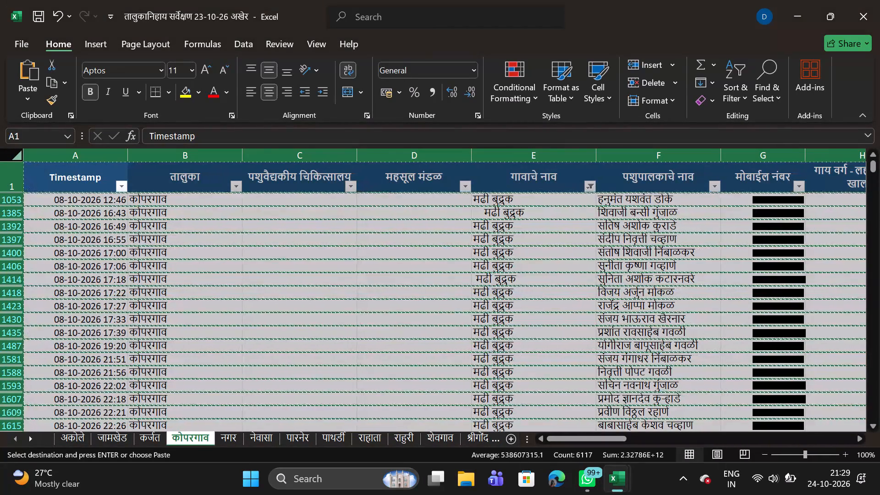
click(589, 186)
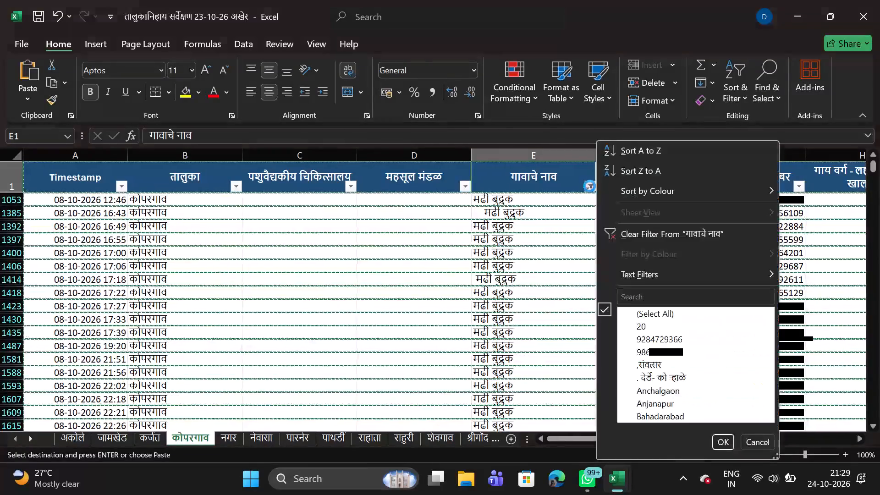
click(628, 307)
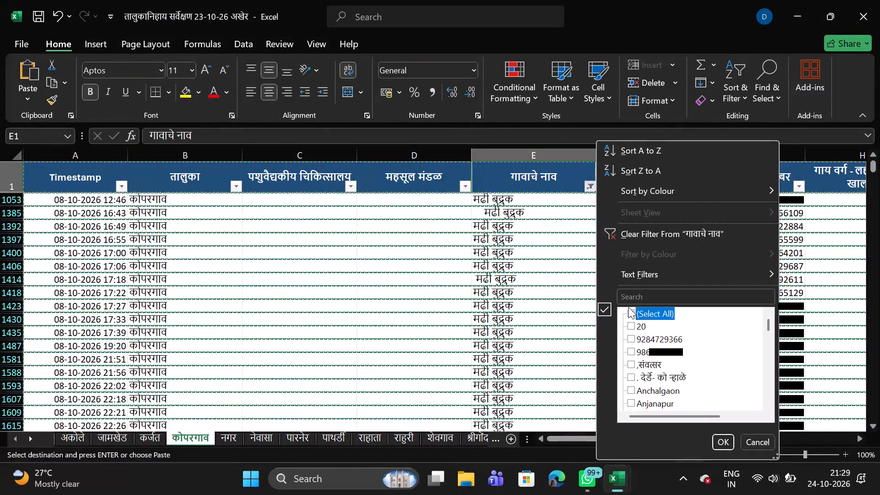
click(628, 307)
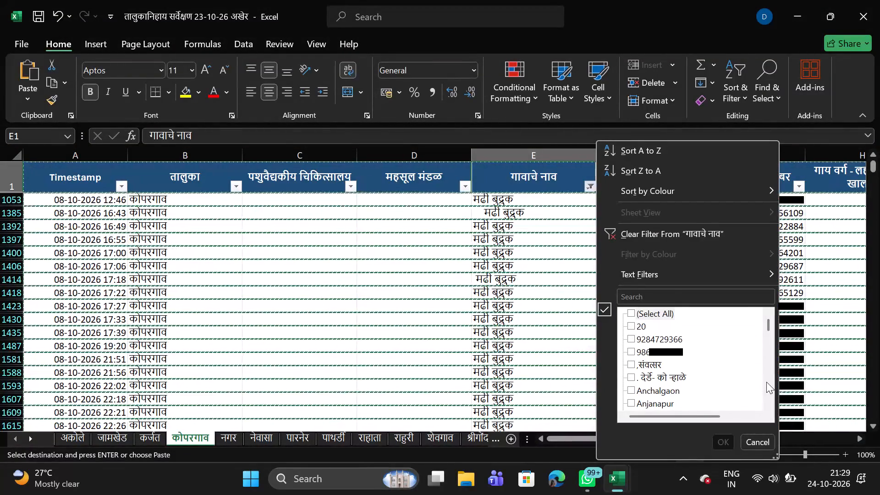
Filter the गावाचे नाव column to show only the वेळापूर records.
triple_click(767, 379)
triple_click(767, 379)
triple_click(767, 379)
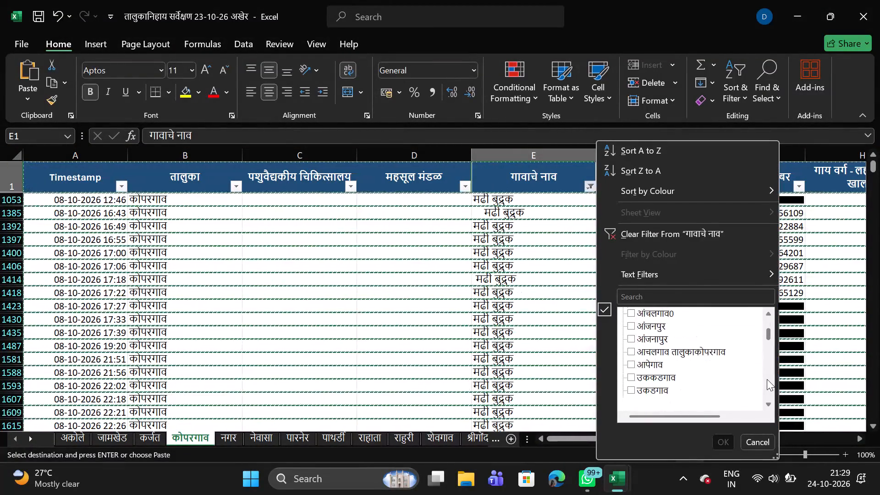
double_click(767, 379)
double_click(767, 379)
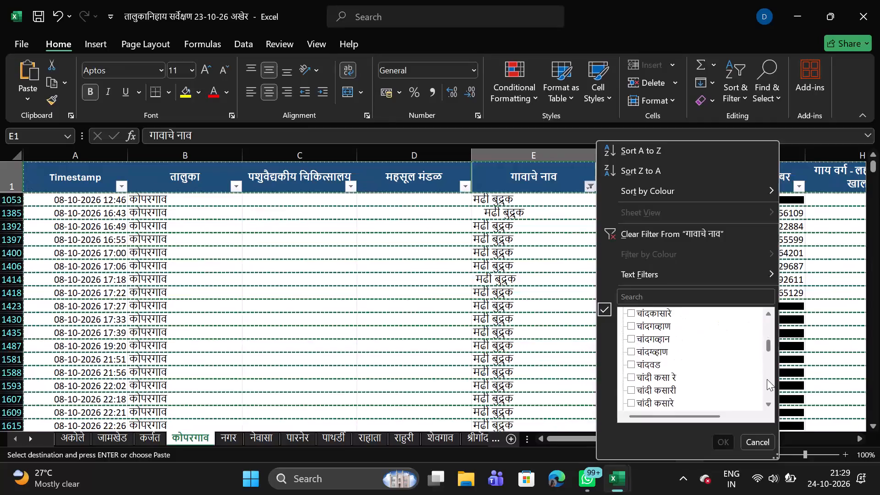
triple_click(767, 379)
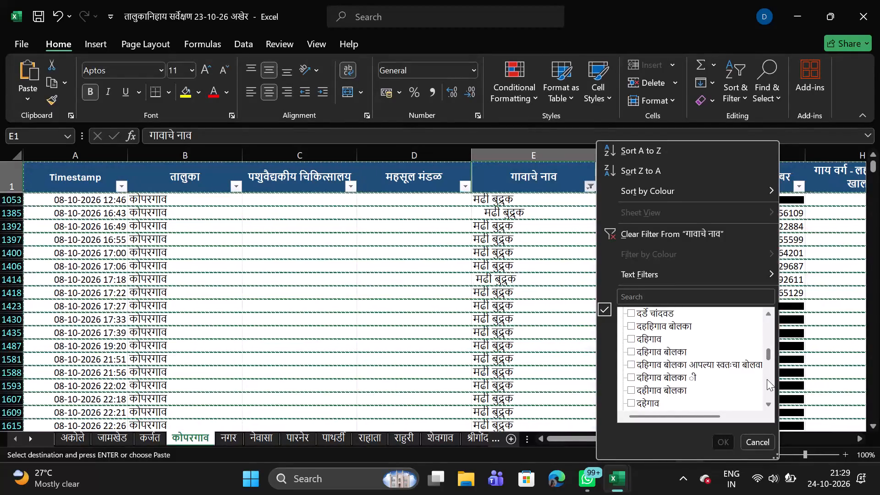
double_click(767, 379)
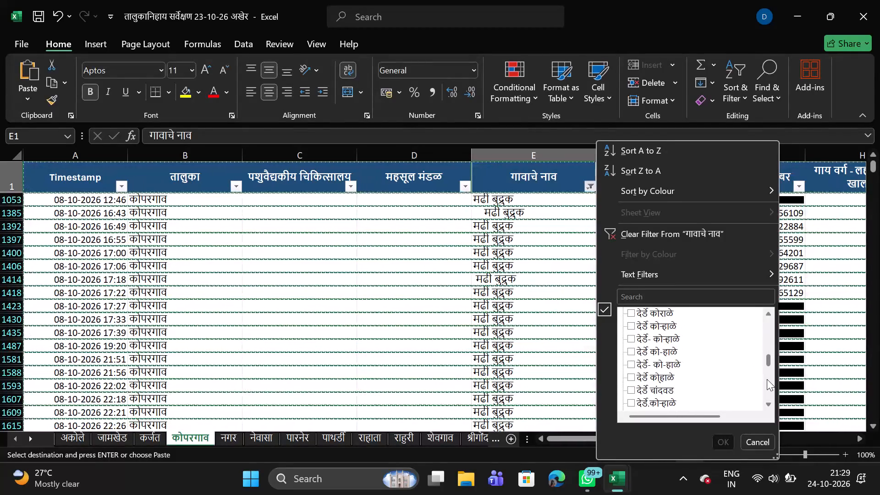
double_click(767, 379)
double_click(767, 379)
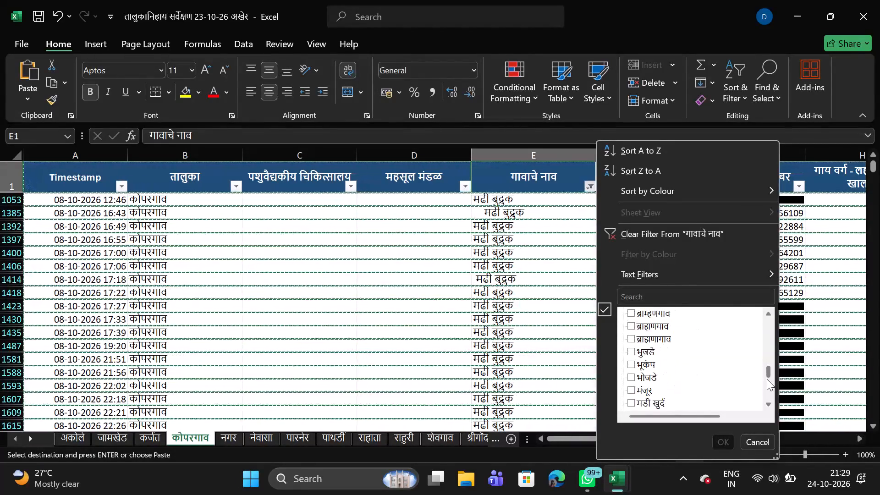
double_click(767, 379)
double_click(767, 379)
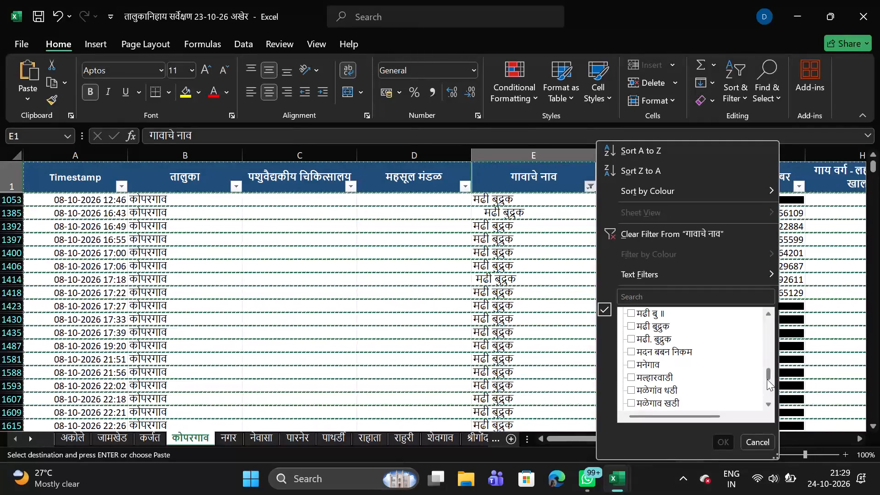
triple_click(767, 379)
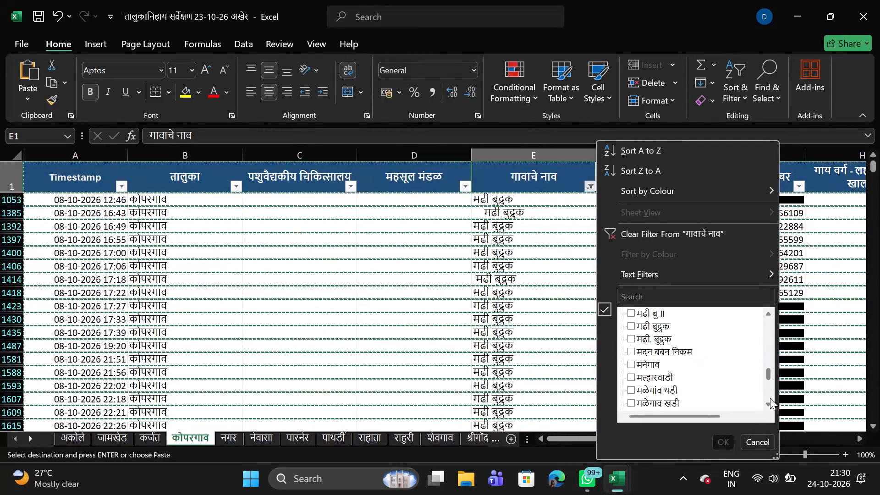
triple_click(770, 398)
triple_click(770, 398)
triple_click(770, 398)
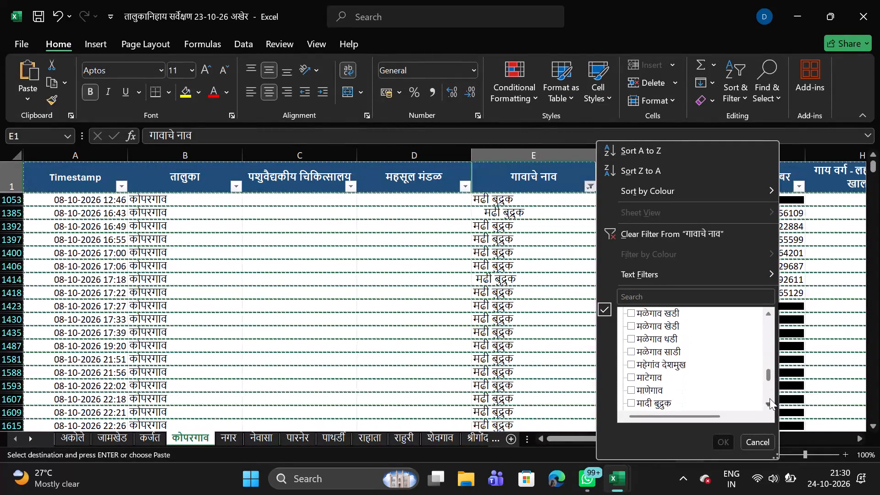
triple_click(770, 398)
triple_click(770, 398)
triple_click(770, 398)
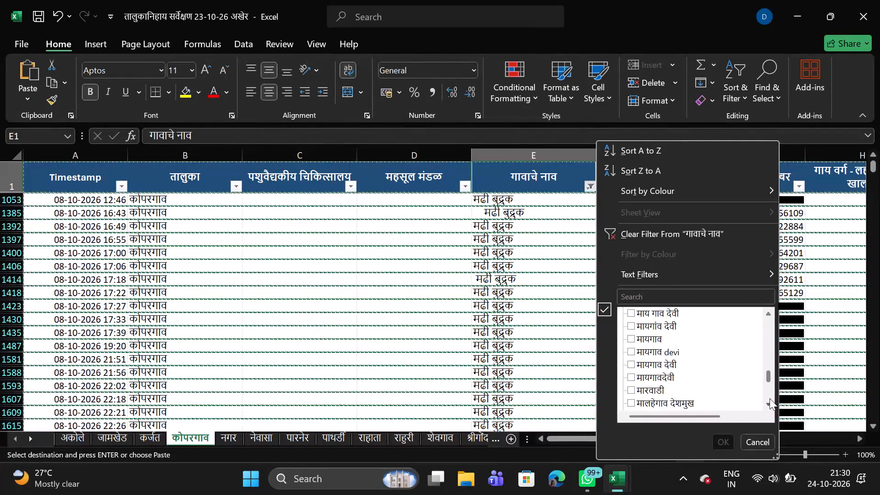
triple_click(770, 398)
triple_click(770, 398)
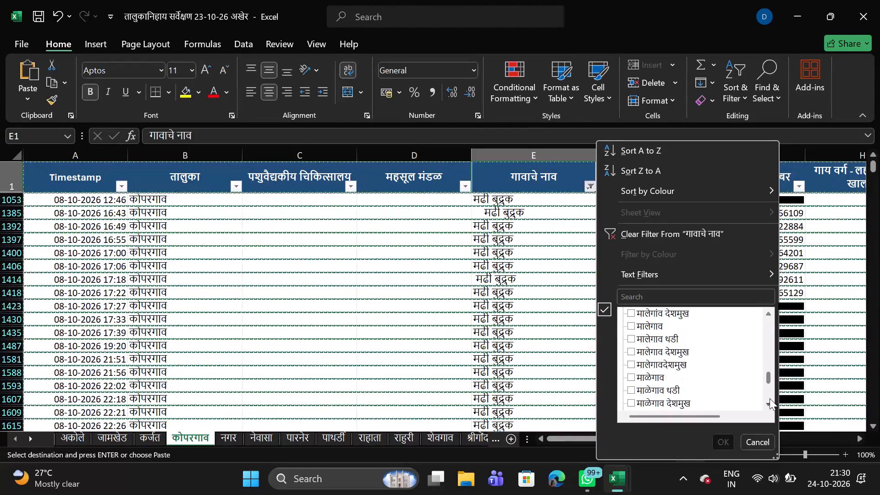
triple_click(770, 398)
triple_click(770, 398)
triple_click(770, 398)
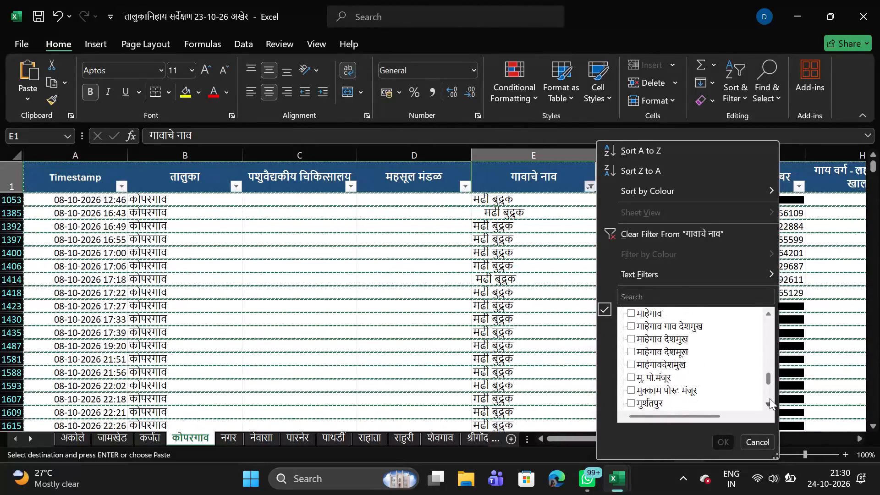
triple_click(770, 398)
triple_click(770, 398)
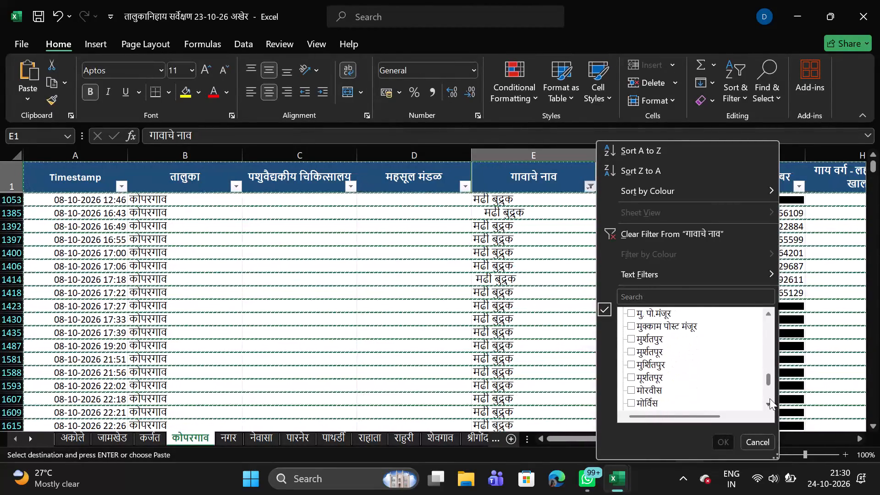
triple_click(770, 398)
triple_click(770, 398)
triple_click(770, 398)
click(770, 398)
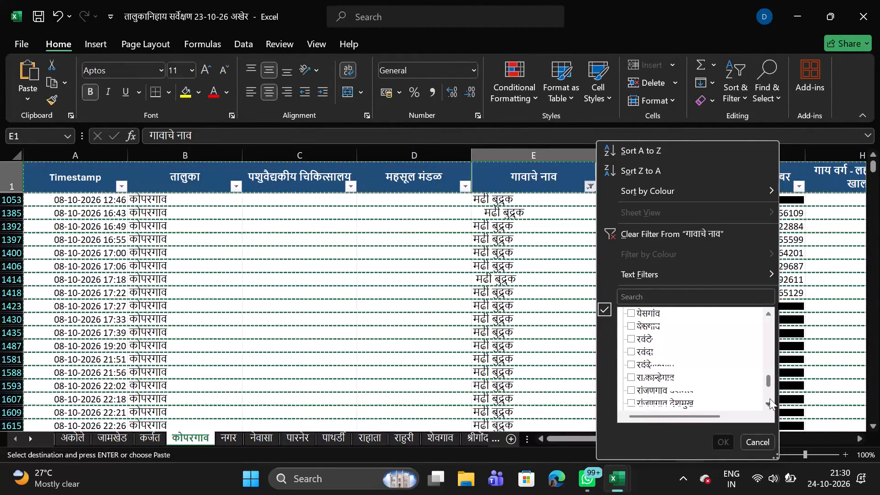
triple_click(770, 398)
triple_click(770, 398)
triple_click(770, 398)
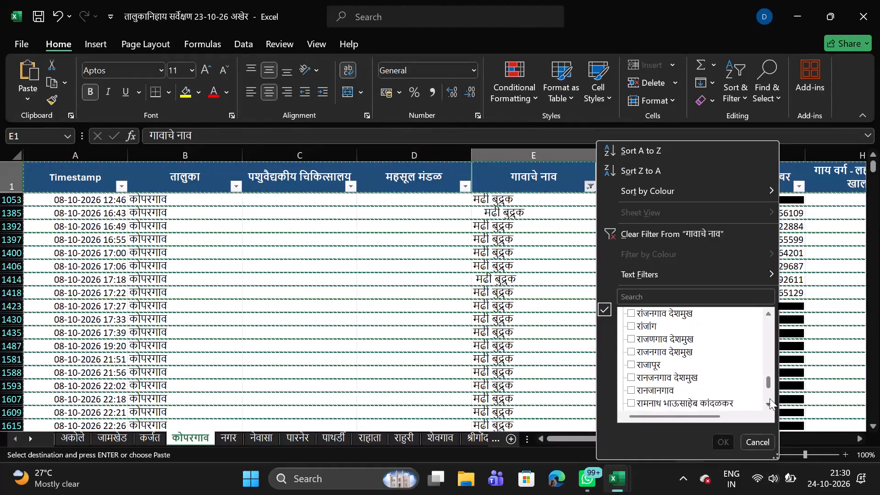
triple_click(770, 398)
triple_click(770, 398)
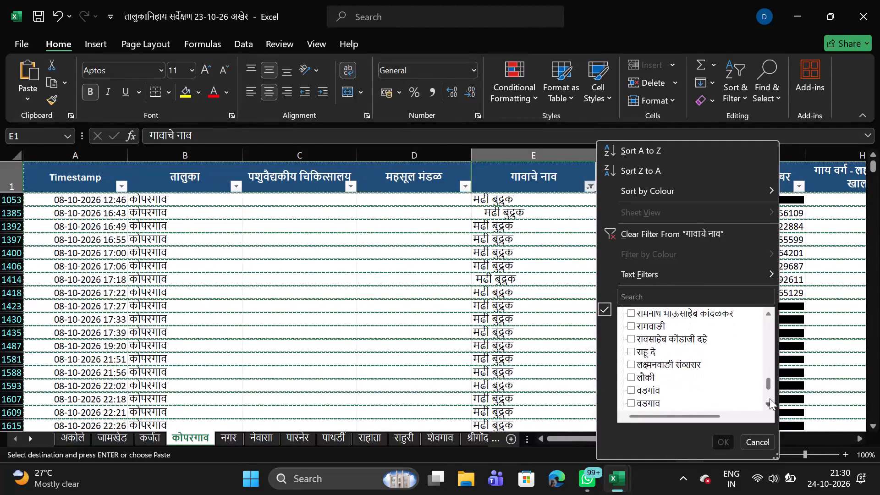
triple_click(770, 398)
triple_click(770, 398)
double_click(770, 398)
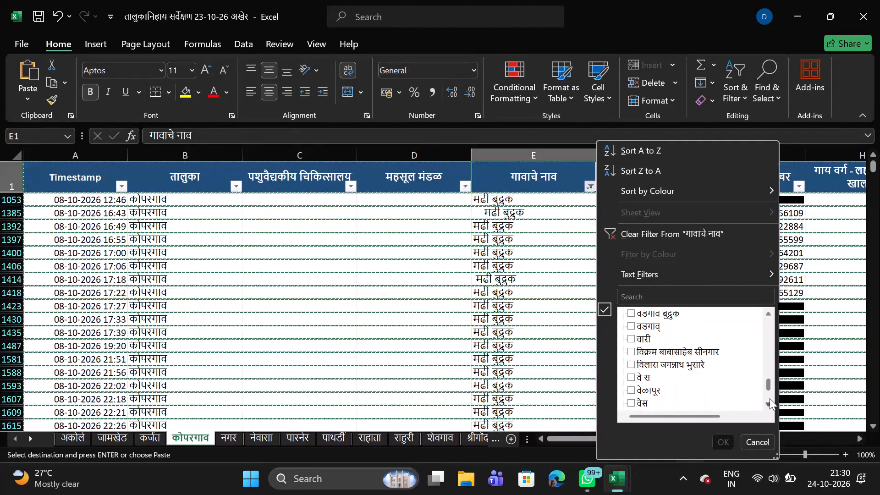
click(633, 390)
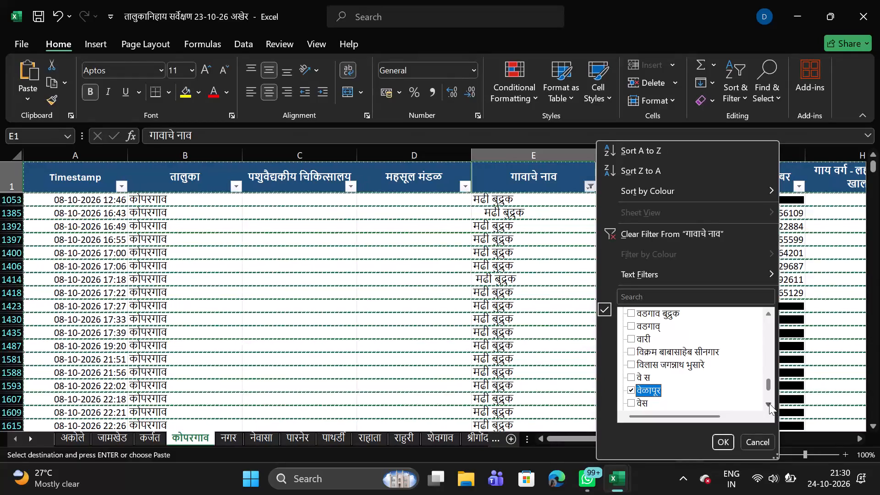
triple_click(769, 403)
triple_click(769, 403)
triple_click(769, 403)
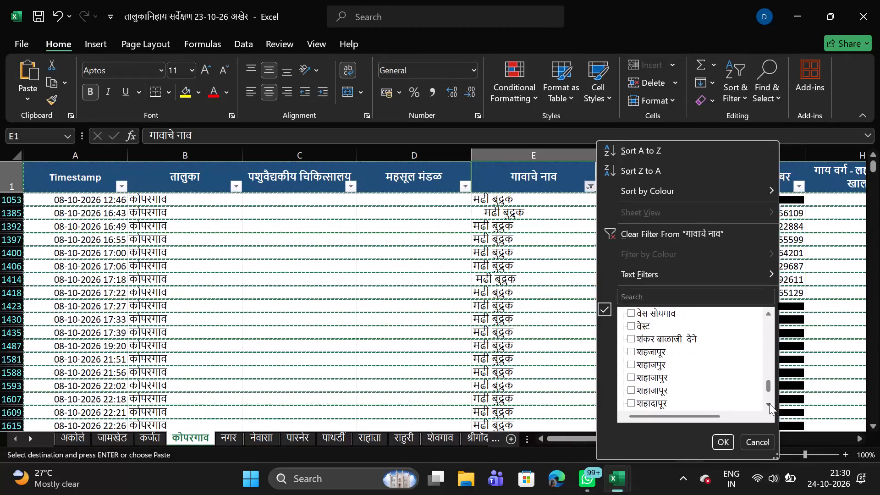
click(769, 403)
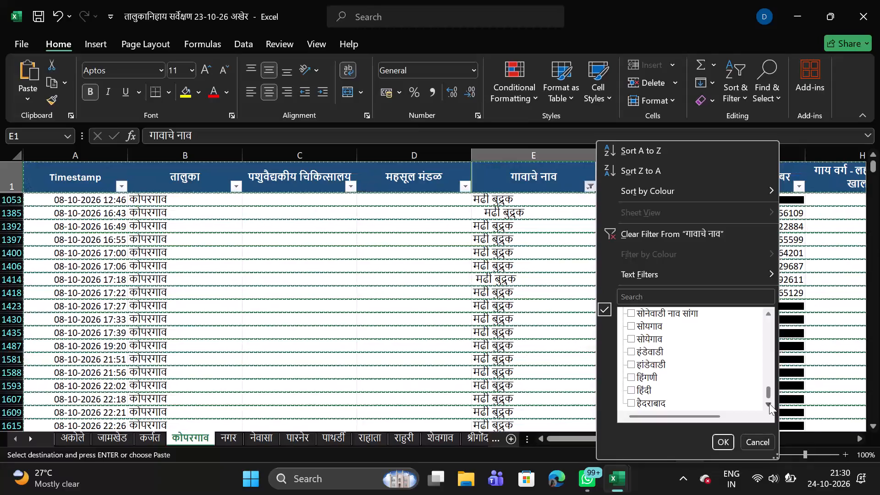
click(727, 442)
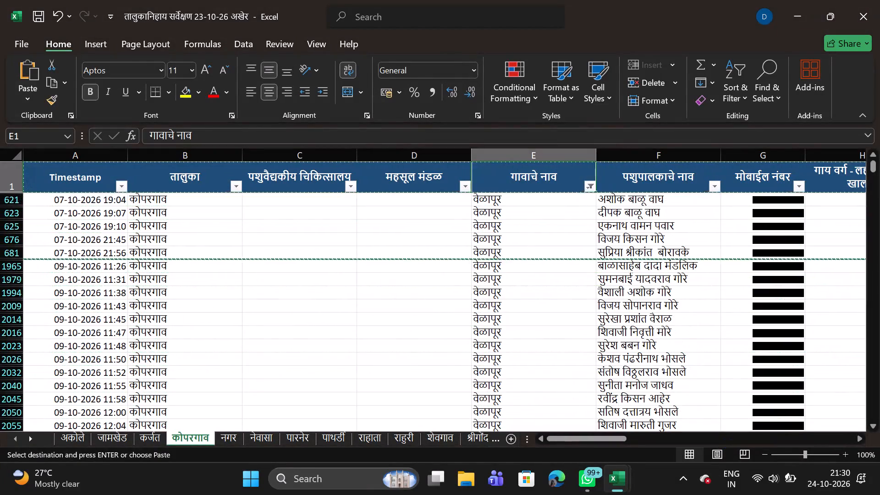
Select the whole filtered कोपरगाव sheet and copy the वेळापूर records with their header row.
click(374, 336)
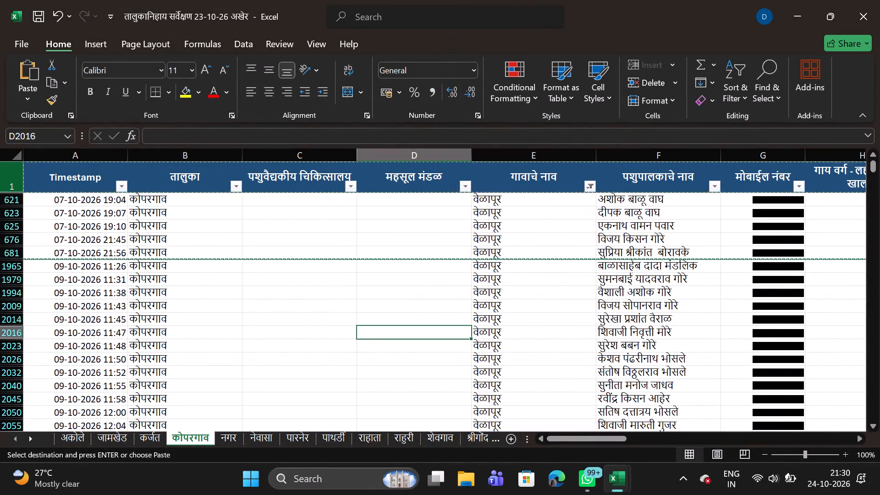
click(18, 158)
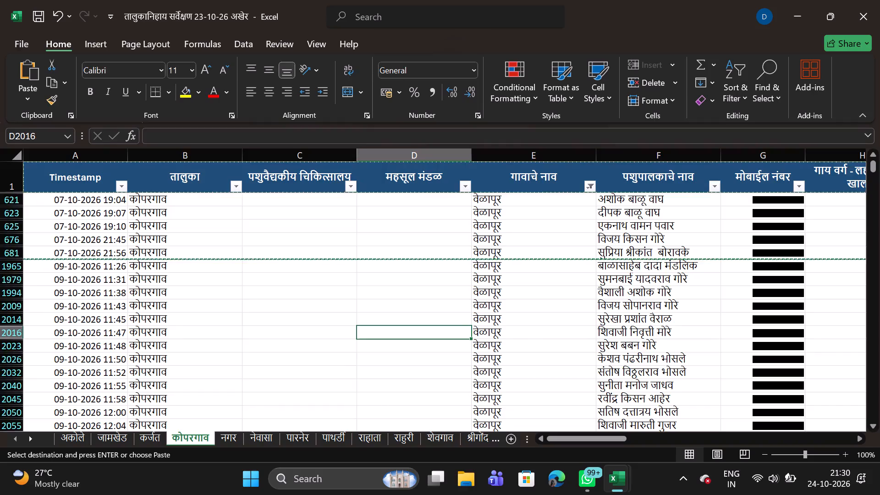
double_click(249, 348)
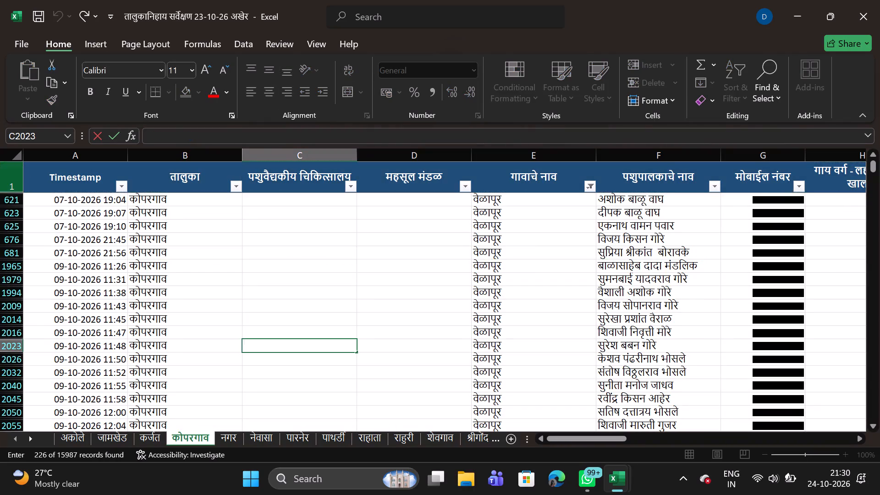
click(16, 157)
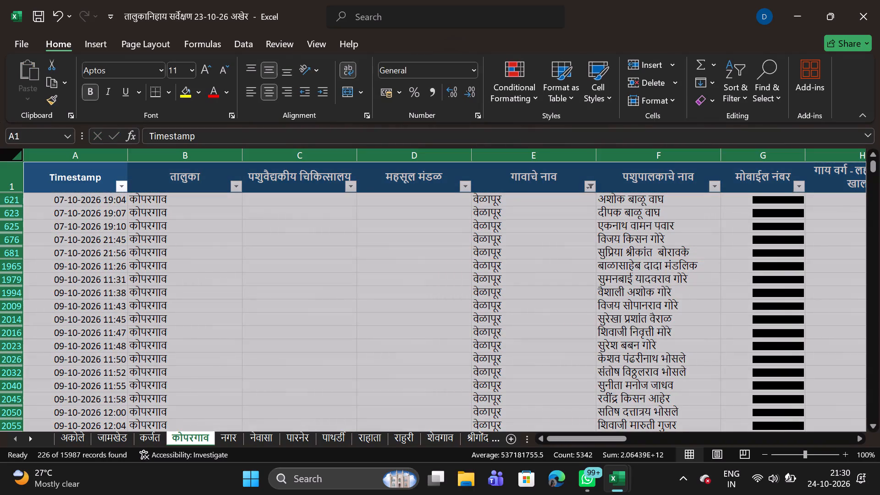
key(ctrl+c)
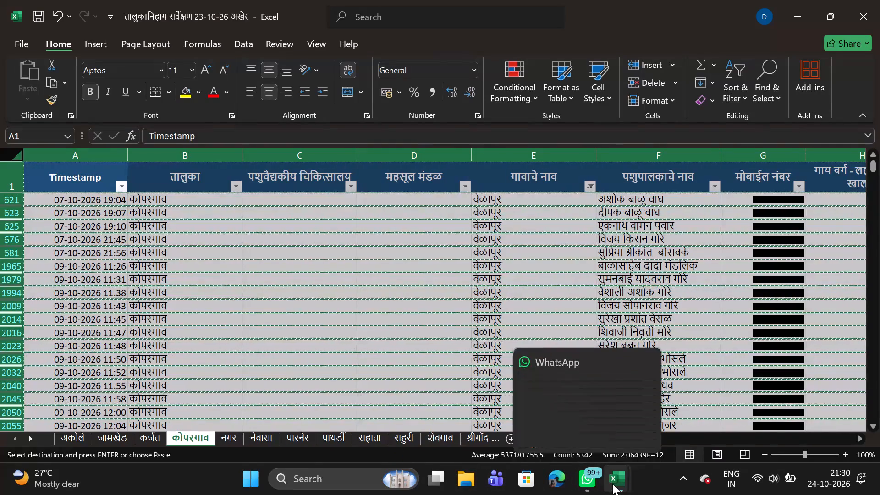
Switch to the Livestock survey workbook and add a sheet named velapur after madhi bk.
click(670, 403)
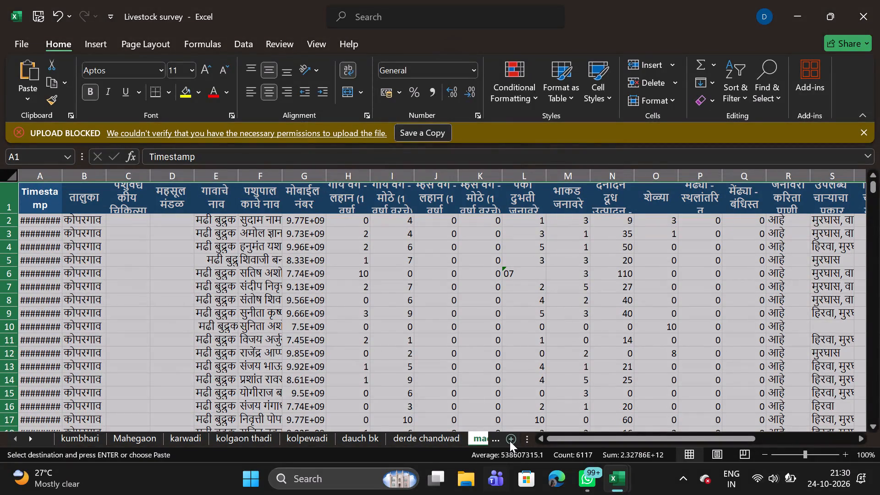
click(510, 441)
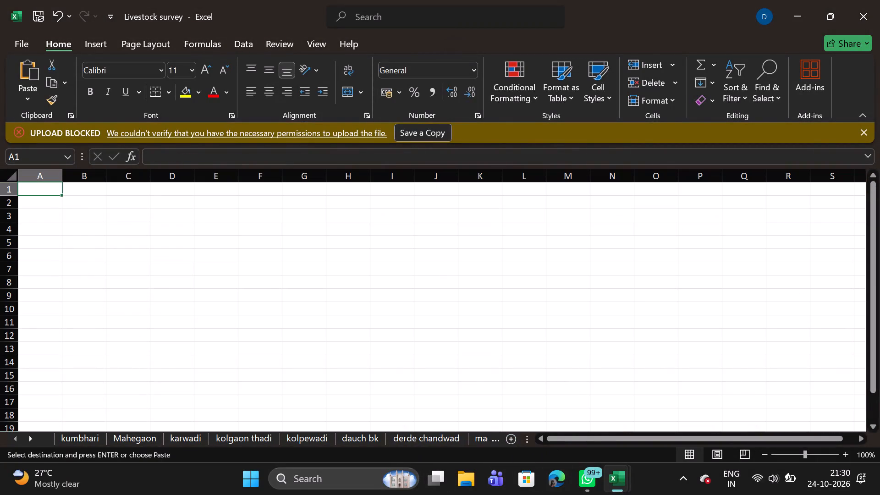
right_click(511, 439)
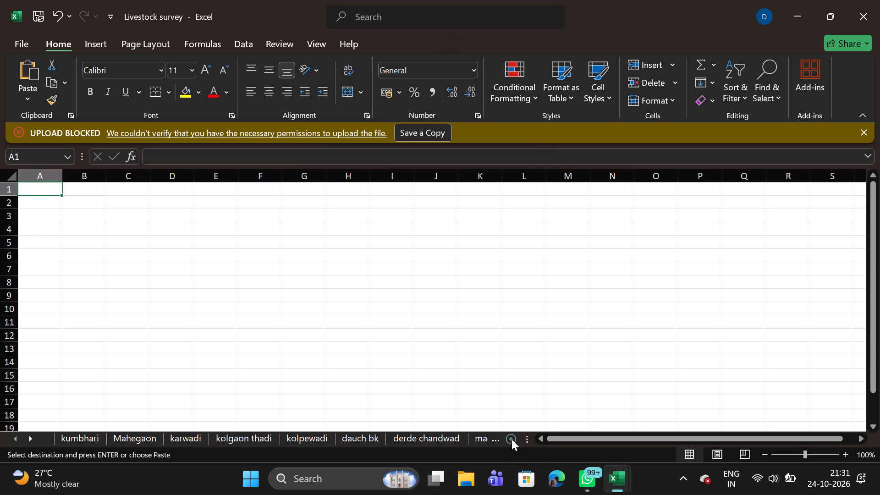
triple_click(861, 436)
triple_click(861, 436)
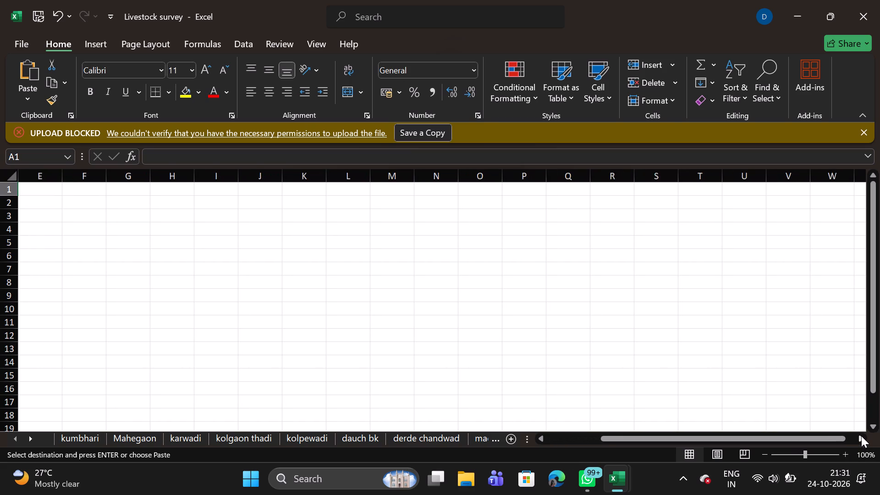
triple_click(861, 436)
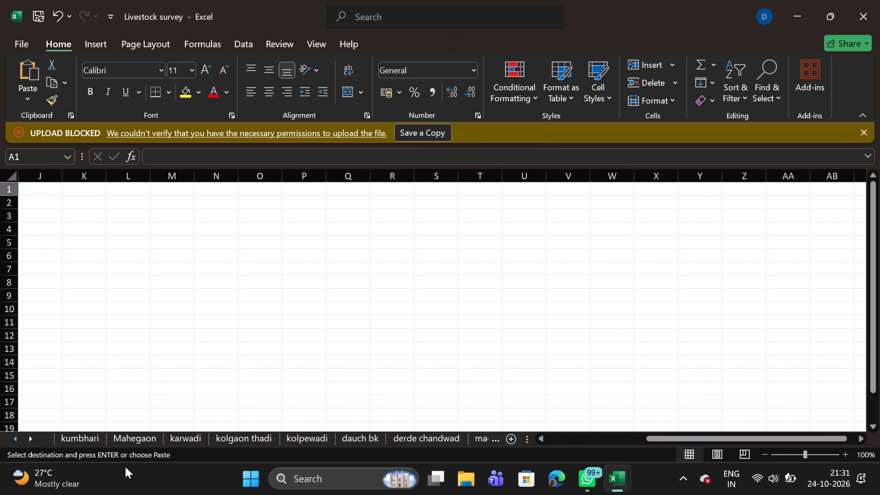
click(31, 440)
double_click(31, 440)
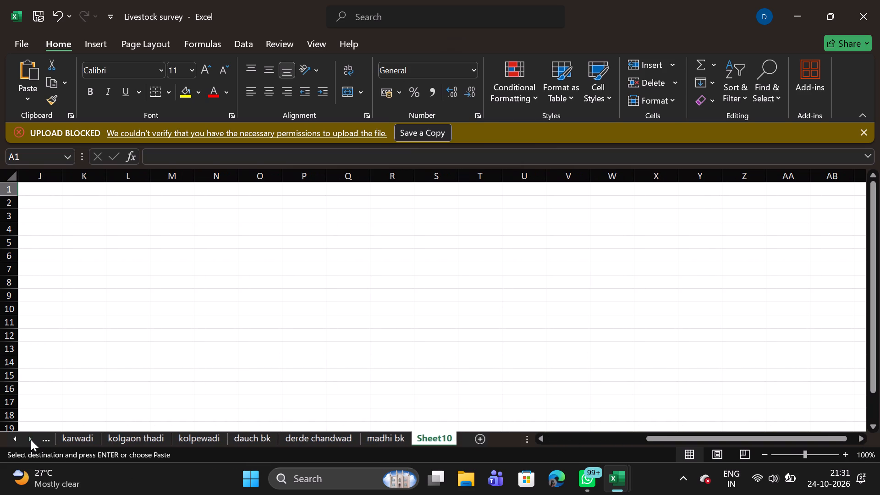
click(31, 440)
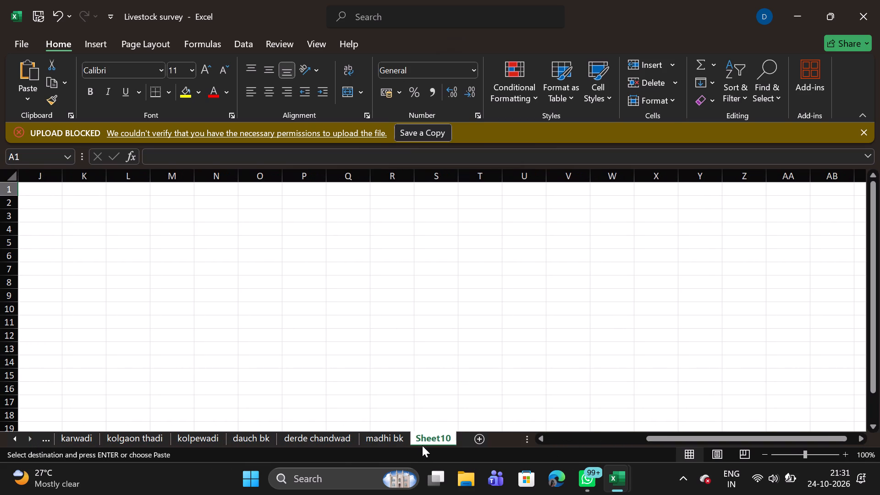
right_click(424, 436)
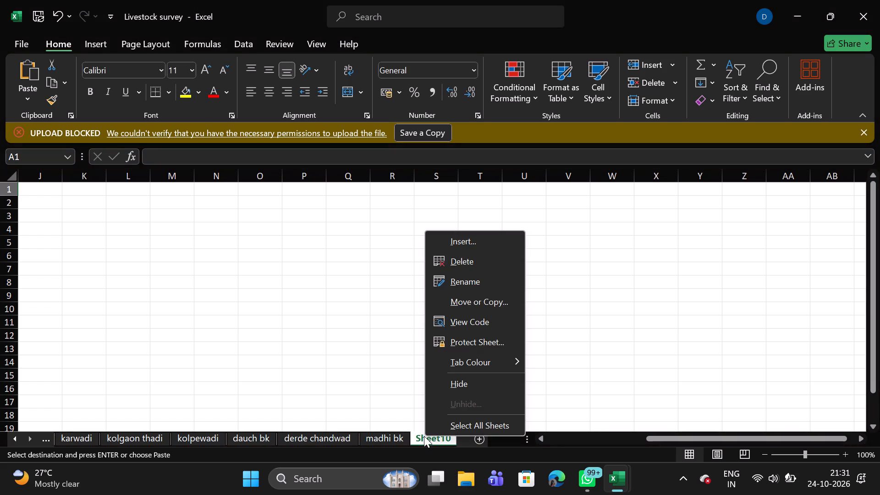
click(470, 279)
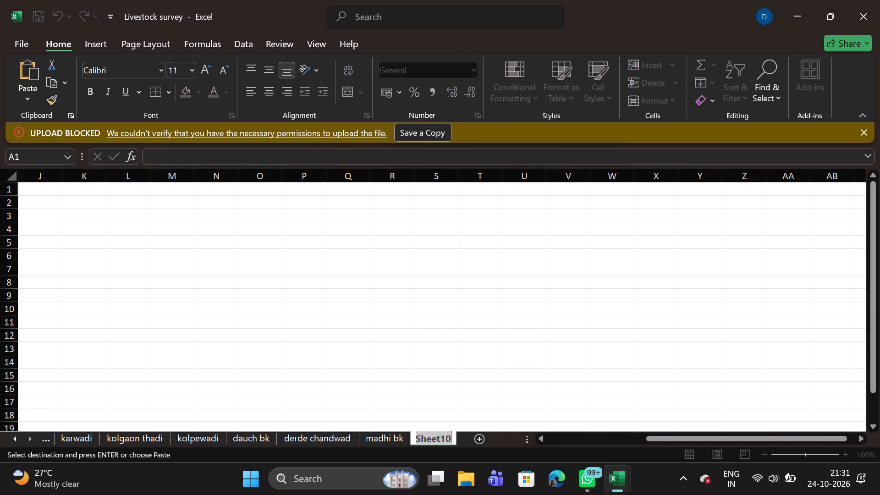
text(velapur)
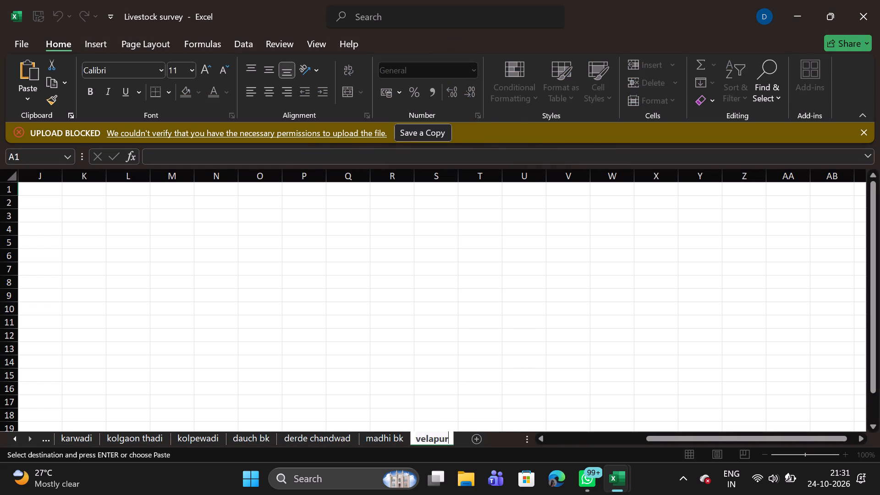
Paste the copied वेळापूर records with their header row into the velapur sheet, starting at cell A1.
key(Return)
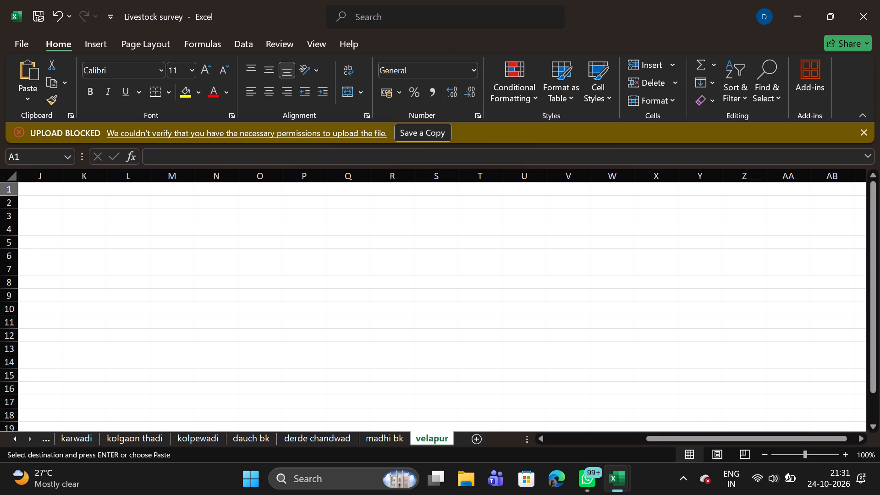
click(47, 191)
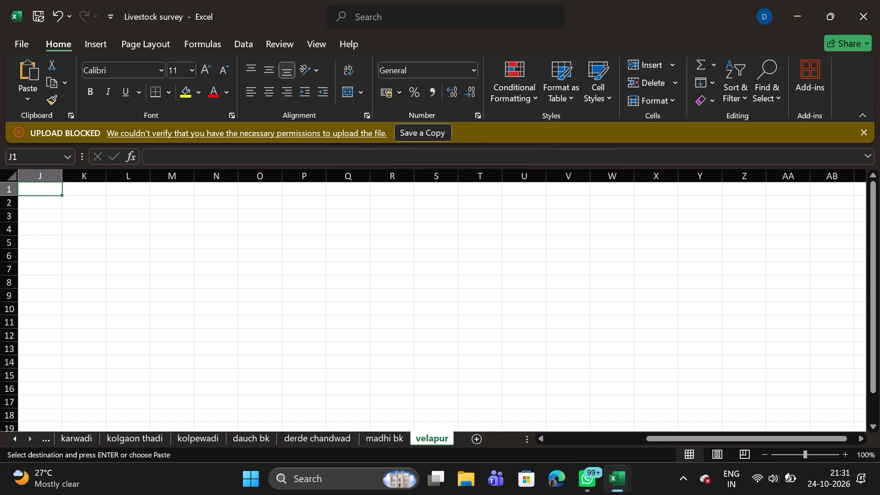
key(ctrl+v)
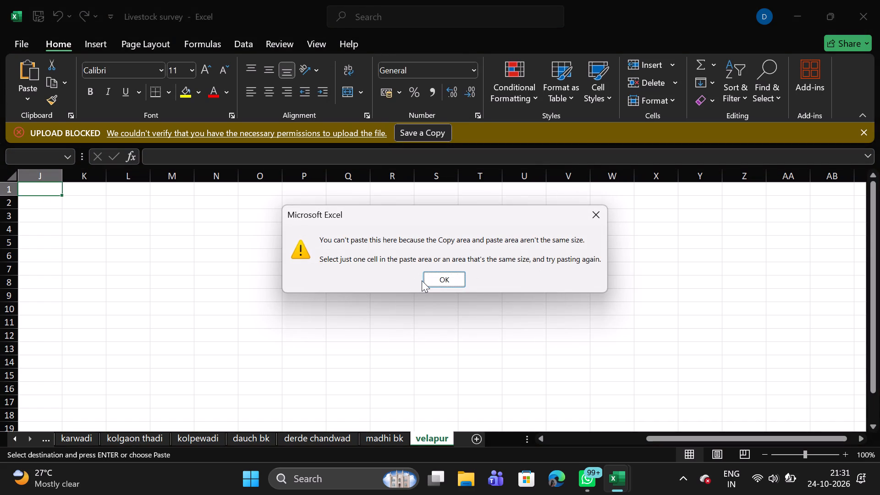
click(438, 281)
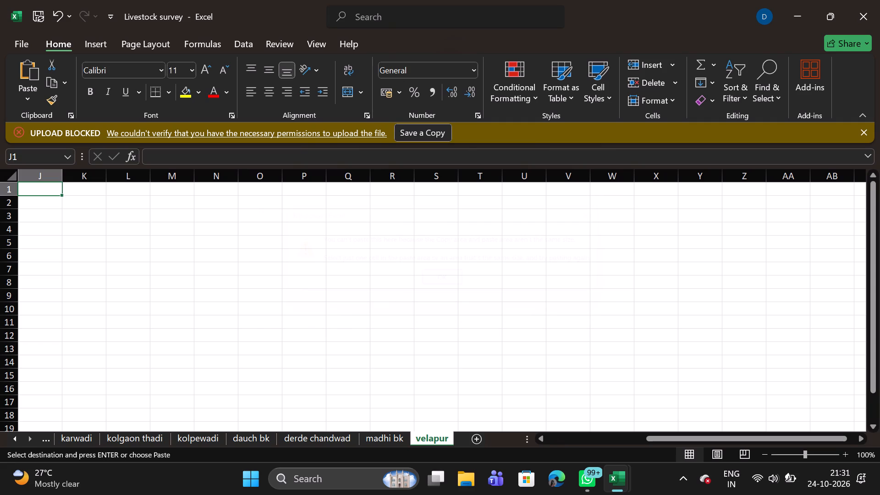
click(539, 440)
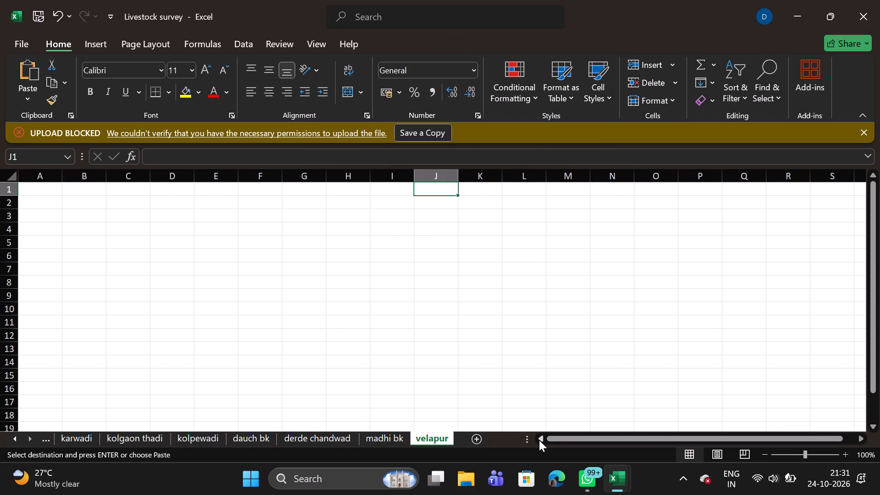
click(36, 189)
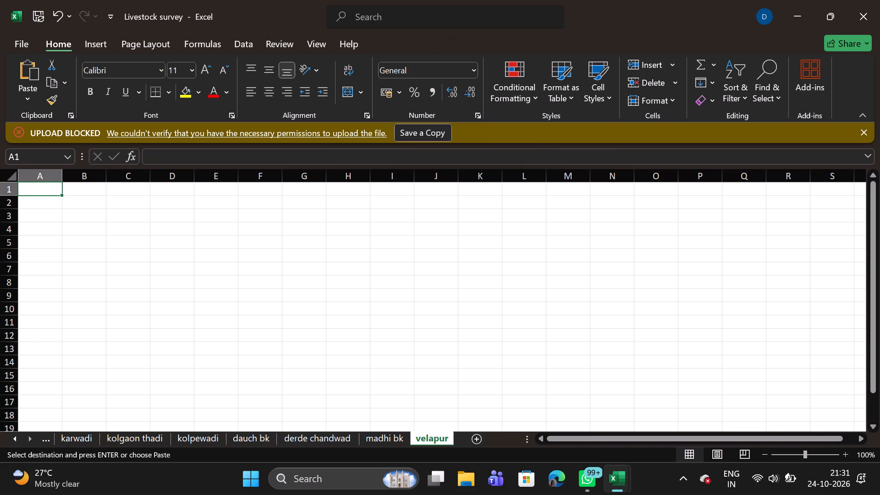
key(ctrl+v)
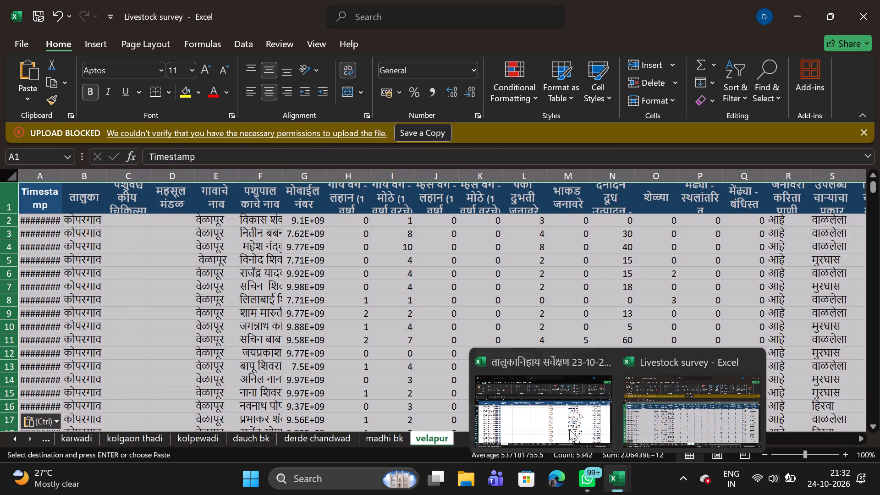
Return to the कोपरगाव sheet of the taluka survey workbook and deselect every village in the गावाचे नाव filter.
click(537, 405)
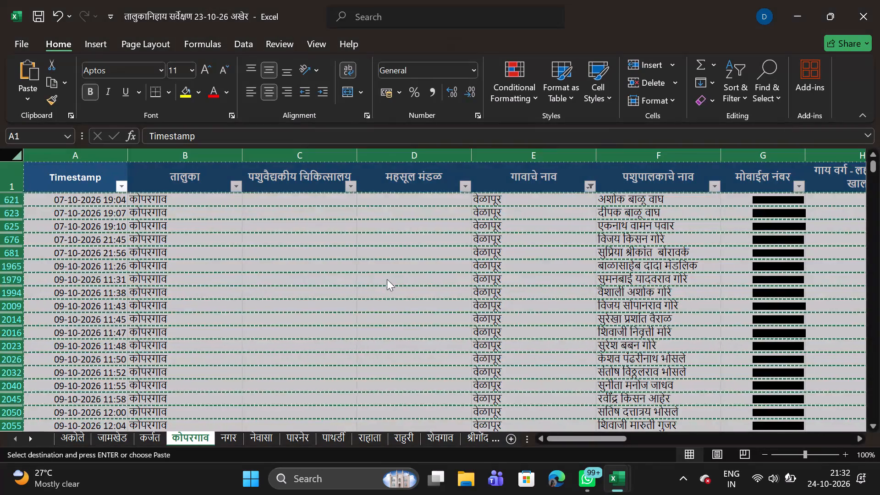
click(387, 279)
double_click(387, 279)
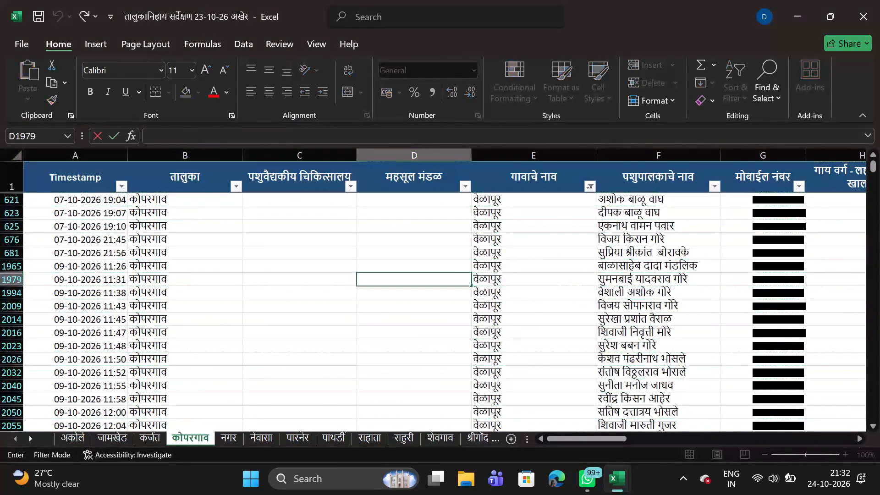
click(589, 183)
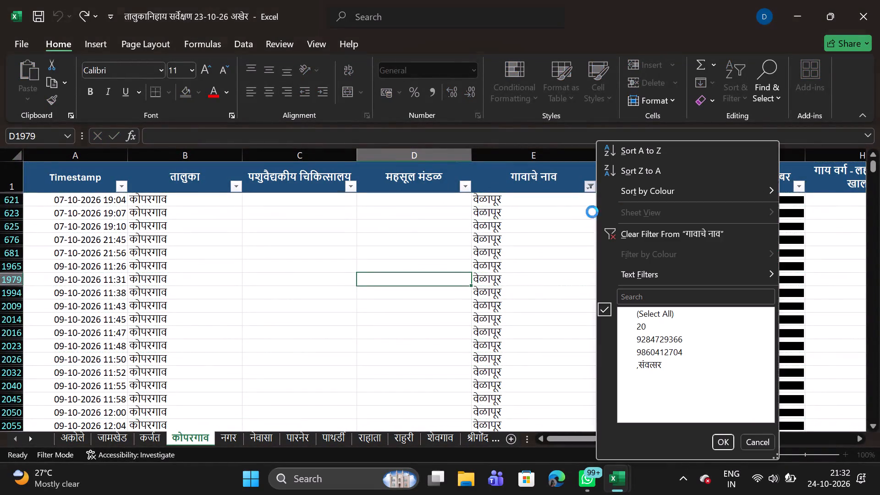
click(630, 309)
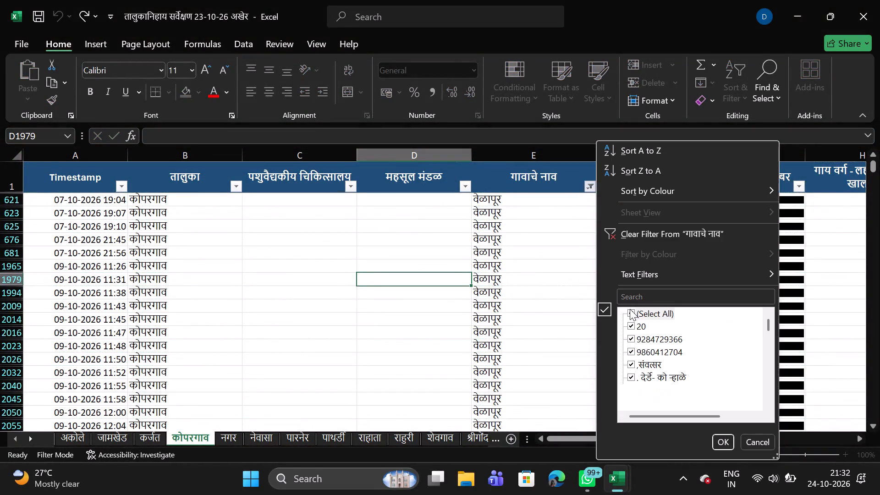
click(630, 309)
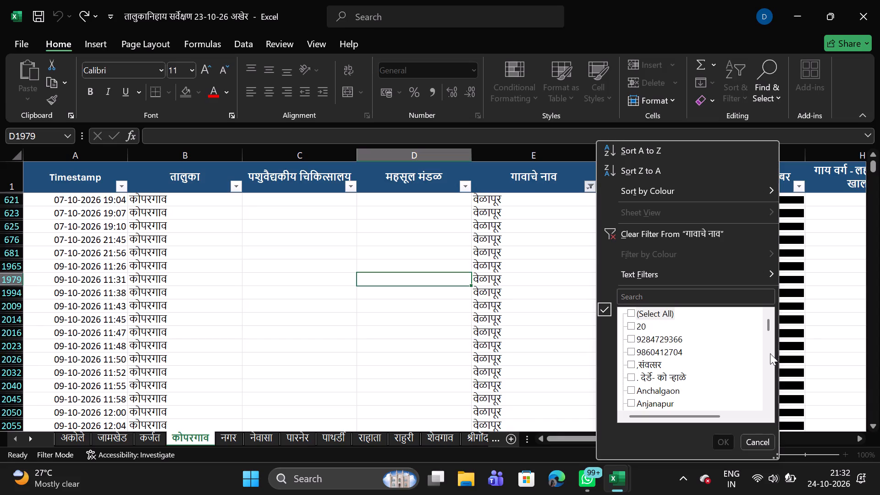
Select the शहाजापूर spelling variants in the गावाचे नाव filter: शहजापूर, शहाजपुर, शहाजापुर, शहाजापूर and शहादापूर.
triple_click(768, 354)
double_click(768, 354)
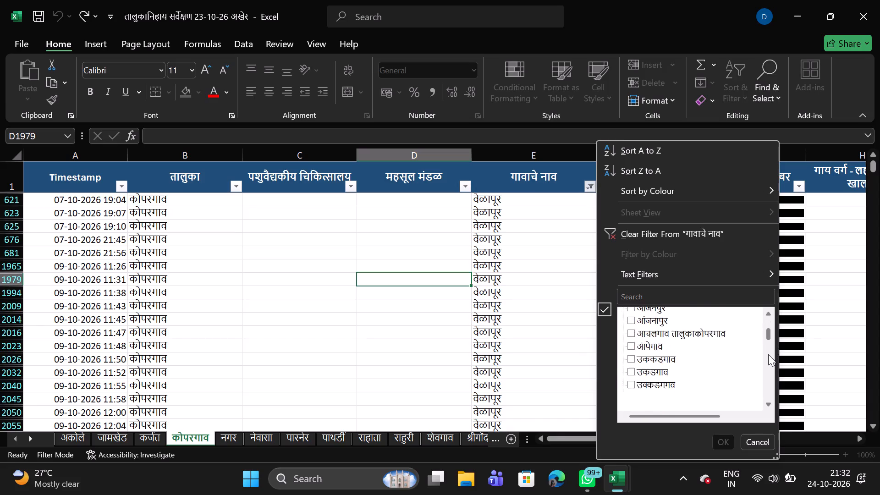
triple_click(764, 374)
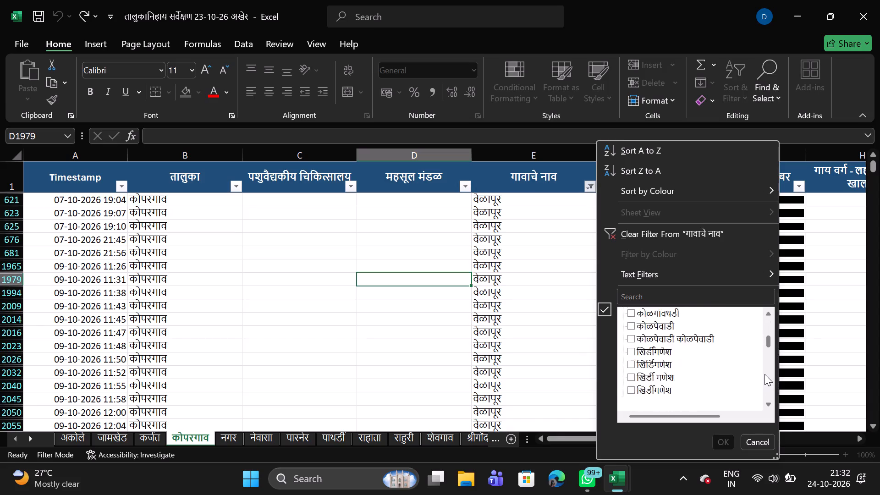
double_click(764, 374)
click(764, 374)
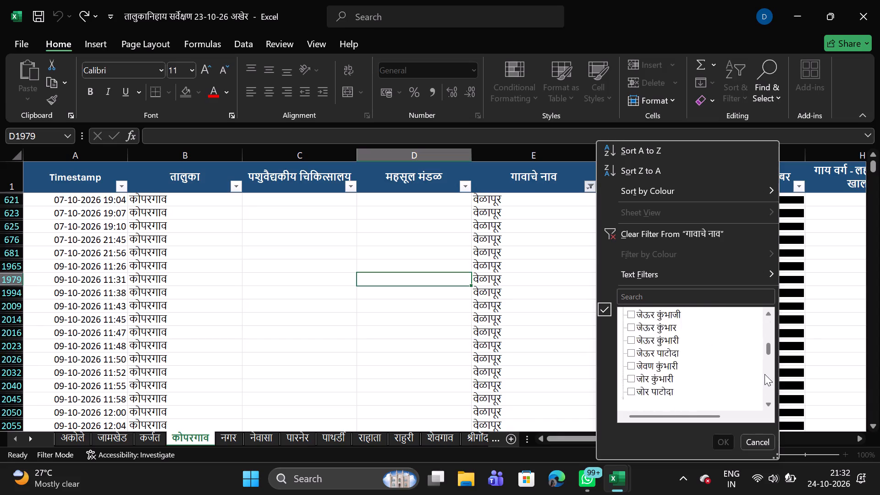
double_click(764, 374)
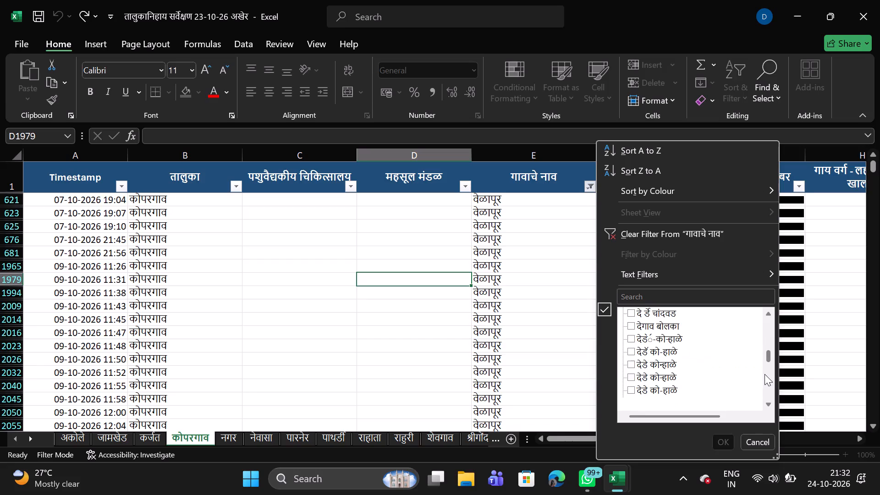
triple_click(764, 374)
triple_click(764, 374)
double_click(764, 374)
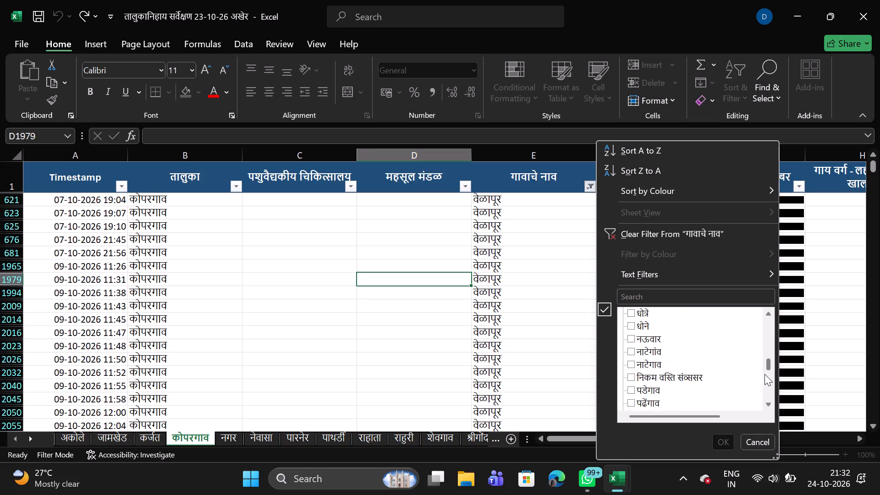
triple_click(764, 374)
double_click(764, 374)
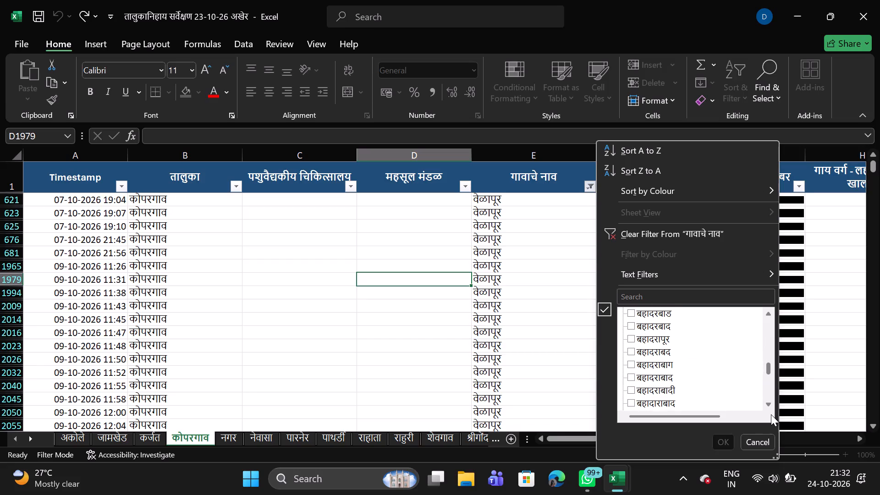
triple_click(766, 405)
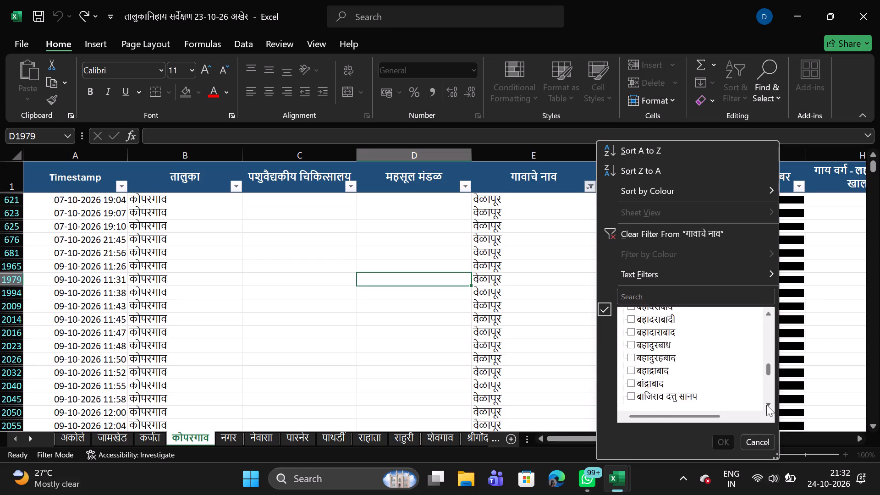
click(766, 405)
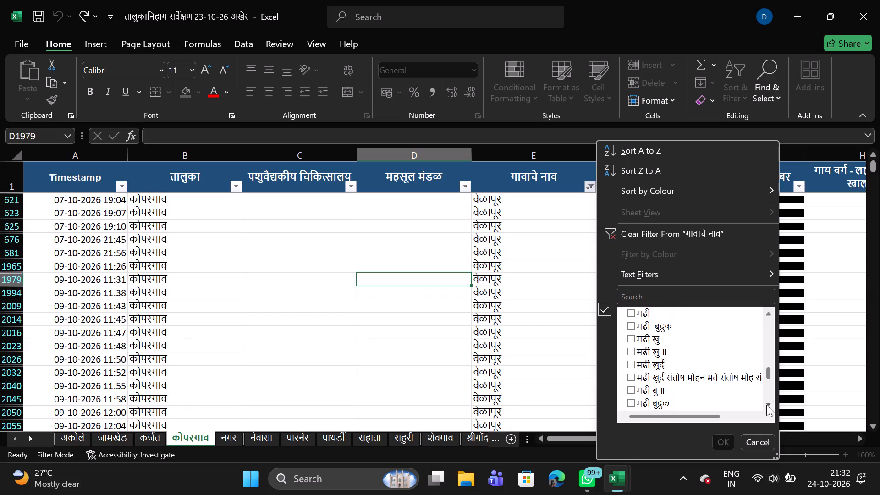
click(766, 405)
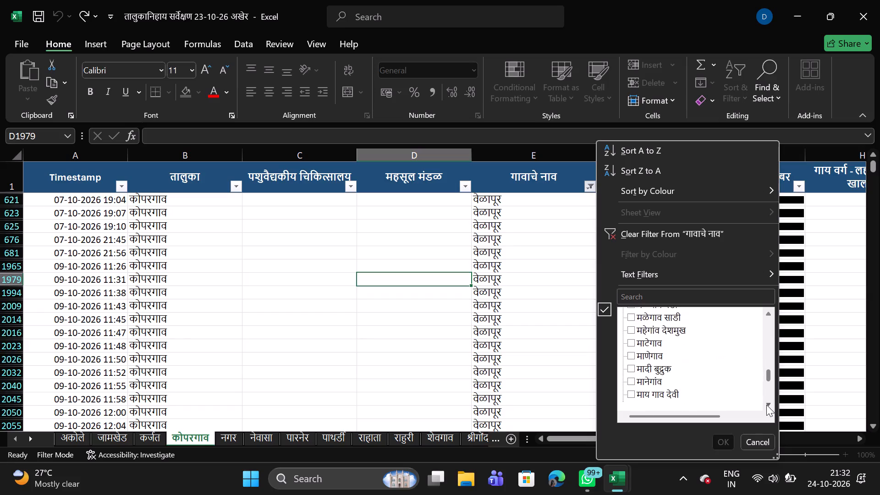
click(766, 405)
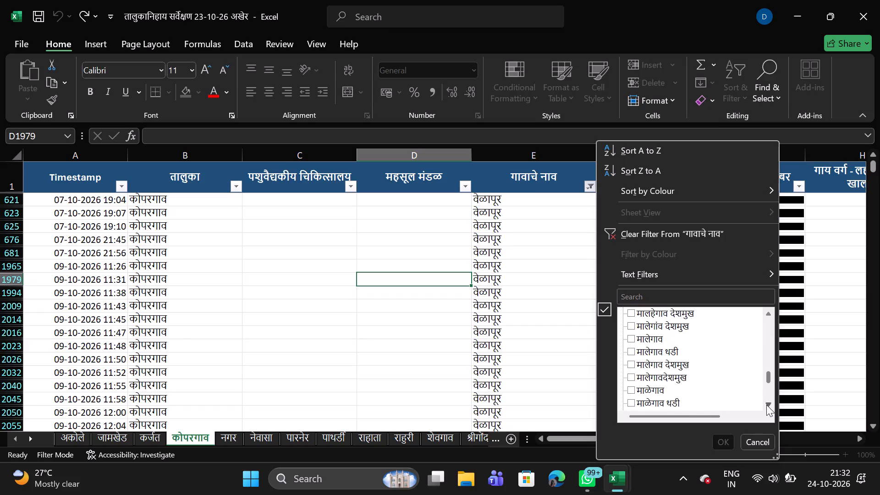
click(766, 405)
double_click(766, 405)
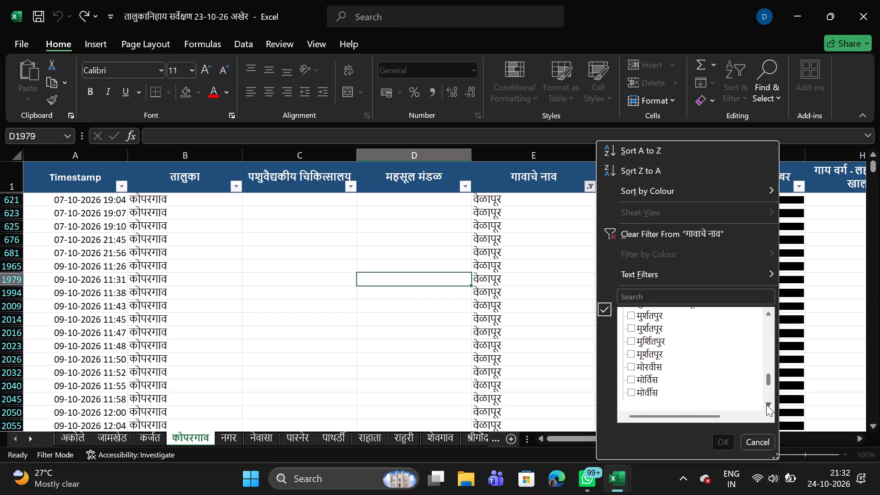
double_click(766, 405)
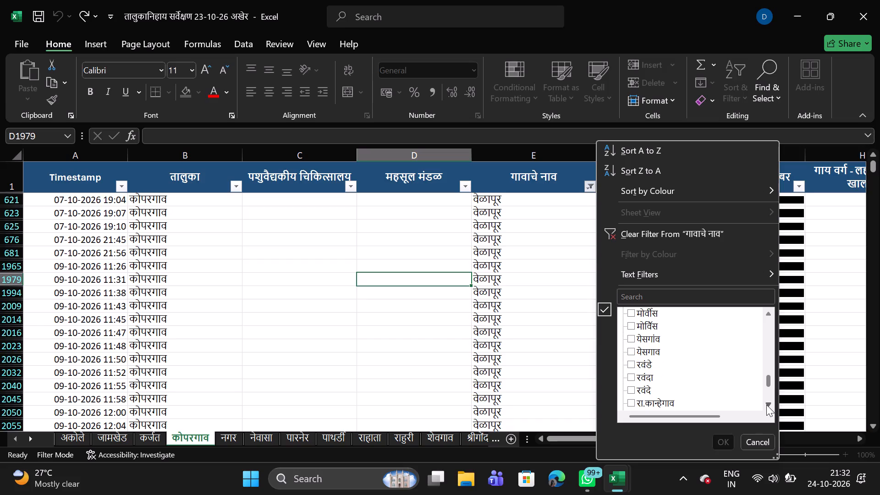
triple_click(766, 405)
triple_click(766, 405)
triple_click(766, 405)
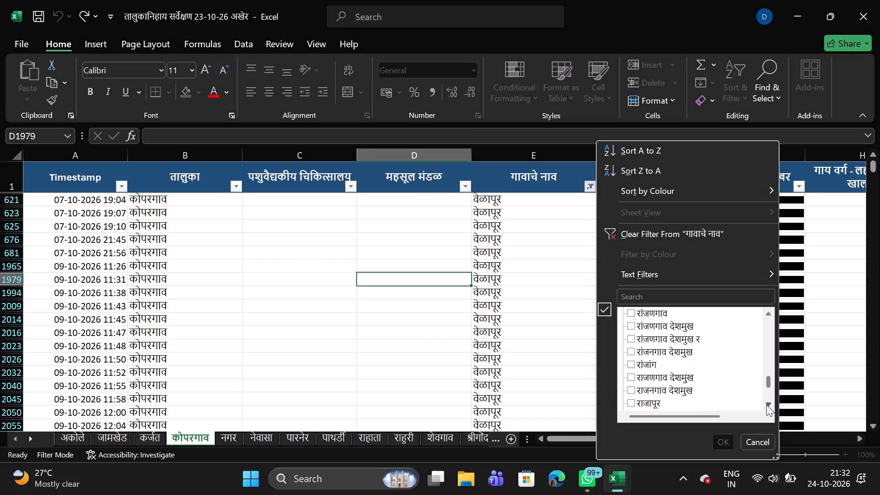
triple_click(766, 405)
triple_click(766, 405)
triple_click(766, 405)
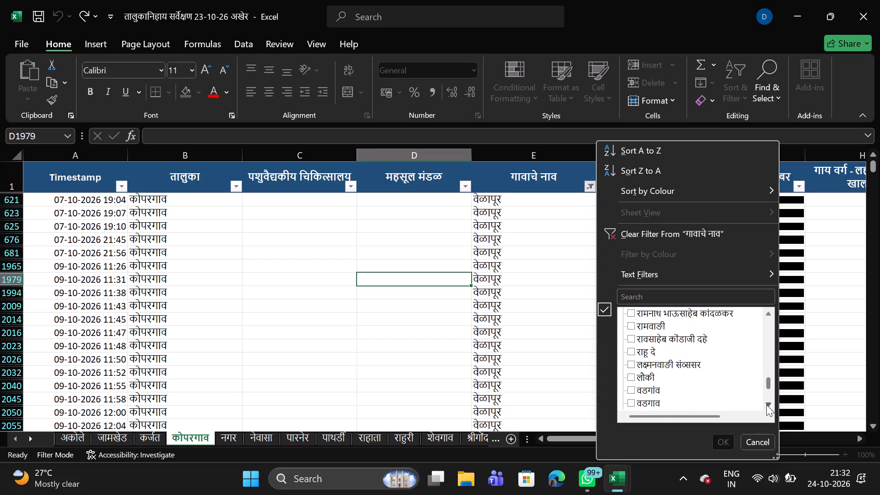
triple_click(766, 405)
triple_click(766, 405)
triple_click(766, 405)
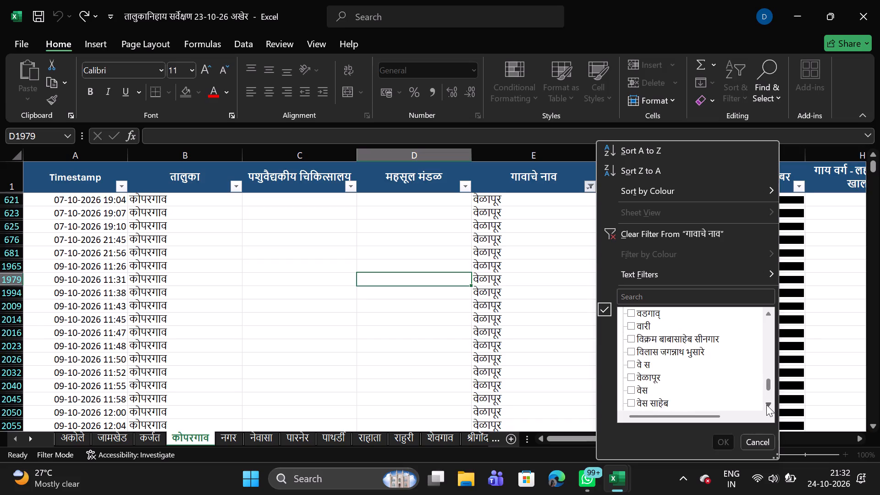
click(766, 405)
triple_click(766, 405)
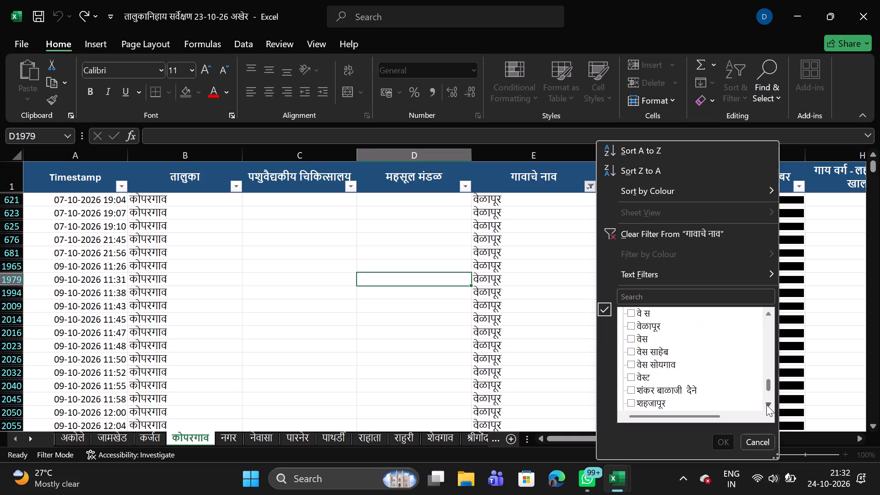
triple_click(766, 405)
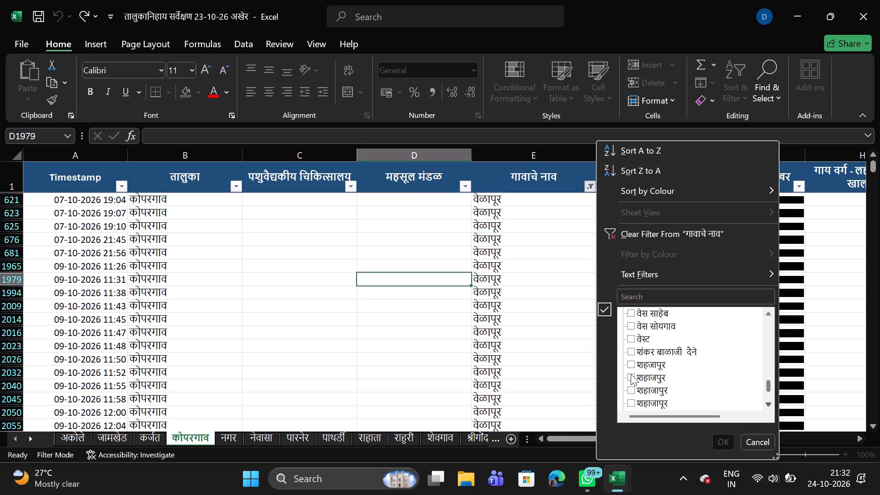
click(631, 363)
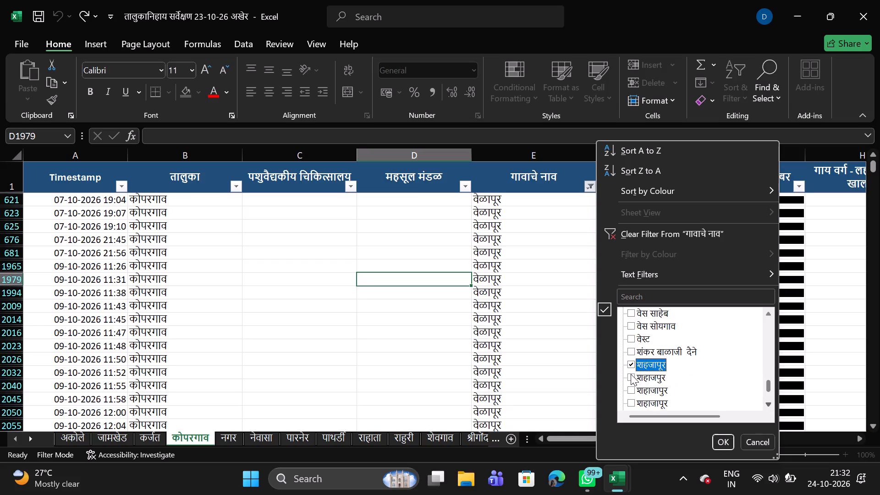
click(631, 377)
click(632, 393)
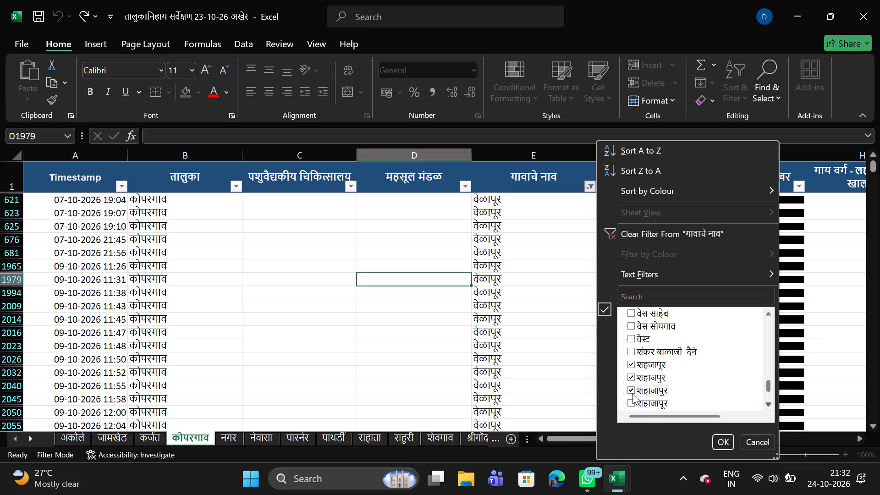
click(632, 401)
click(768, 406)
double_click(768, 406)
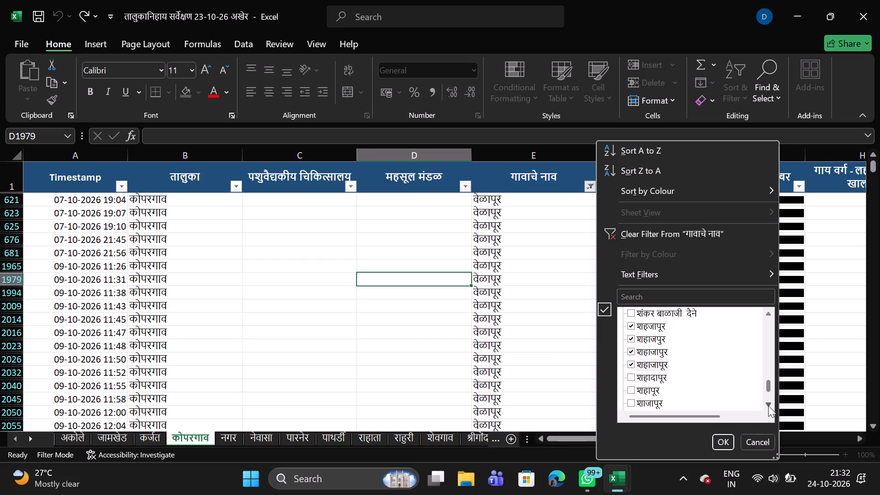
click(632, 375)
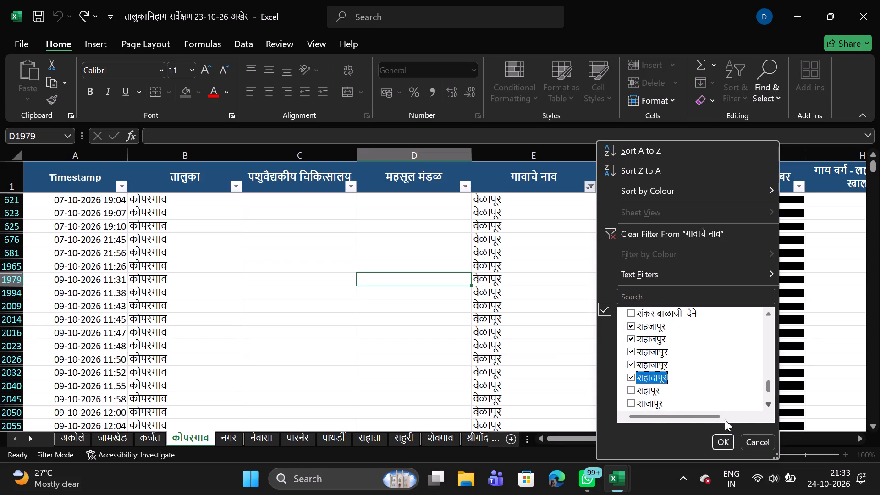
double_click(767, 407)
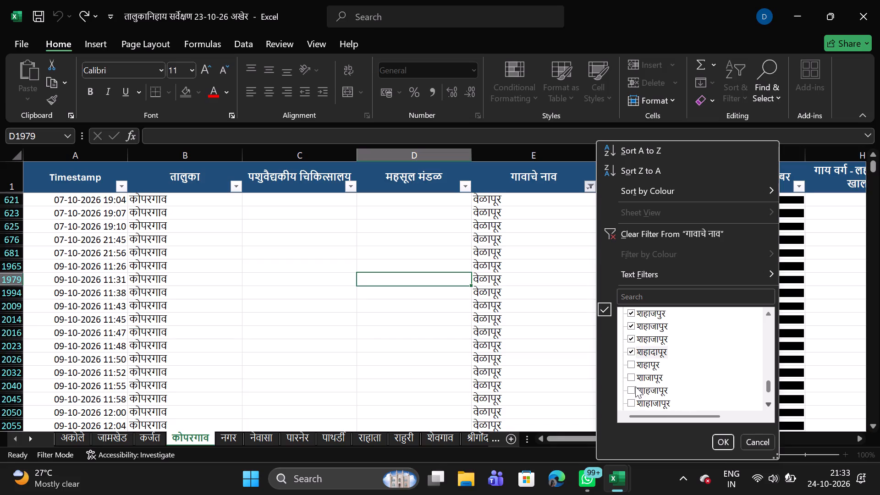
Add the spelling variants शाहजापूर and शाहाजापूर to the गावाचे नाव selection and apply the filter.
click(633, 385)
click(630, 401)
click(770, 403)
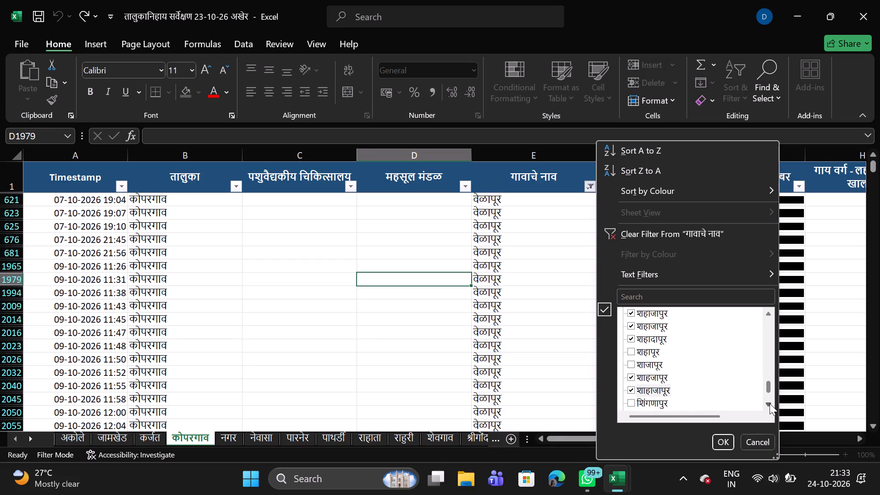
double_click(770, 403)
click(770, 403)
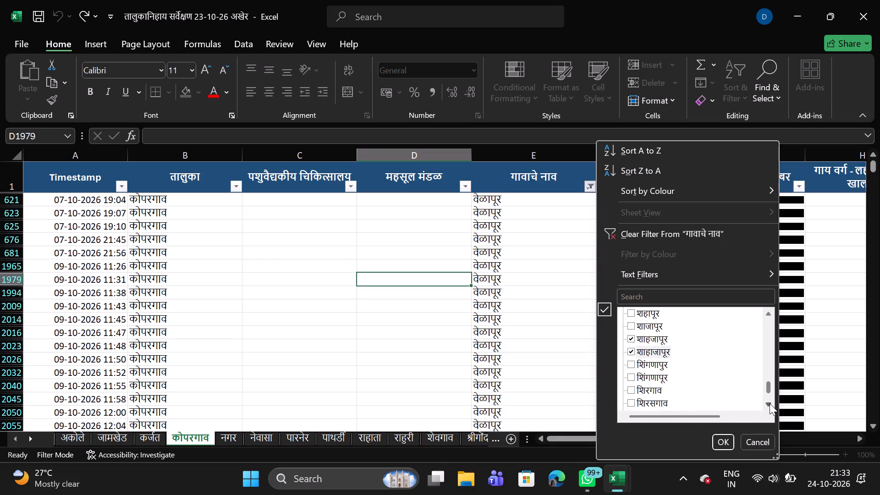
click(728, 438)
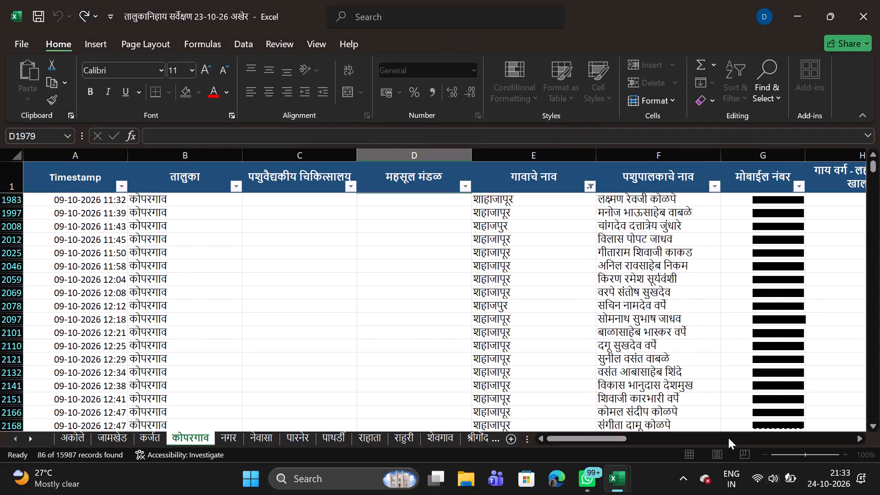
Copy the entire filtered कोपरगाव sheet with the शहाजापूर records and their header row.
click(16, 155)
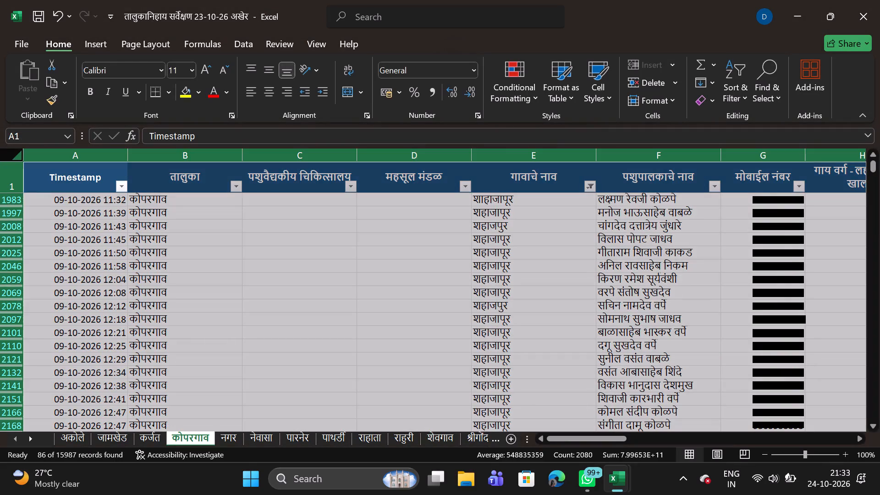
key(ctrl+c)
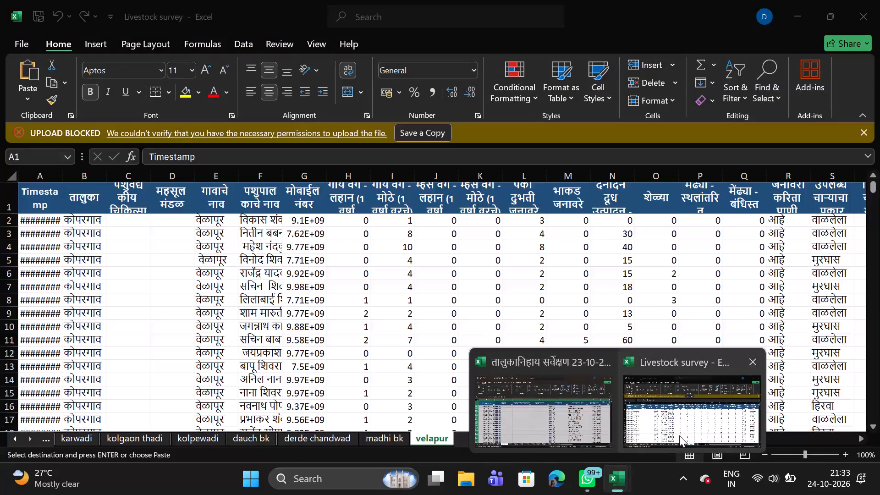
Switch to the Livestock survey workbook and add a new sheet after velapur.
click(679, 435)
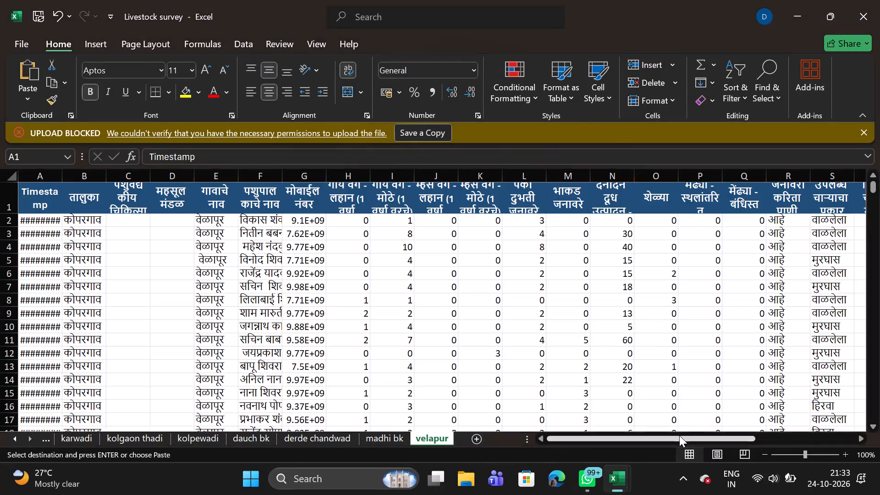
click(474, 440)
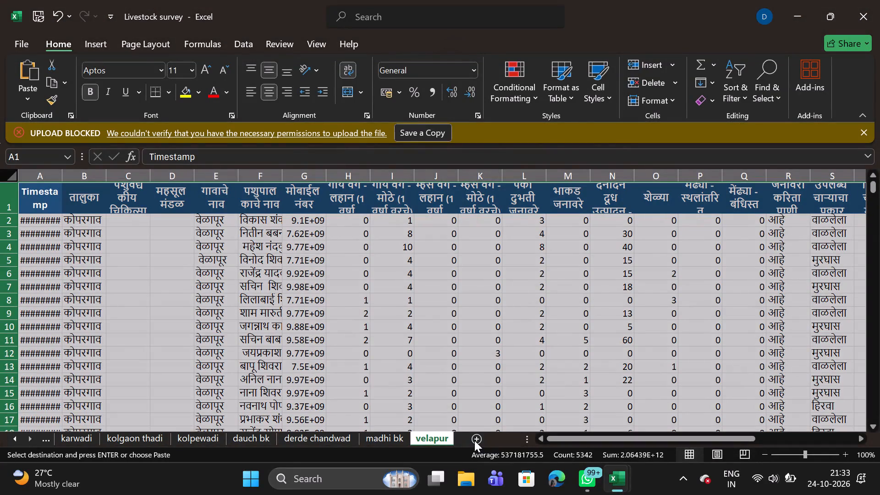
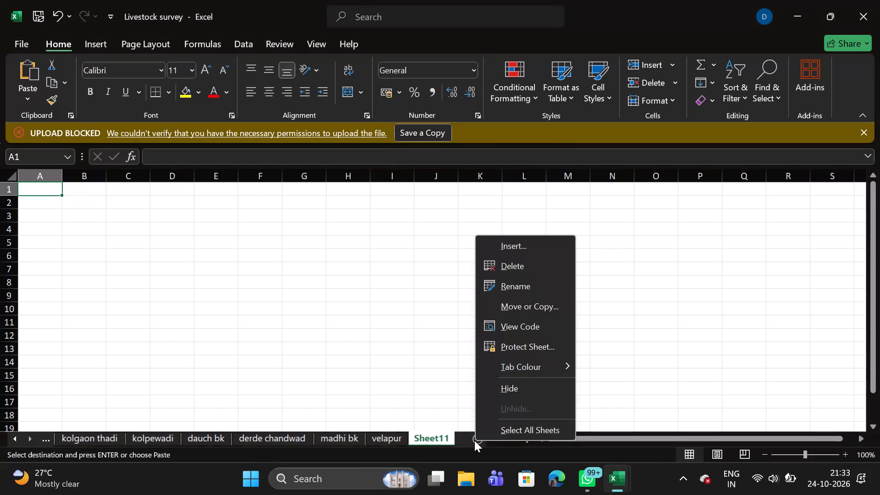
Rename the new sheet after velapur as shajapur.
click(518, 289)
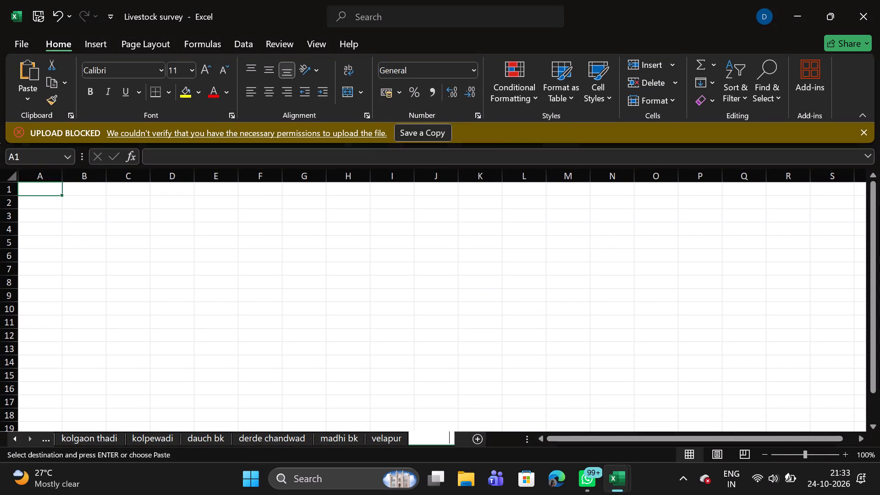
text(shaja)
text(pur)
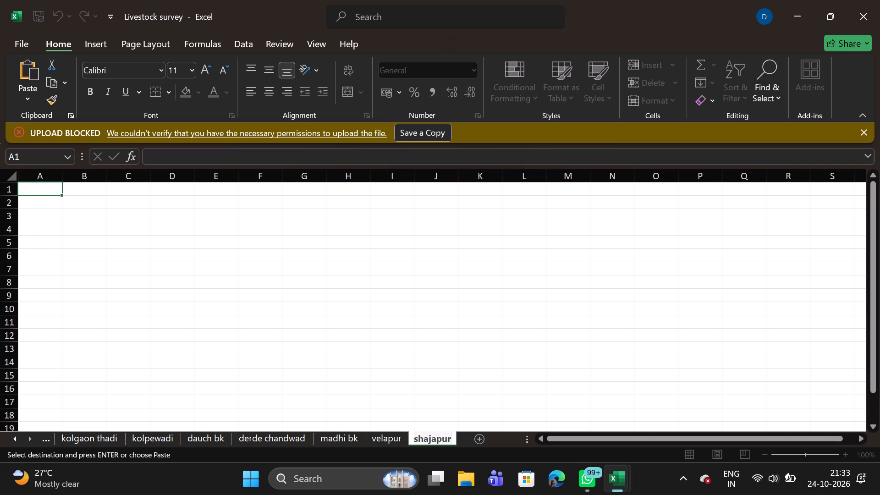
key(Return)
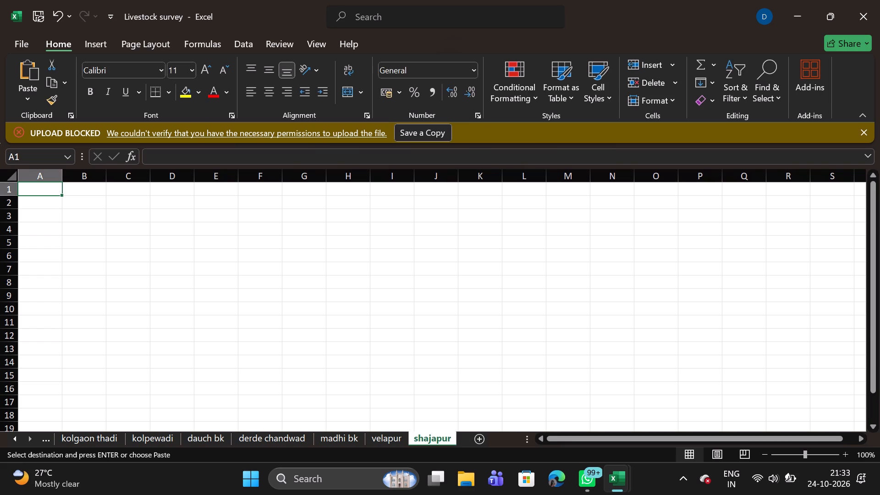
Paste the copied शहाजापूर records with their header row into the new sheet, starting at A1.
key(ctrl+v)
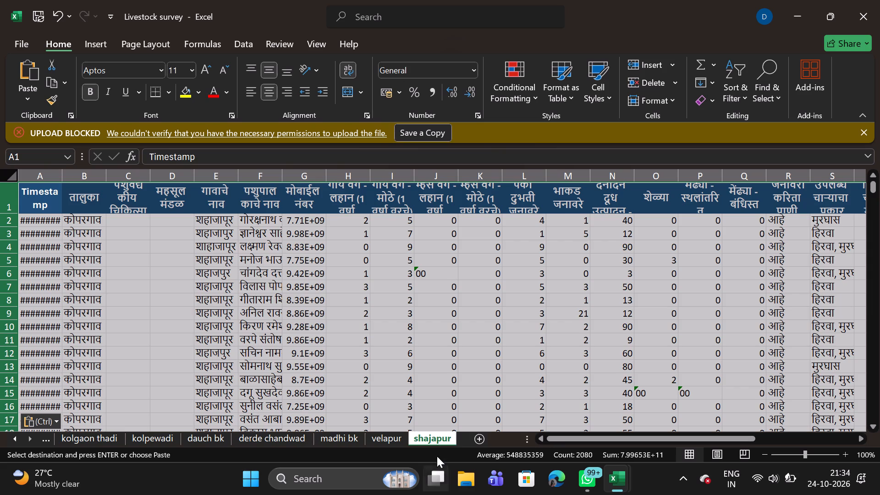
Rename the sheet holding the शहाजापूर records as shahajapur.
right_click(433, 440)
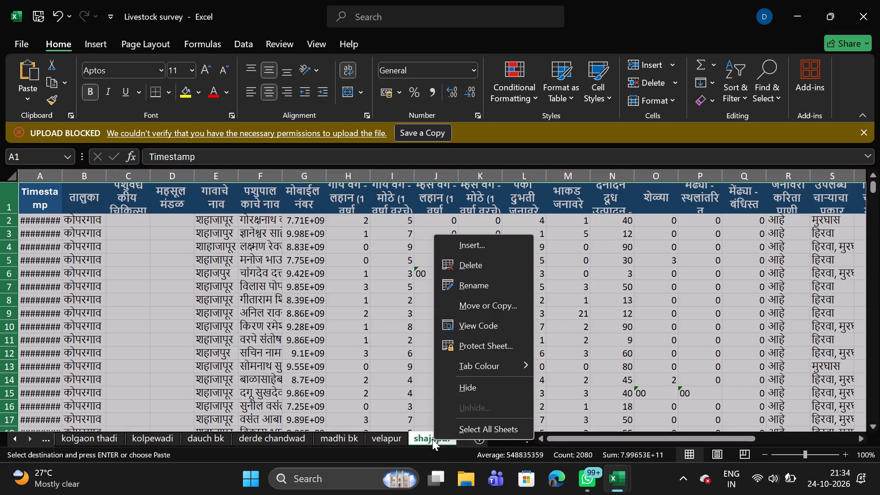
click(475, 286)
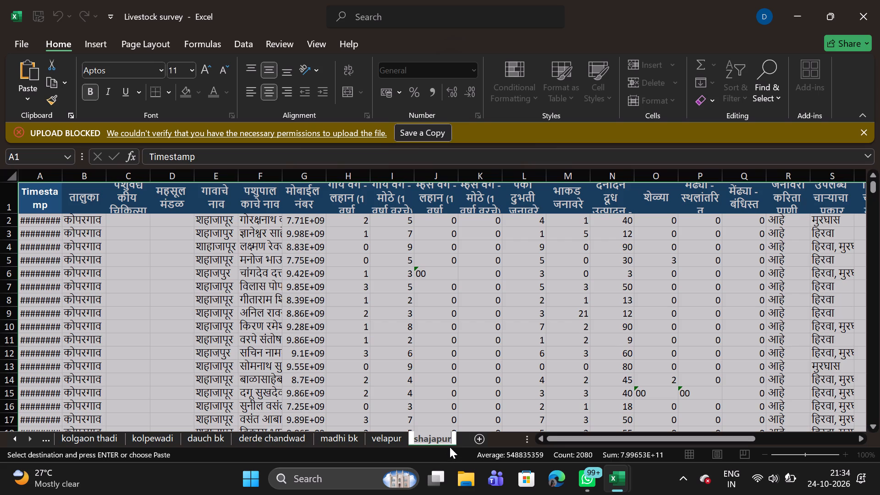
key(s)
text(hahaja)
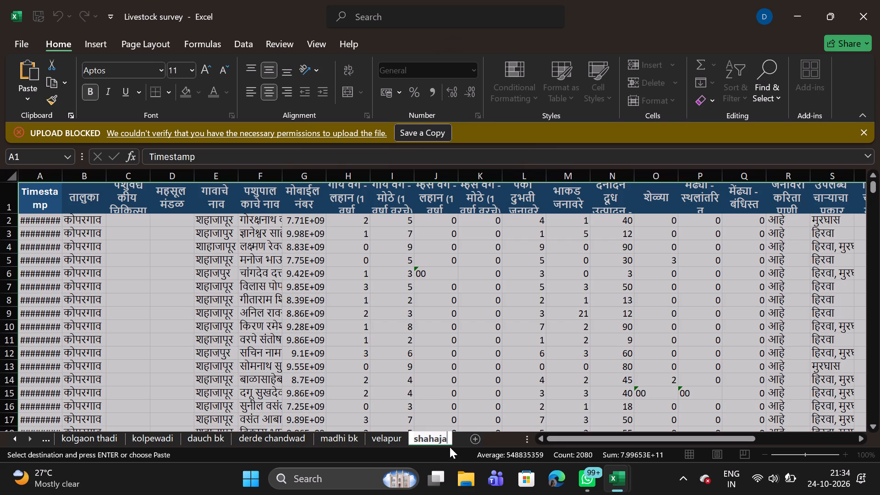
text(pur)
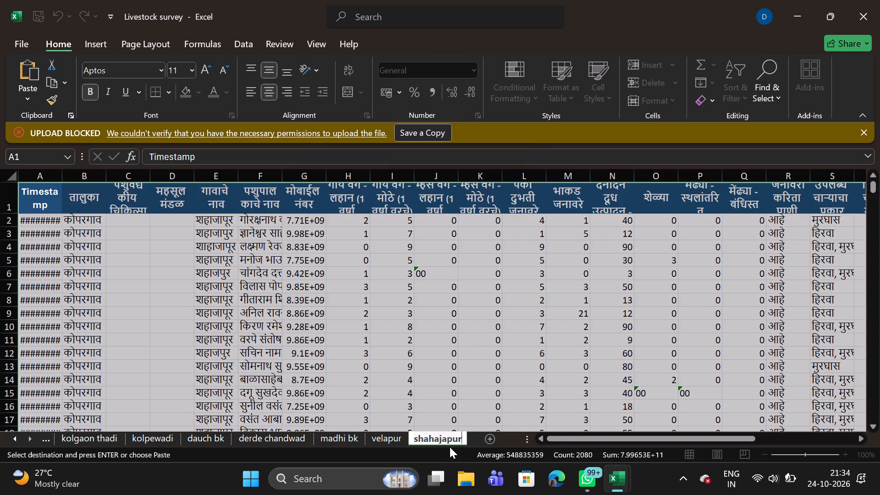
key(Return)
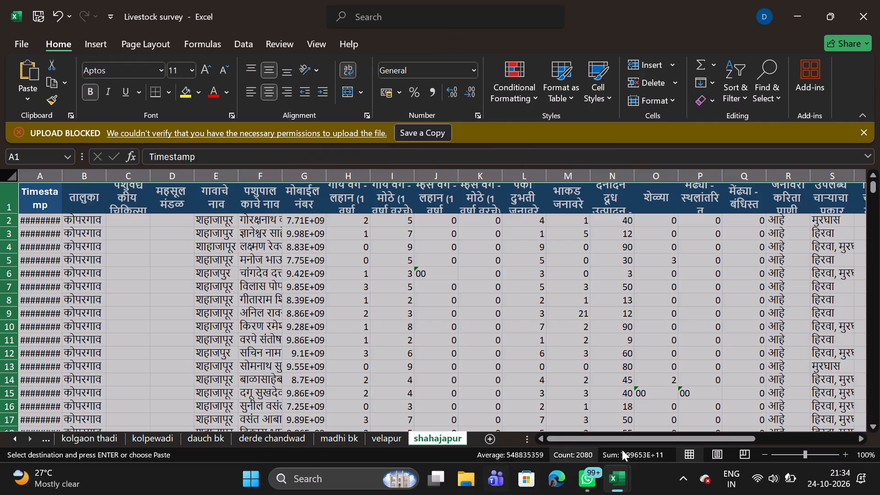
Switch to the तालुकानिहाय सर्वेक्षण workbook and clear all village selections in the गावाचे नाव filter of the कोपरगाव sheet.
click(624, 478)
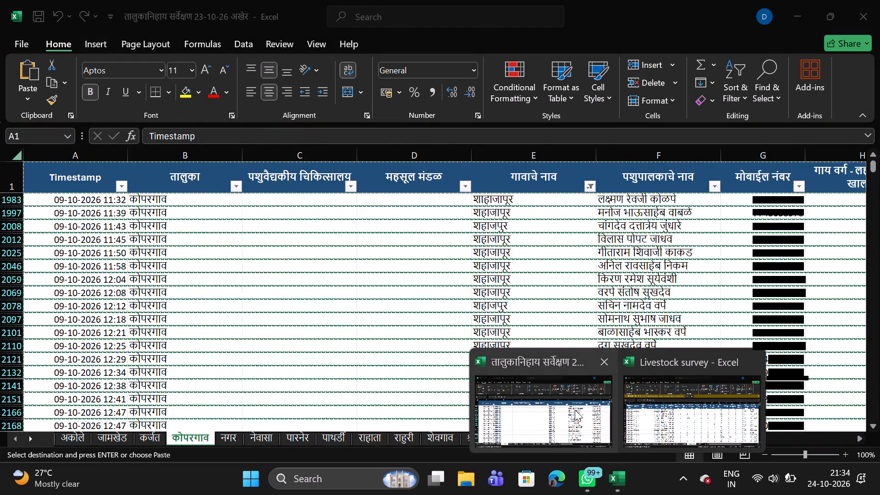
click(575, 410)
double_click(547, 296)
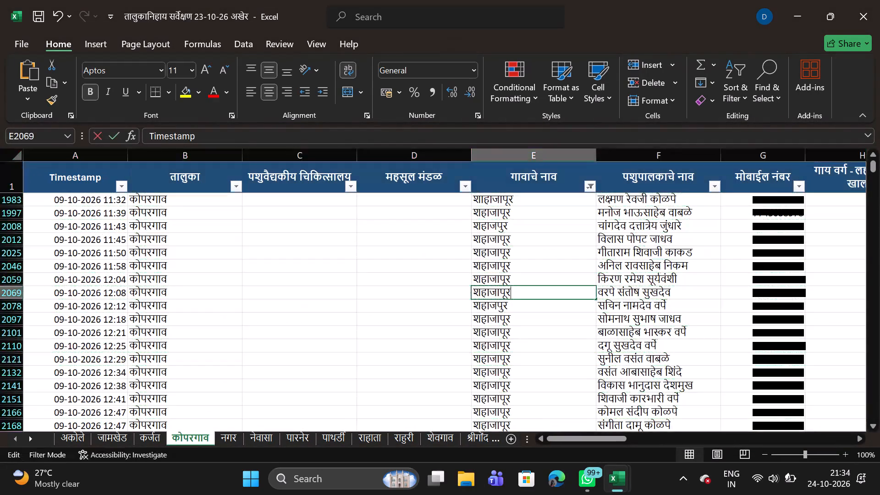
click(547, 296)
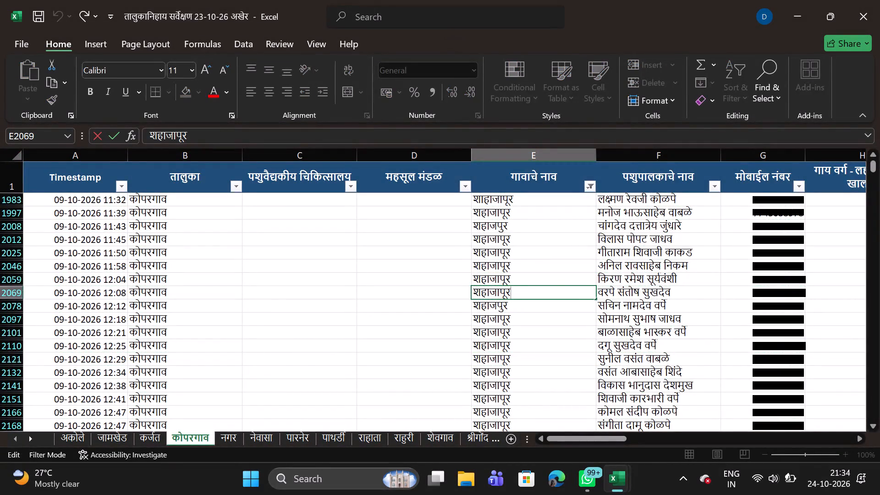
click(590, 186)
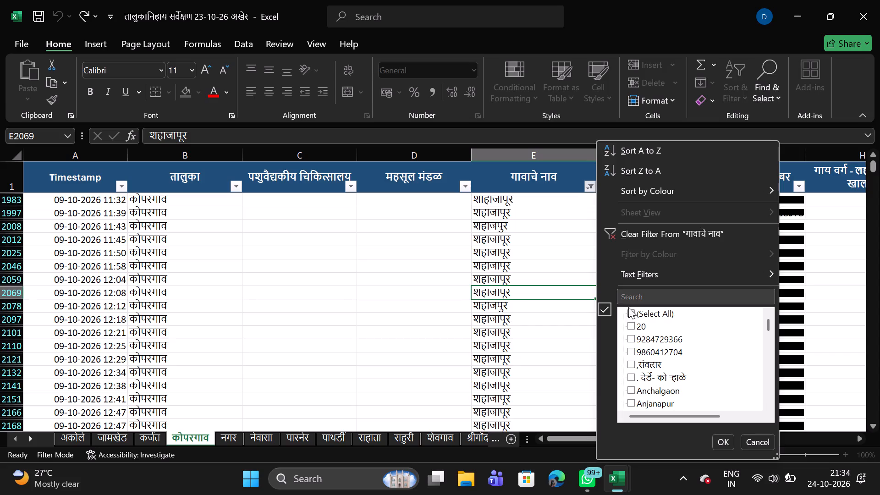
click(629, 310)
click(629, 310)
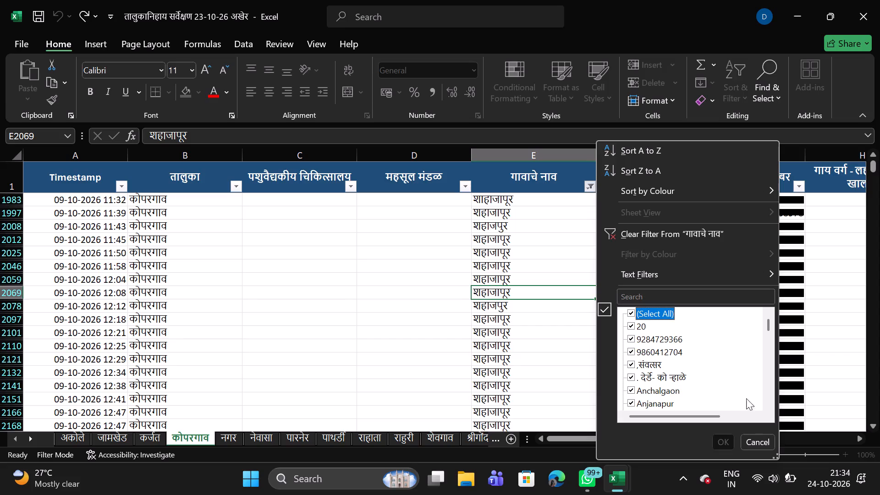
Select the village spellings सुरेगाव and सुरेगांव in the गावाचे नाव filter.
click(770, 385)
double_click(770, 385)
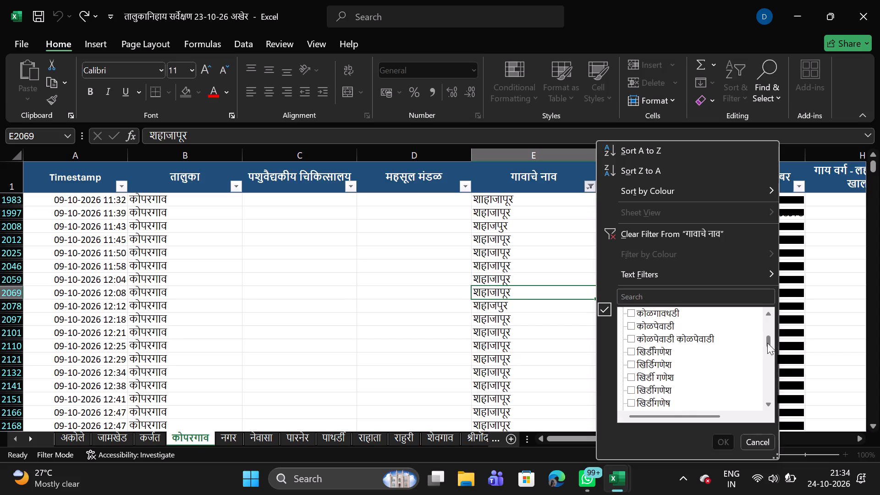
drag(767, 343, 770, 396)
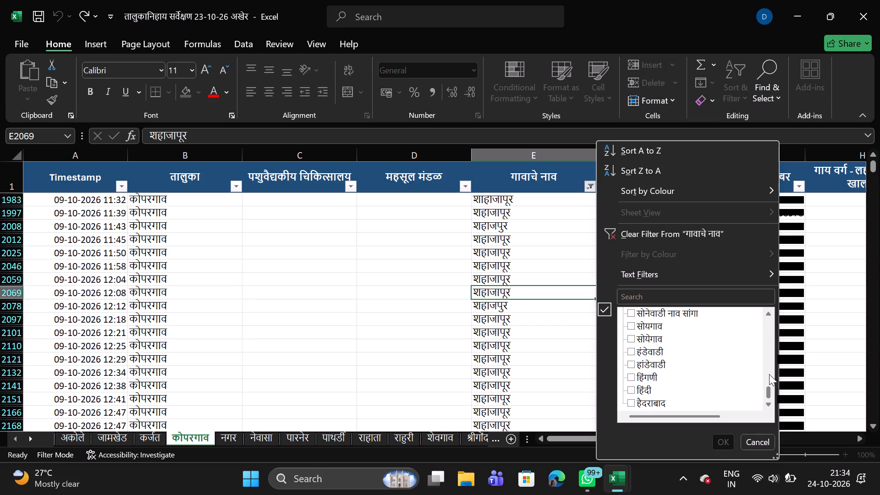
triple_click(770, 315)
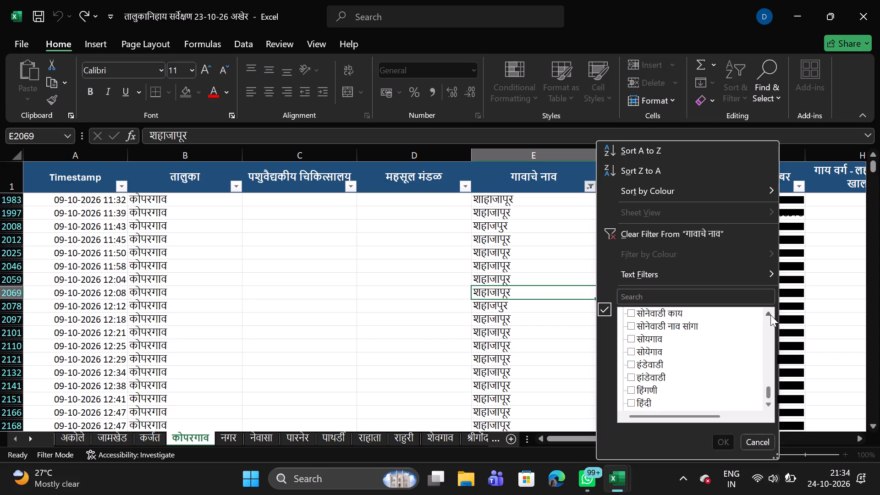
triple_click(770, 315)
triple_click(770, 315)
click(770, 315)
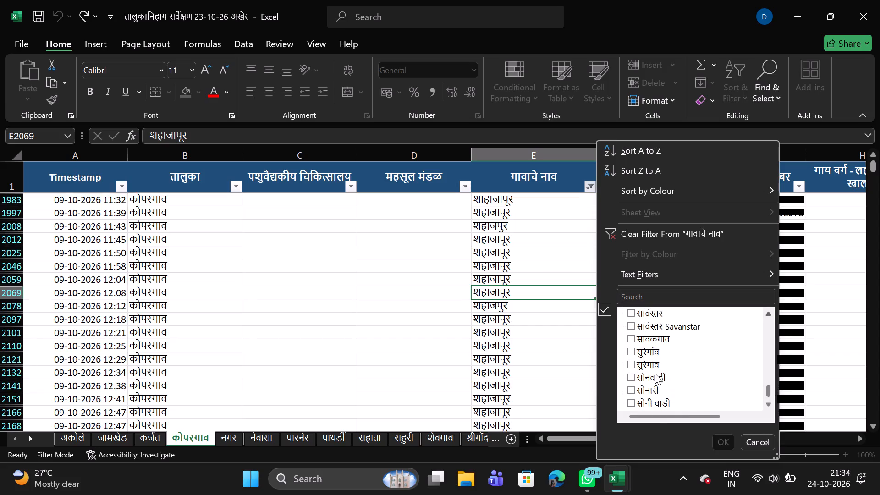
click(630, 363)
click(630, 346)
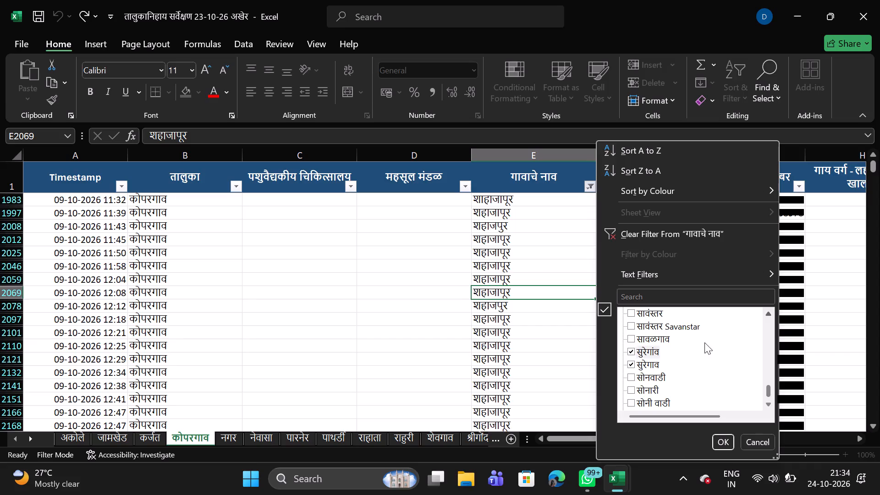
Check the village entries preceding सुरेगांव for further spelling variants and apply the गावाचे नाव filter.
triple_click(769, 311)
triple_click(769, 311)
click(769, 311)
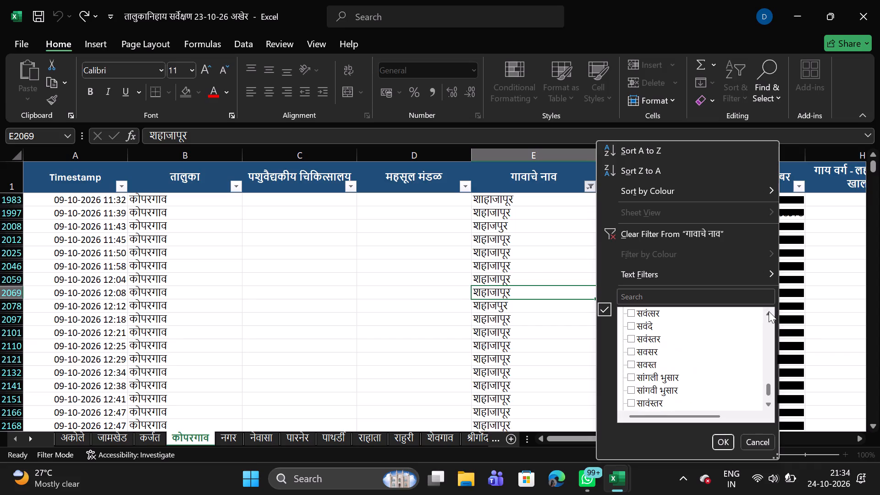
triple_click(769, 311)
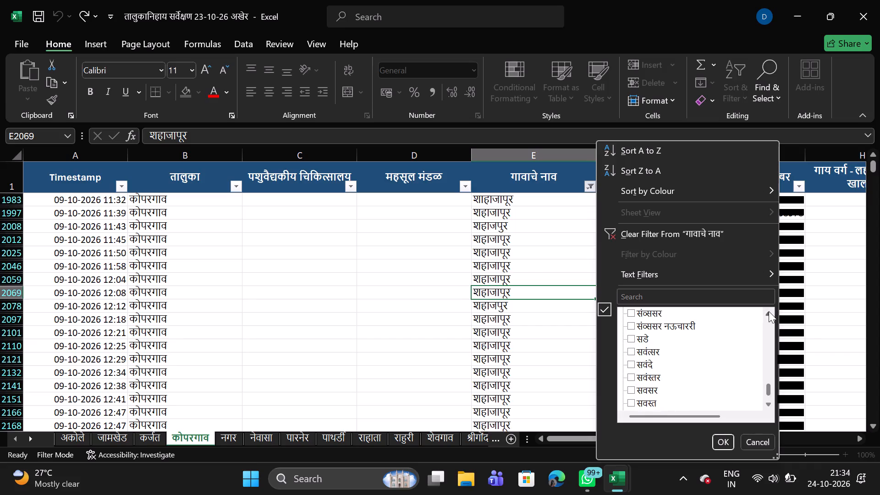
triple_click(769, 311)
triple_click(769, 311)
triple_click(769, 311)
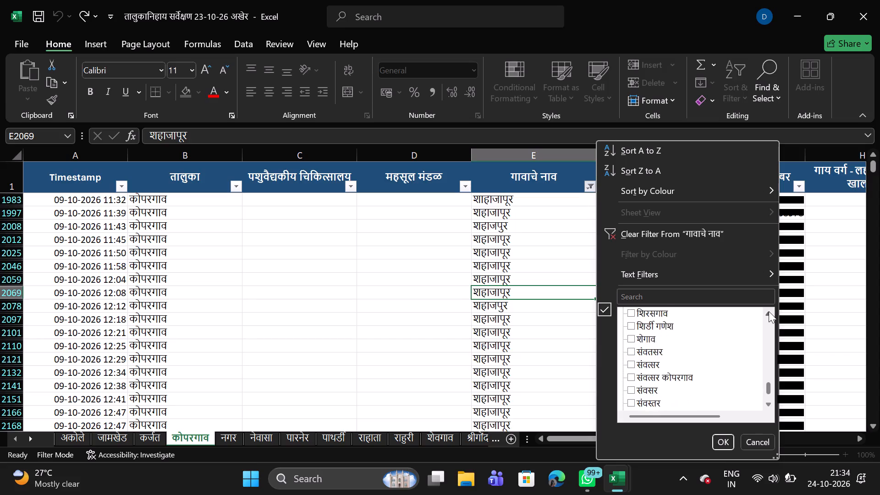
triple_click(769, 311)
triple_click(769, 311)
click(769, 311)
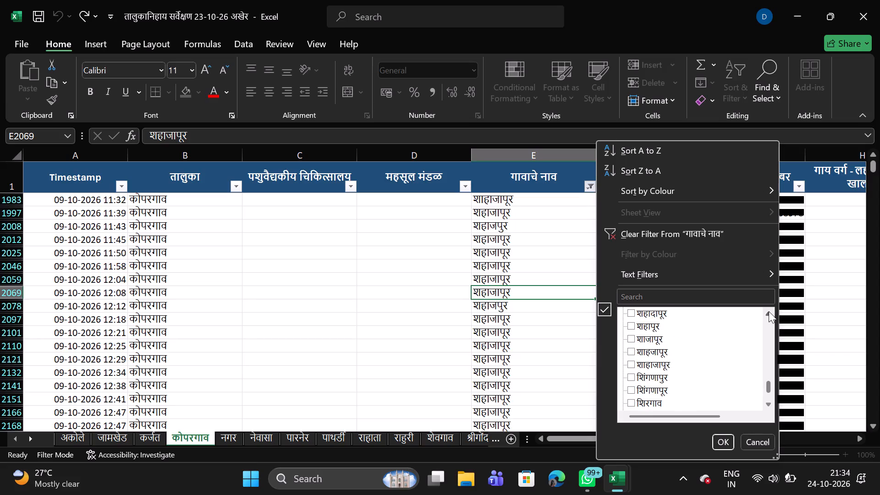
double_click(769, 311)
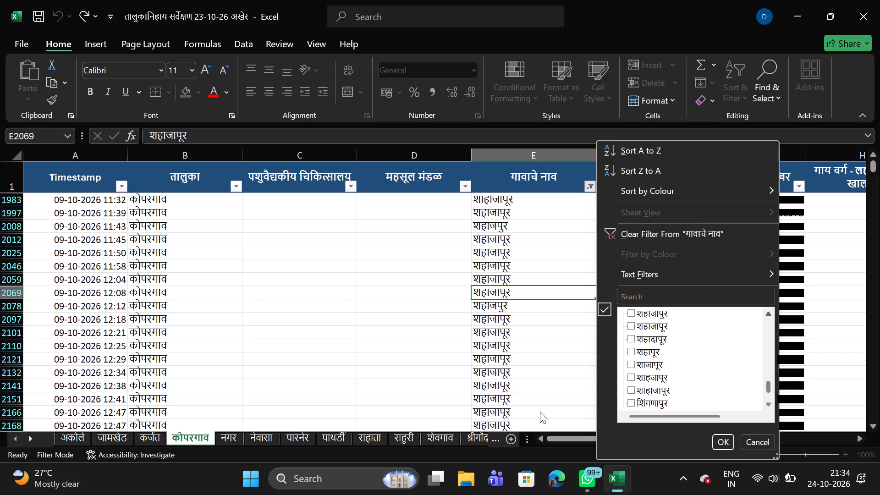
click(713, 441)
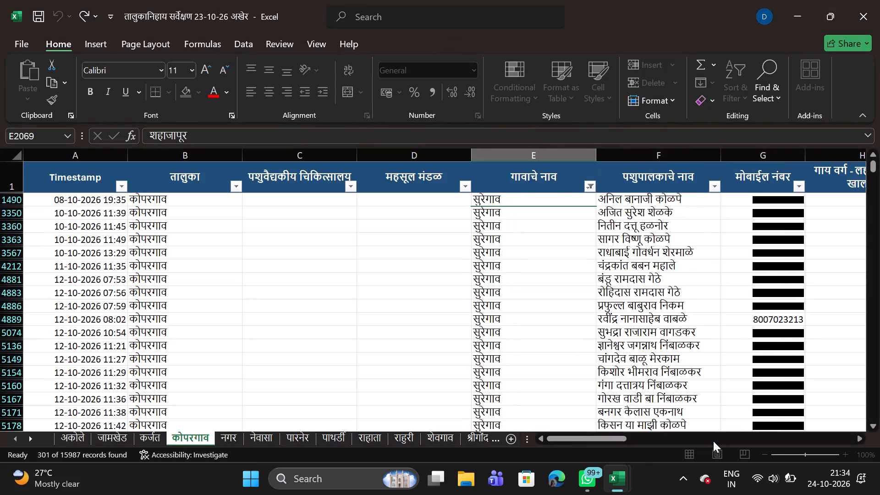
Copy the entire filtered कोपरगाव sheet with the सुरेगाव records and their header row.
click(14, 157)
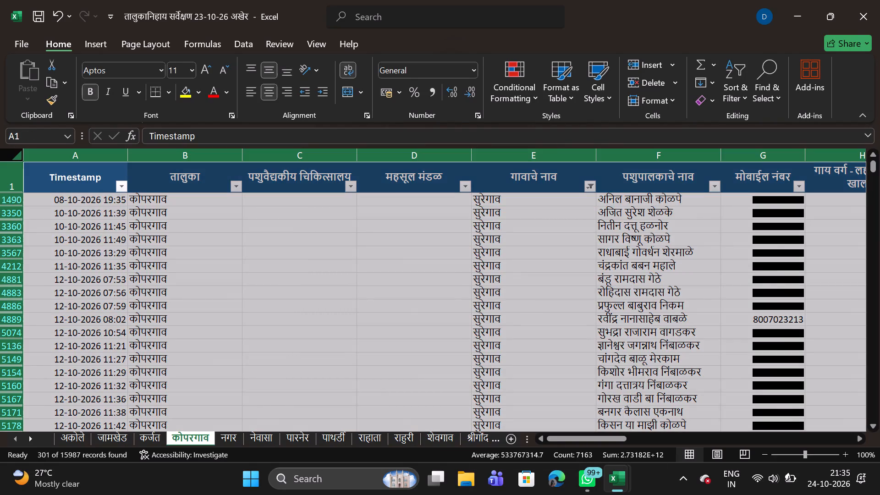
key(ctrl+c)
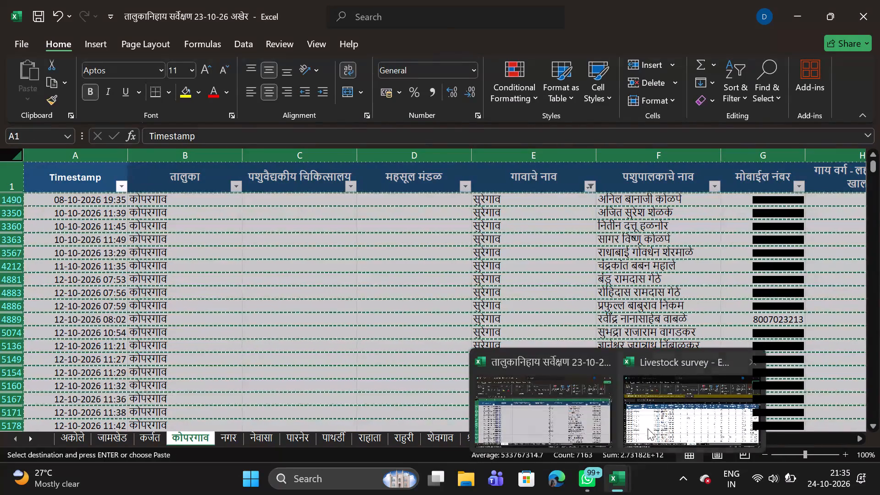
Add a sheet named suregaon after shahajapur in the Livestock survey workbook and paste the copied सुरेगाव records at A1.
click(657, 420)
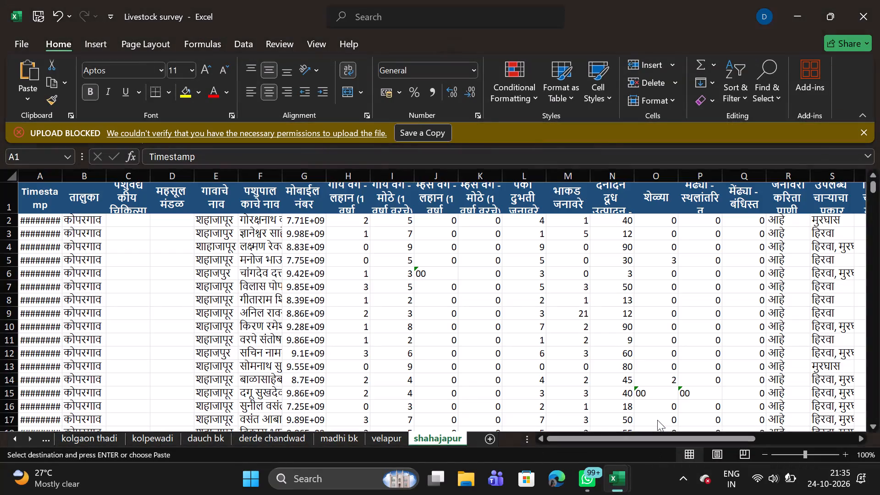
click(487, 439)
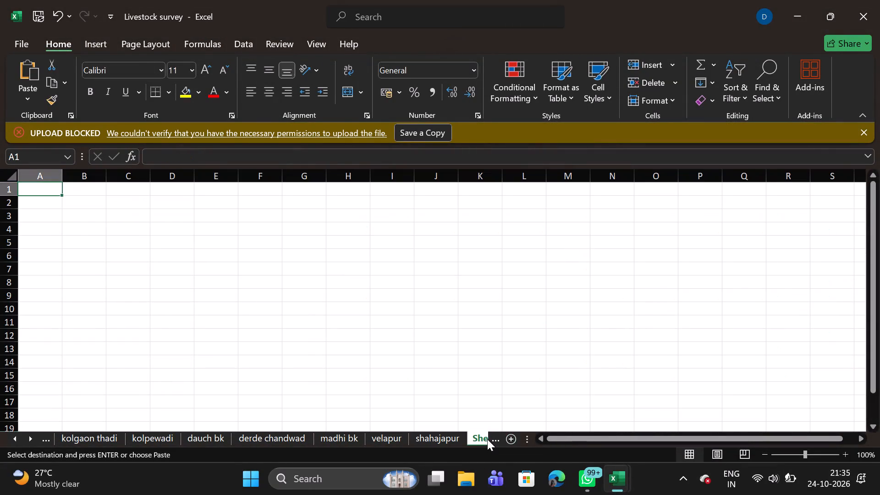
right_click(487, 439)
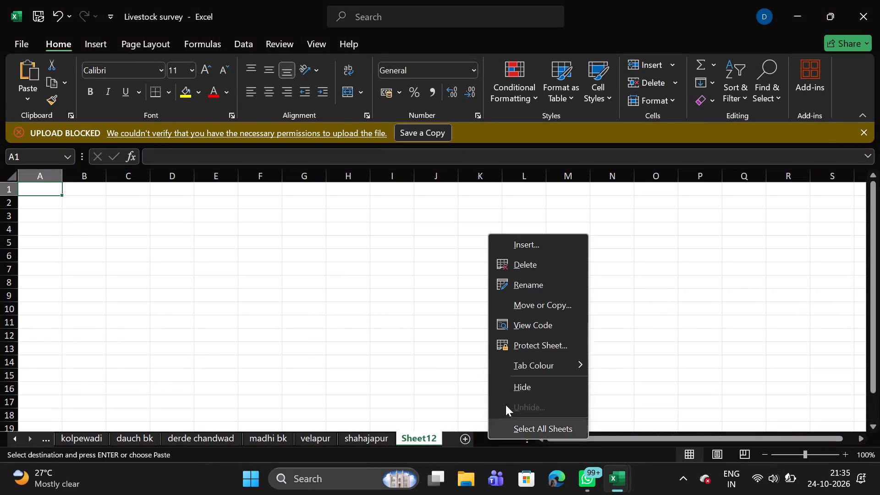
click(539, 279)
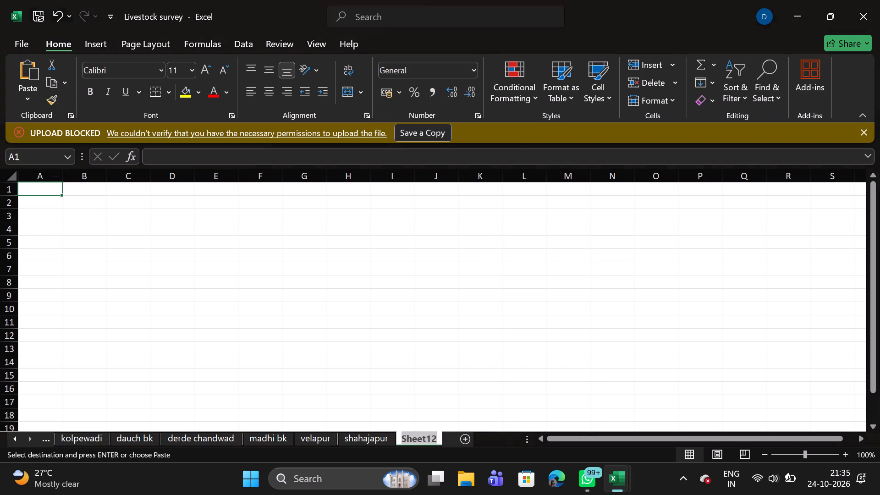
text(suregaon)
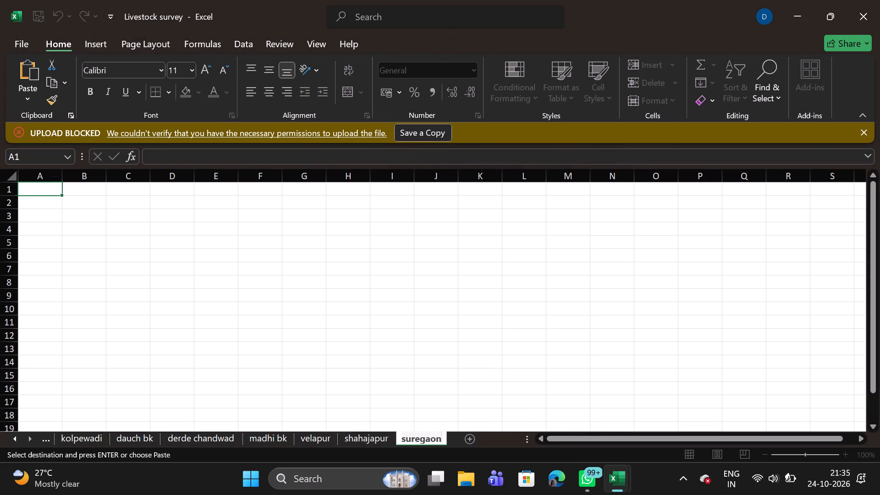
key(Return)
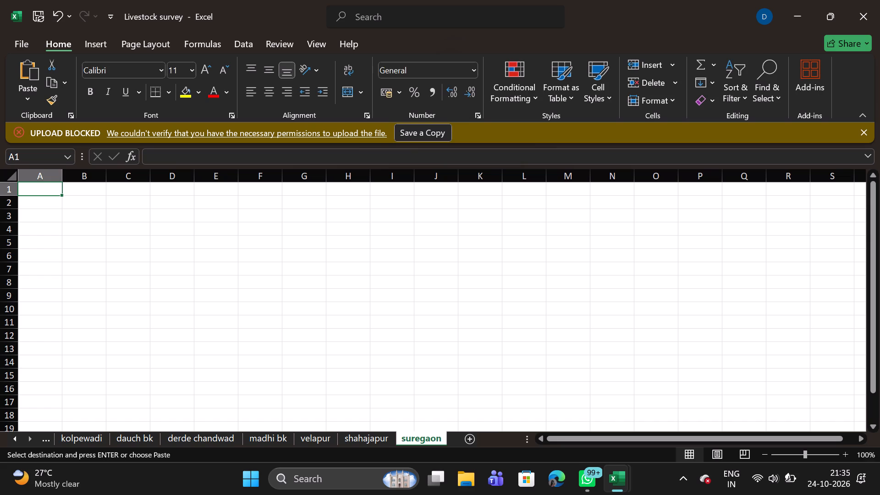
key(ctrl+v)
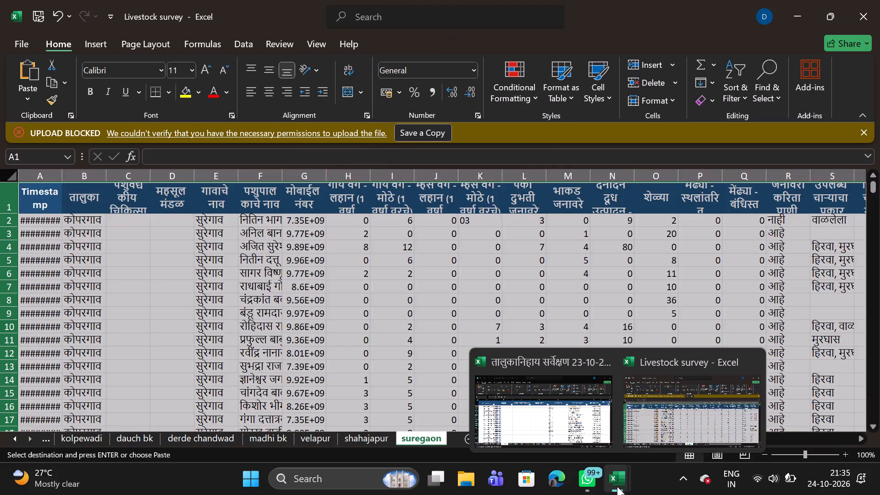
Switch to the तालुकानिहाय सर्वेक्षण workbook and deselect all villages in the गावाचे नाव filter of the कोपरगाव sheet.
click(617, 486)
click(617, 486)
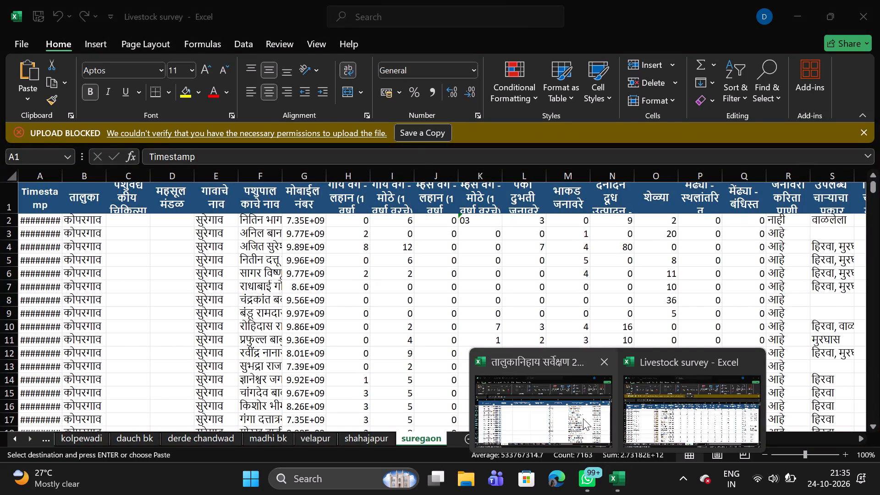
click(573, 407)
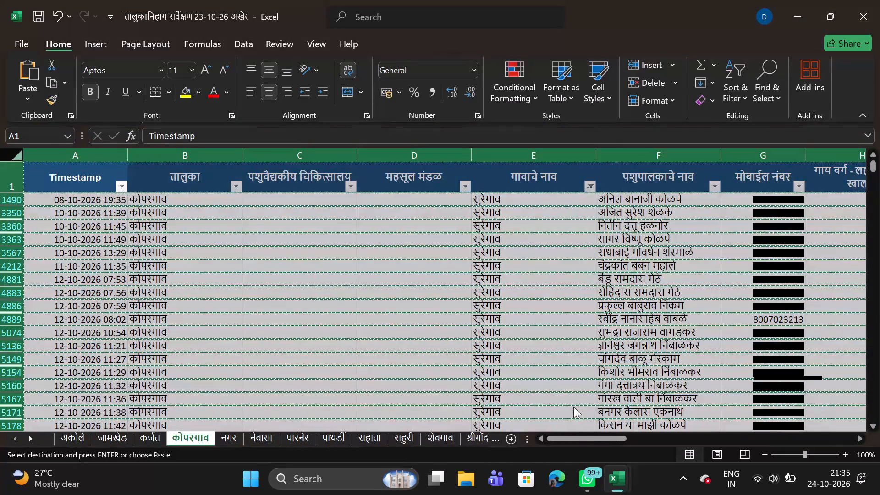
double_click(557, 302)
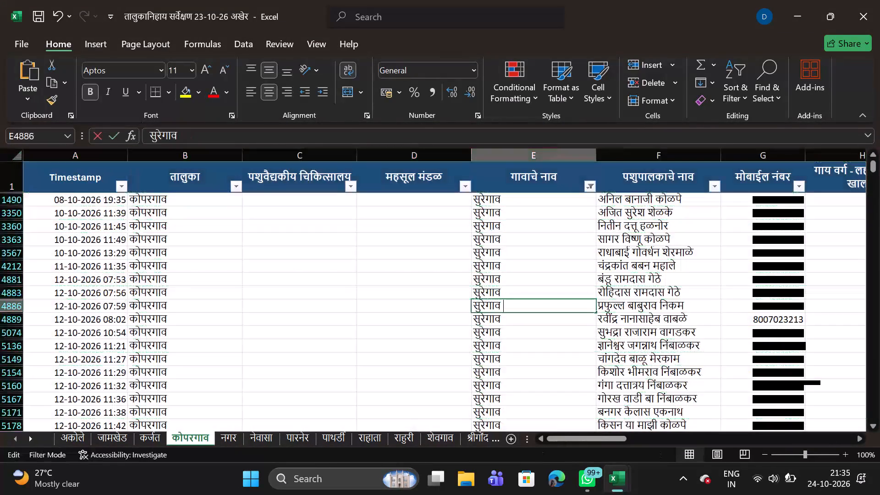
click(590, 187)
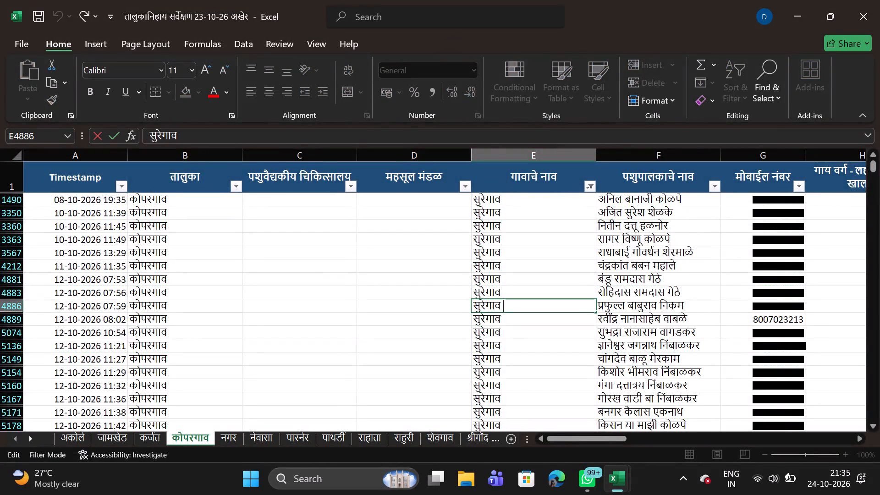
double_click(630, 313)
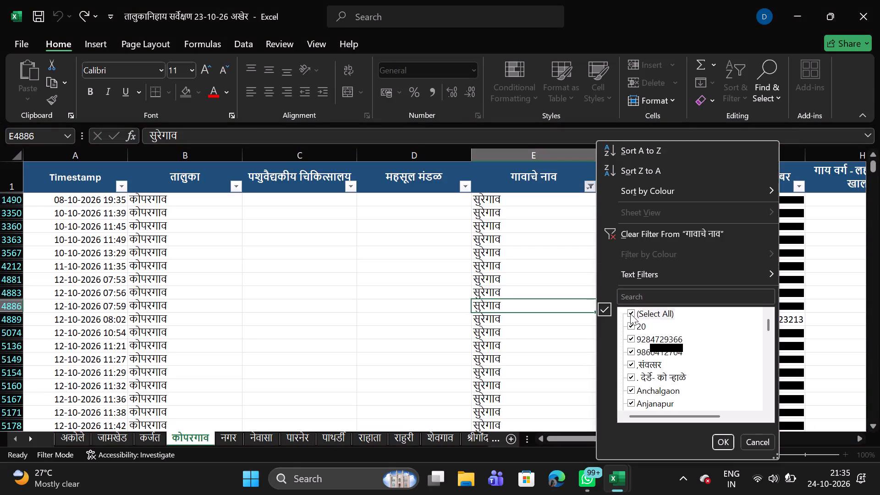
click(630, 313)
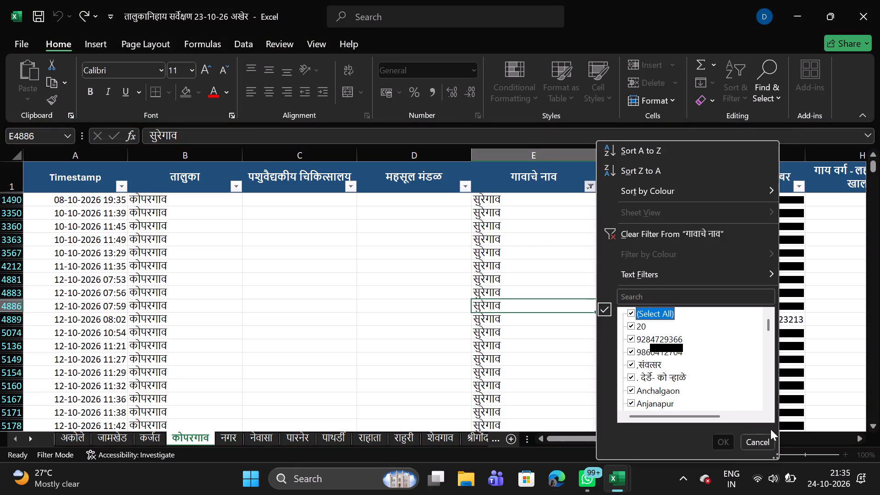
Select only the village हिंगणी in the गावाचे नाव filter and apply it.
triple_click(770, 351)
double_click(770, 351)
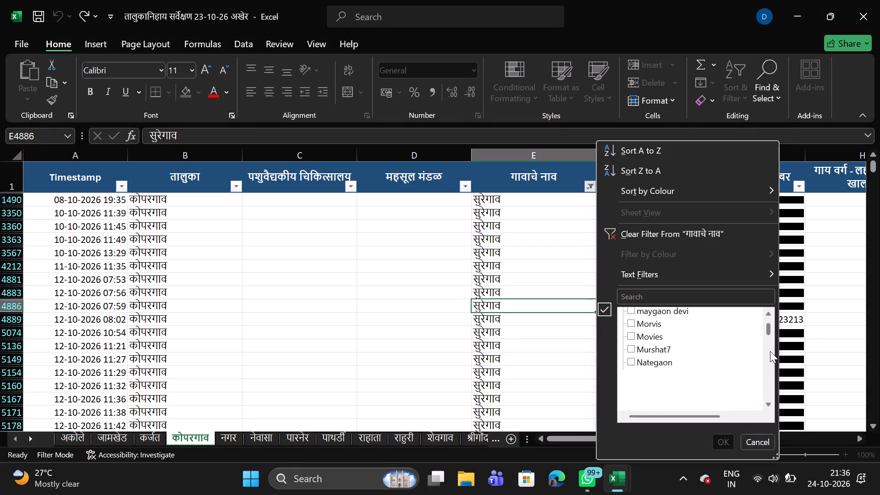
click(770, 351)
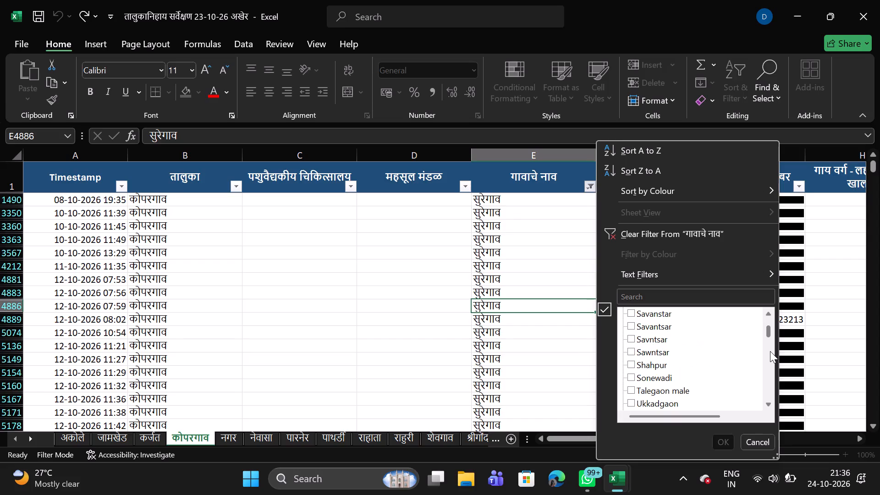
click(769, 311)
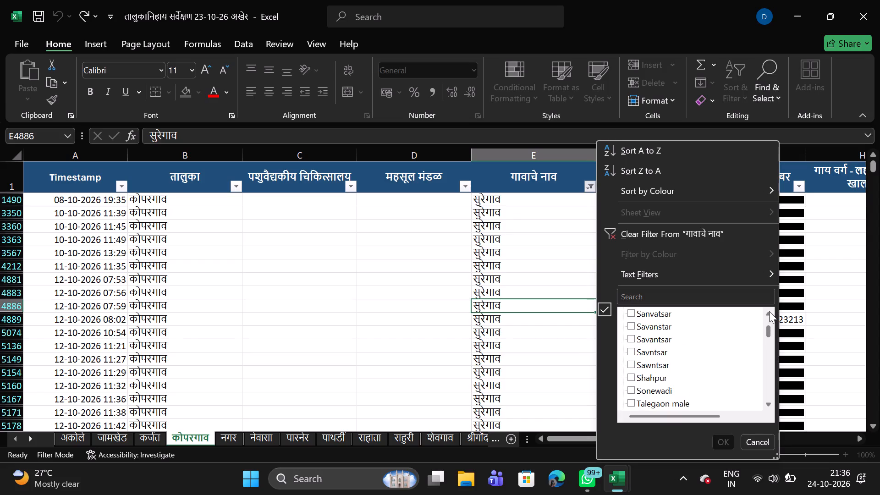
click(769, 311)
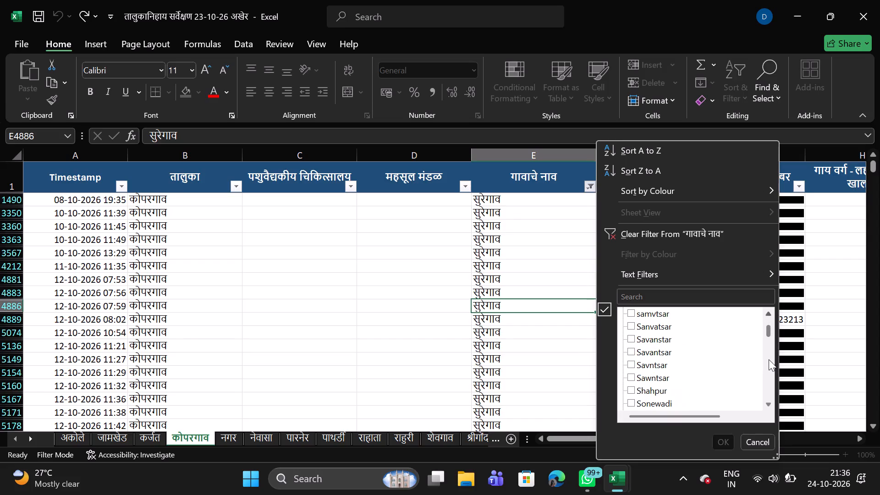
double_click(769, 359)
triple_click(769, 359)
triple_click(769, 359)
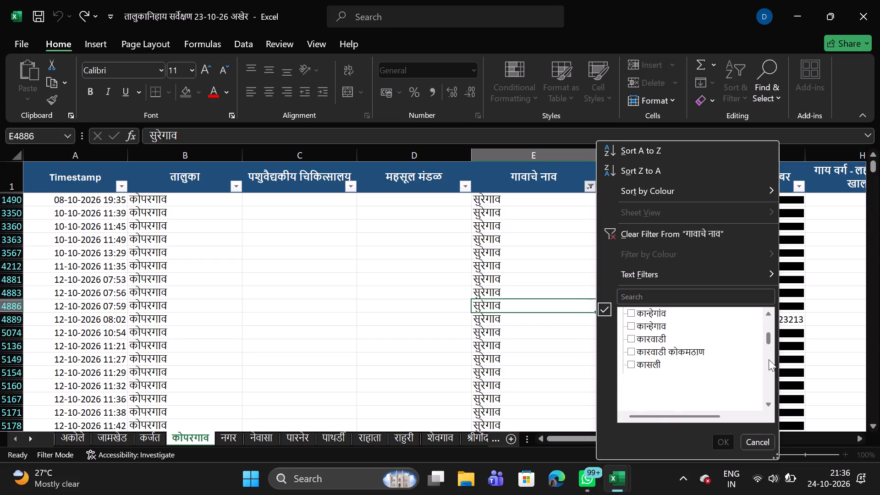
triple_click(769, 359)
triple_click(769, 359)
triple_click(769, 359)
triple_click(769, 359)
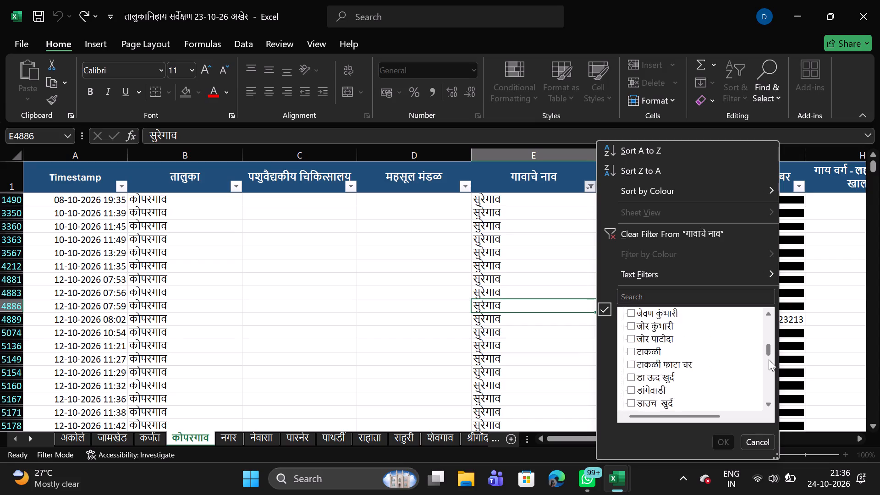
triple_click(769, 359)
click(769, 359)
drag(769, 359, 769, 392)
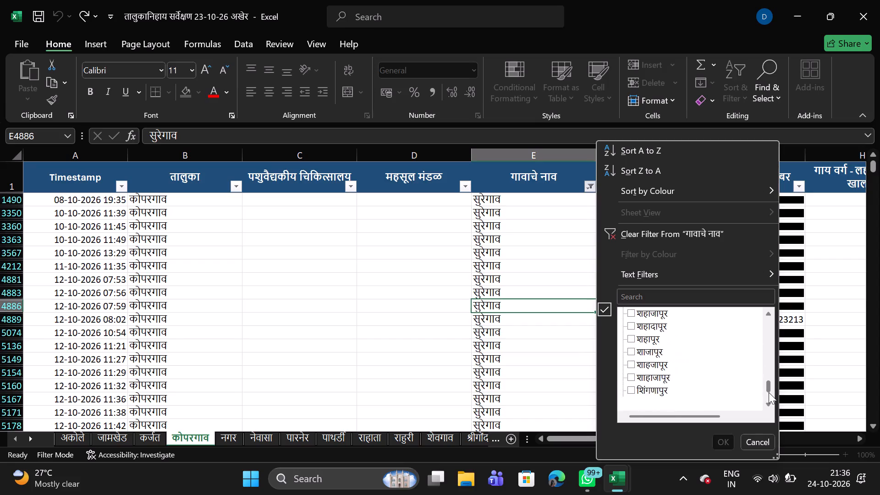
drag(769, 392, 770, 392)
triple_click(767, 407)
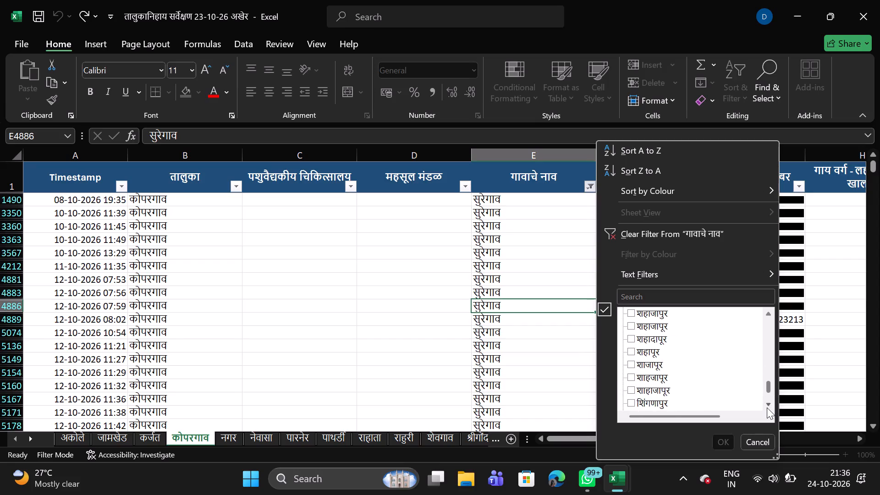
triple_click(767, 407)
triple_click(767, 407)
triple_click(767, 407)
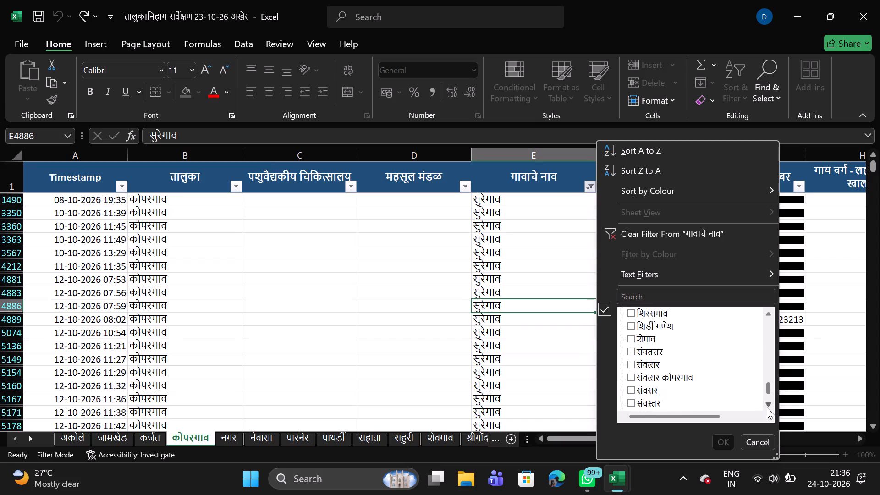
triple_click(767, 407)
triple_click(767, 407)
triple_click(767, 407)
triple_click(767, 407)
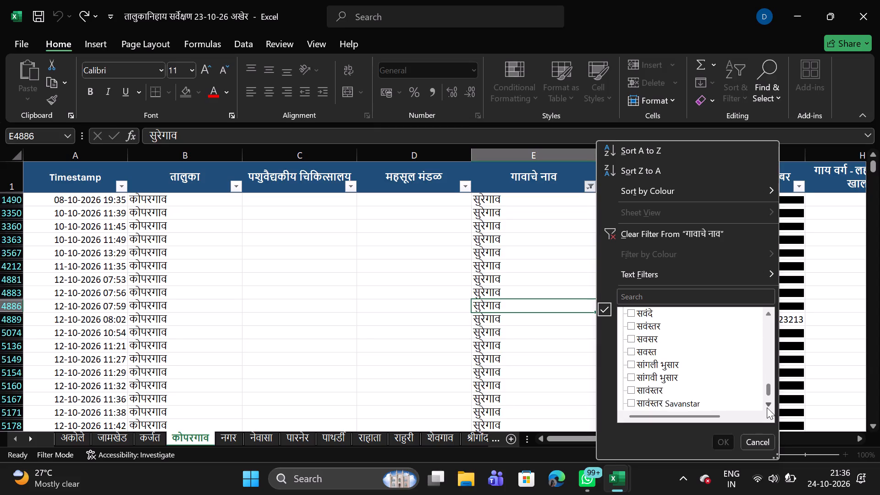
triple_click(767, 407)
triple_click(767, 407)
triple_click(767, 407)
triple_click(767, 407)
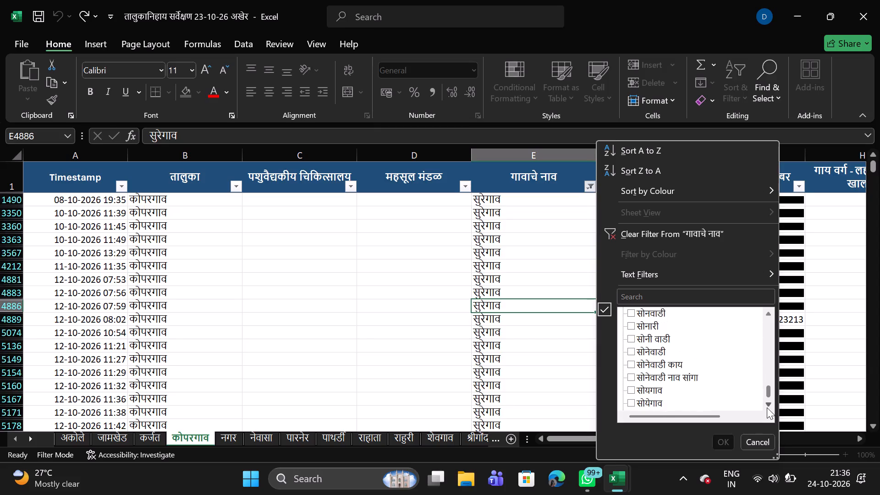
triple_click(767, 407)
triple_click(767, 407)
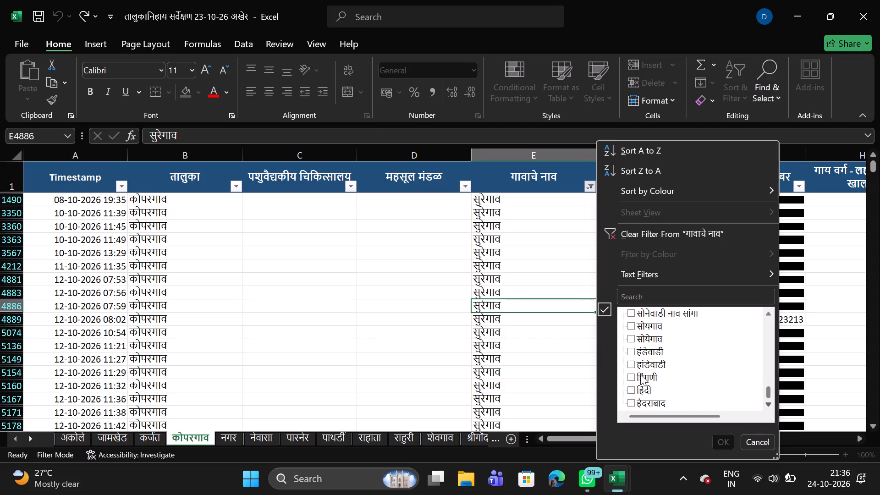
click(632, 374)
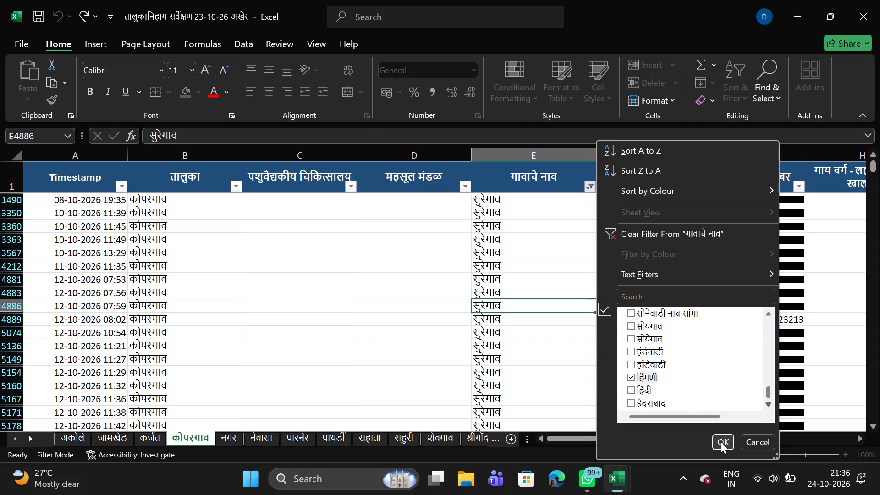
click(718, 445)
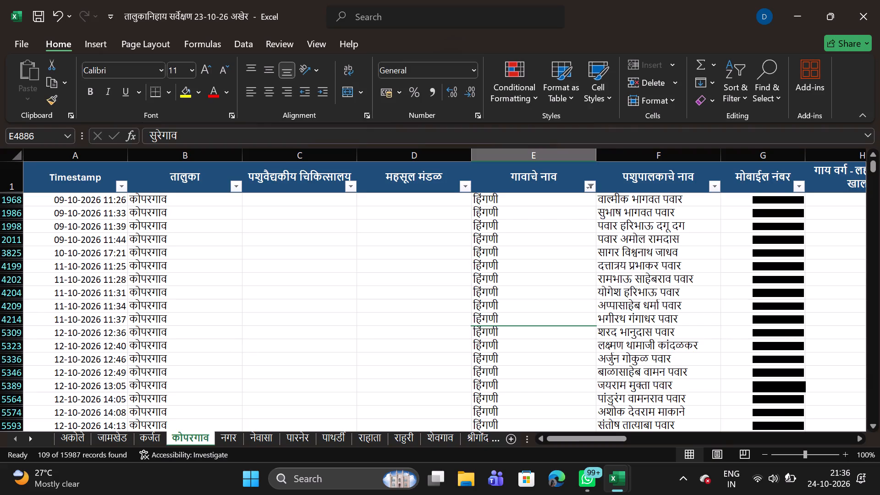
Copy the entire filtered कोपरगाव sheet with the हिंगणी records and their header row.
click(14, 159)
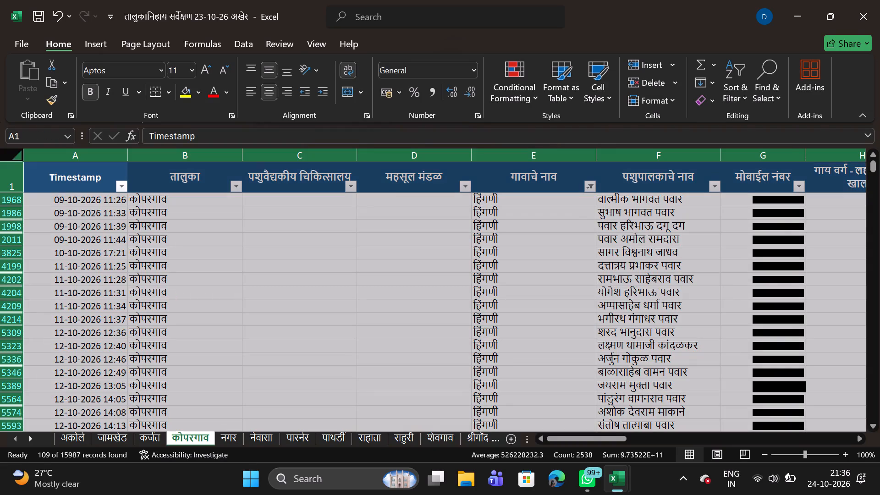
key(ctrl+c)
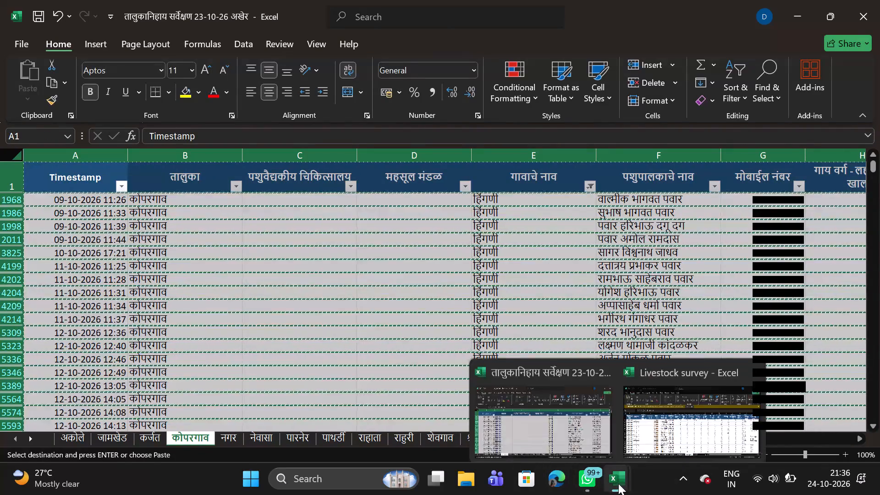
Add a sheet named hingani after suregaon in the Livestock survey workbook and paste the copied हिंगणी records at A1.
click(662, 434)
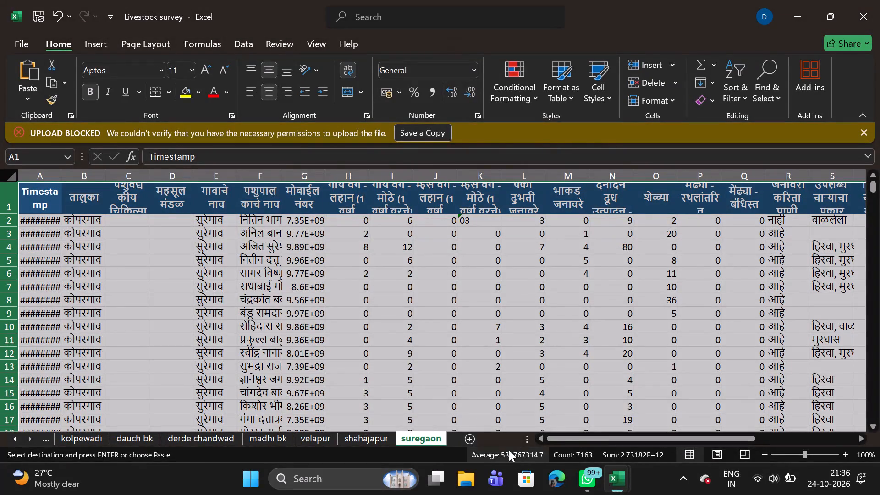
click(472, 440)
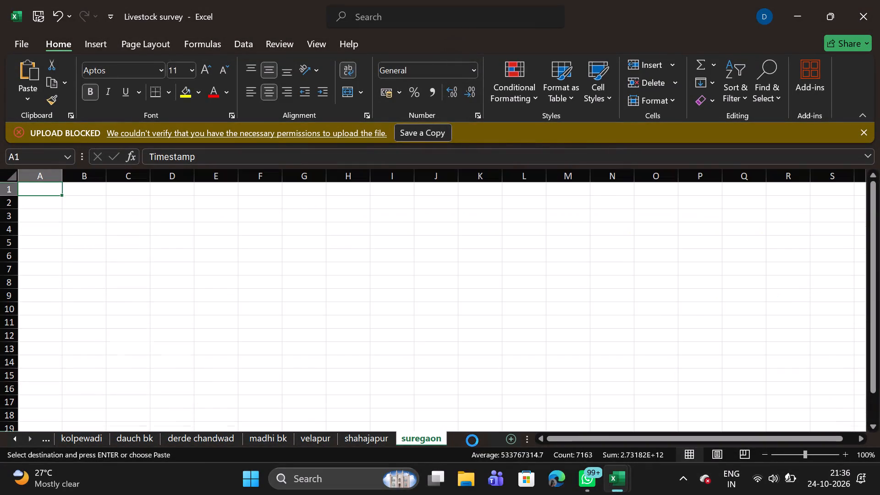
right_click(472, 440)
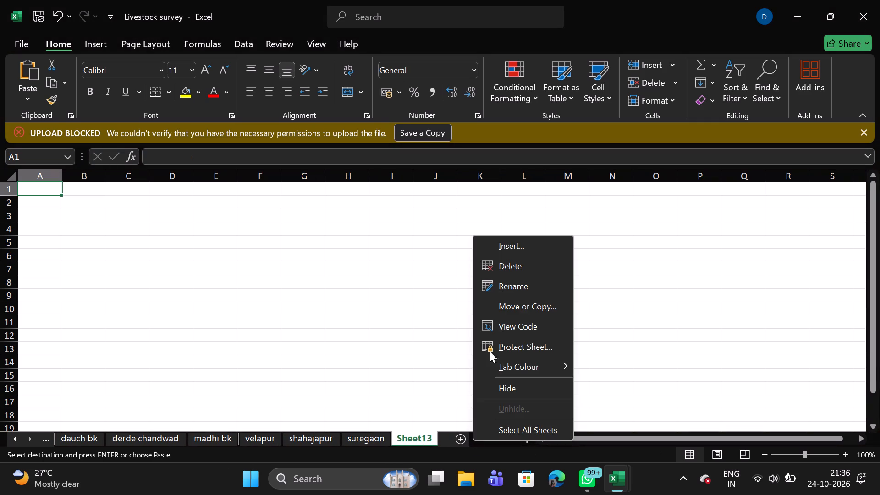
click(513, 284)
text(hingani)
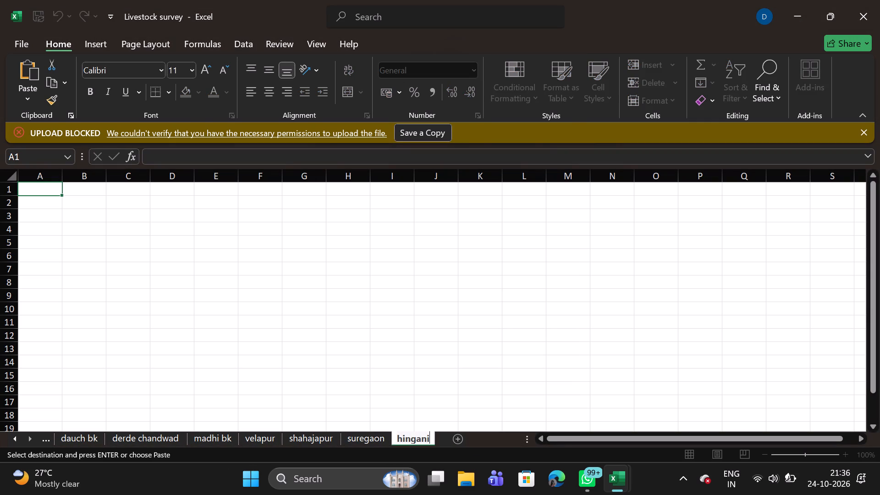
key(Return)
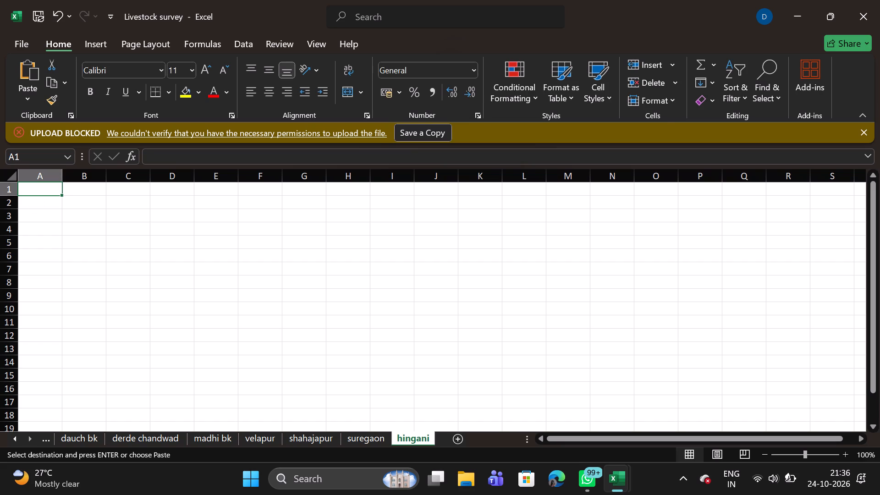
key(ctrl+v)
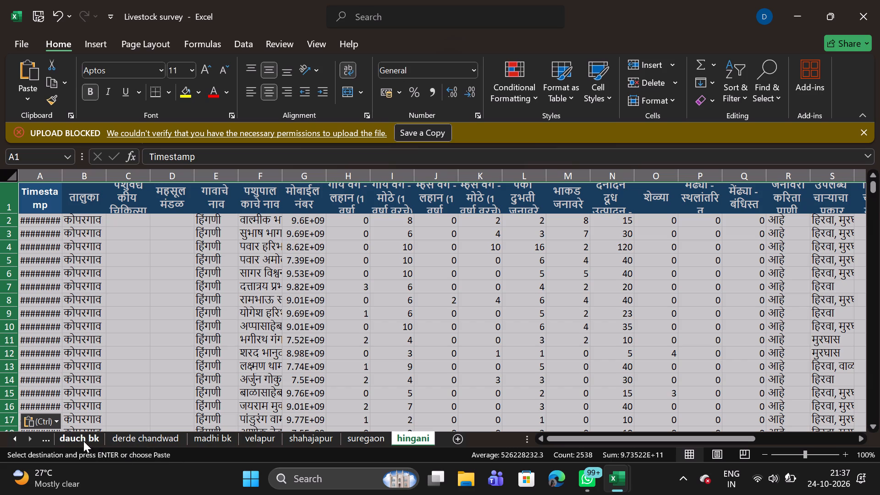
Review the names of the village sheets already created in the Livestock survey workbook, from the first to hingani.
click(11, 441)
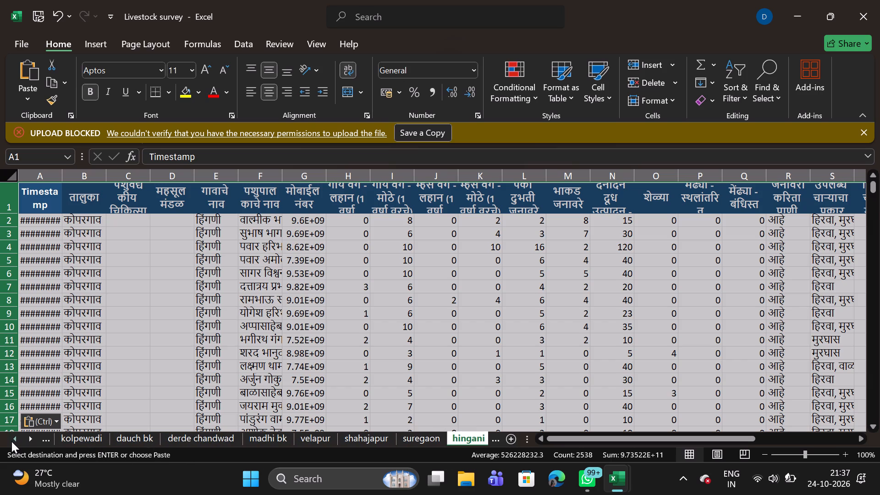
click(11, 441)
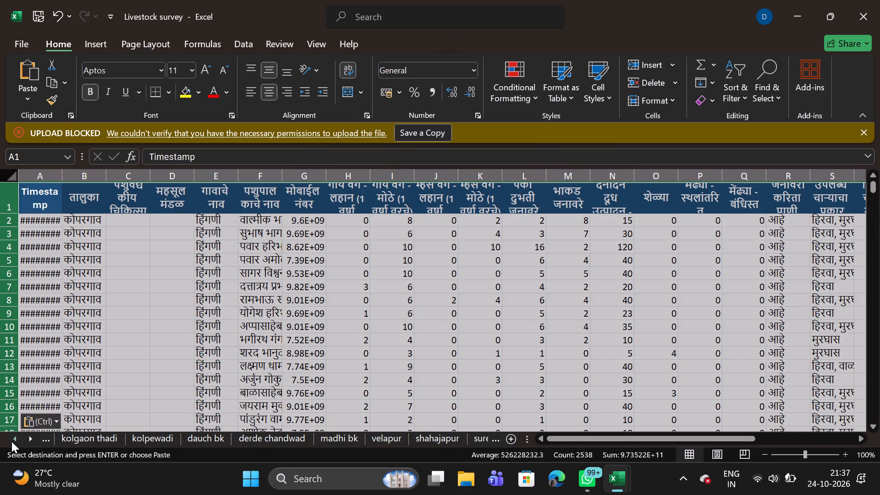
click(11, 441)
click(11, 441)
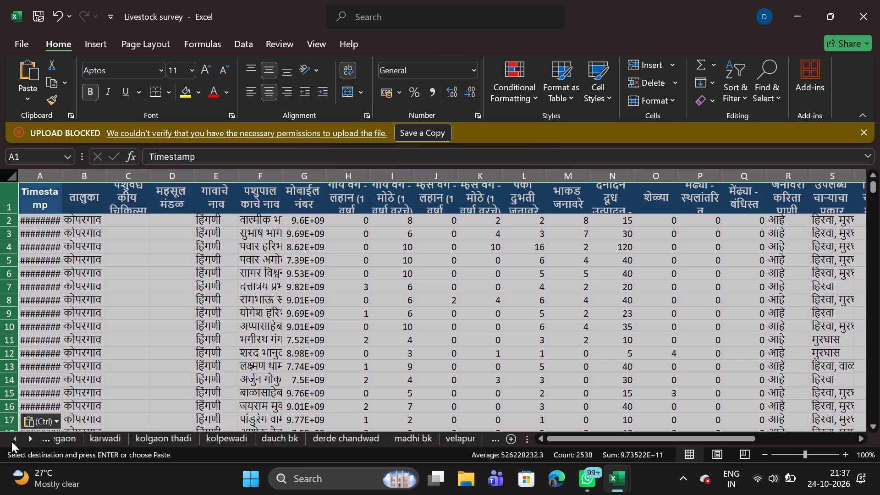
click(11, 441)
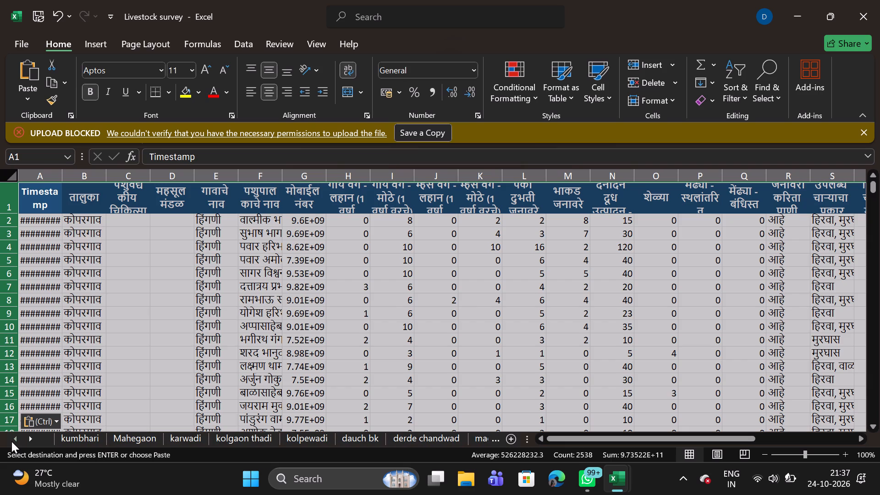
click(11, 441)
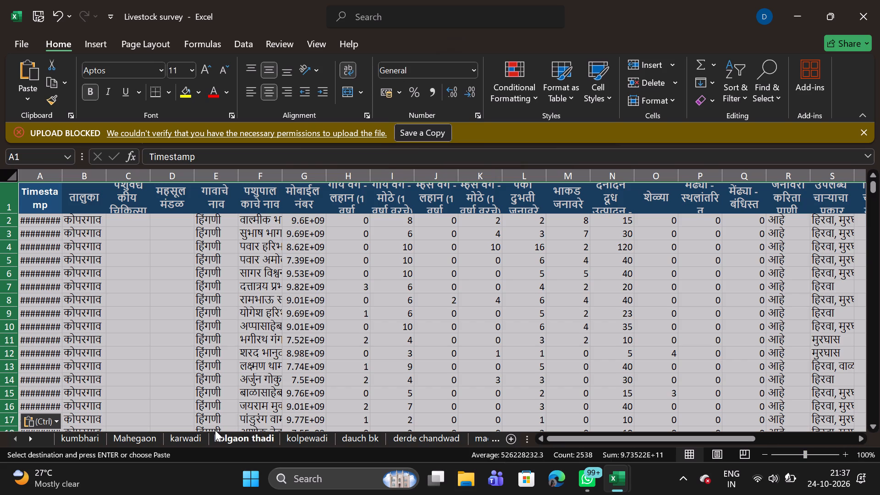
double_click(31, 441)
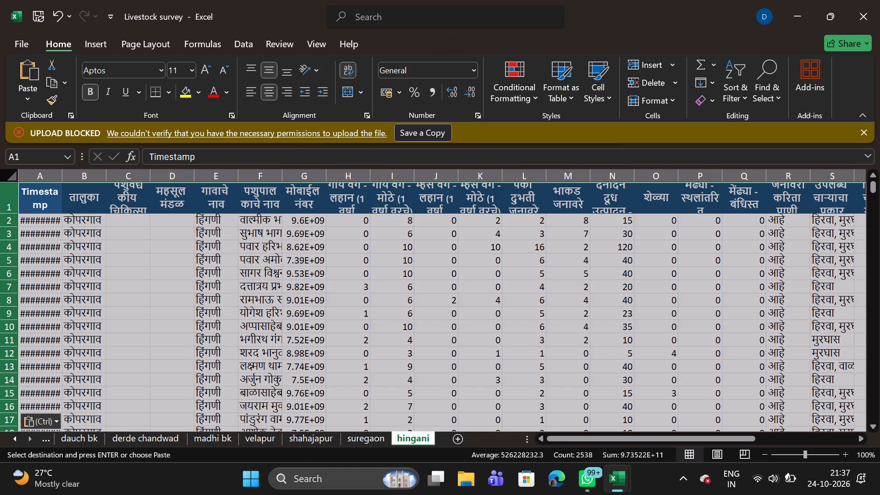
Add a new sheet named total after hingani in the Livestock survey workbook.
click(463, 441)
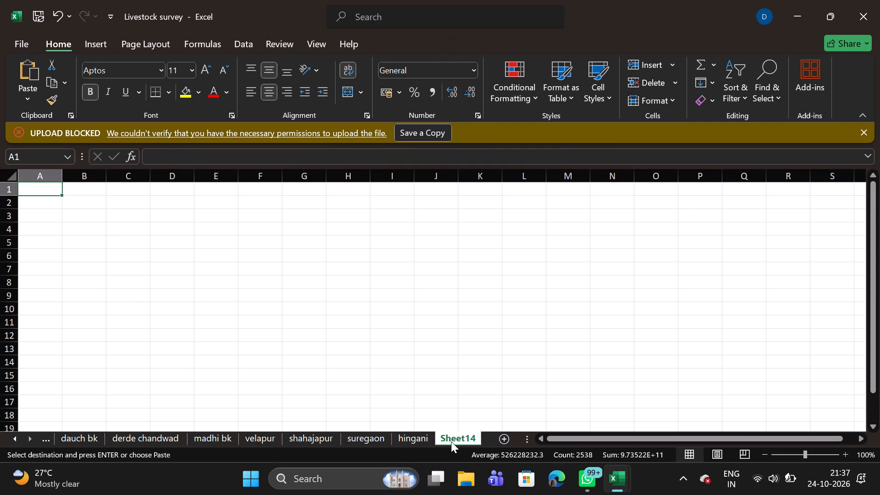
key(t)
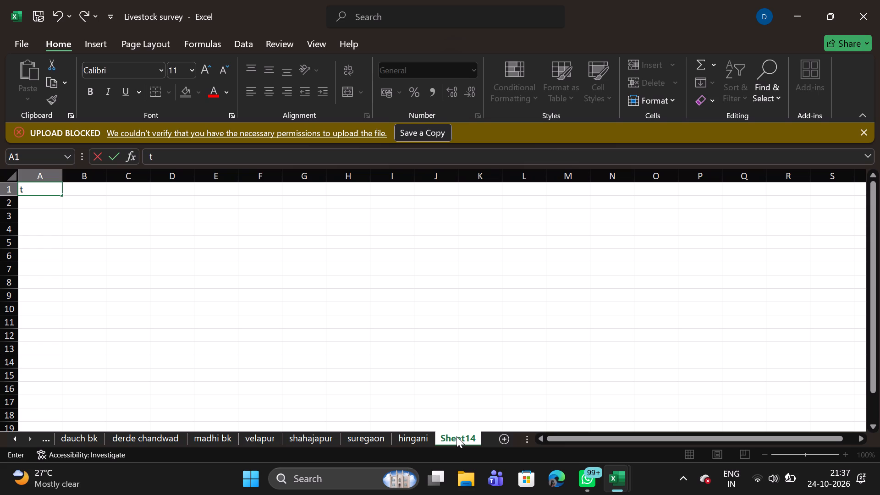
right_click(456, 436)
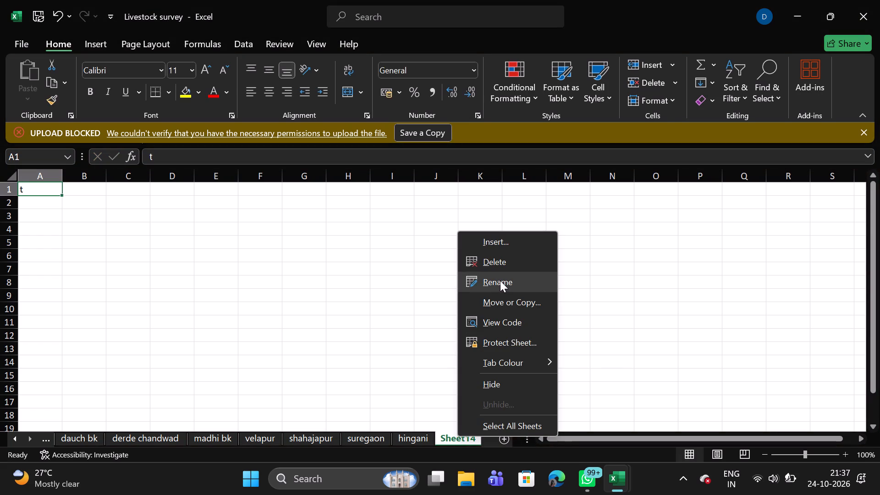
click(500, 280)
key(t)
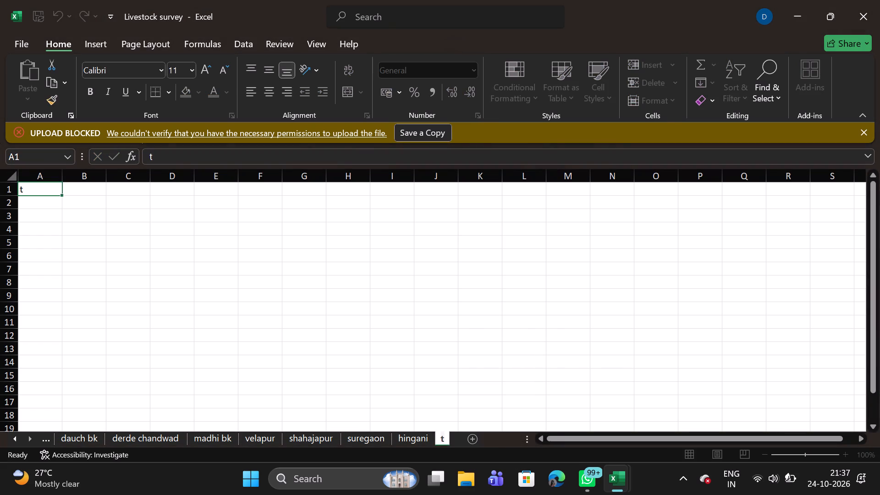
text(otal)
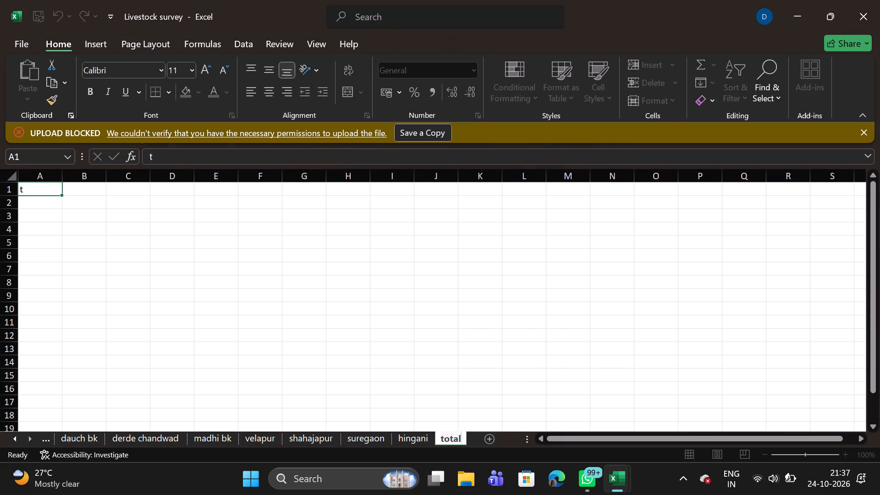
key(Return)
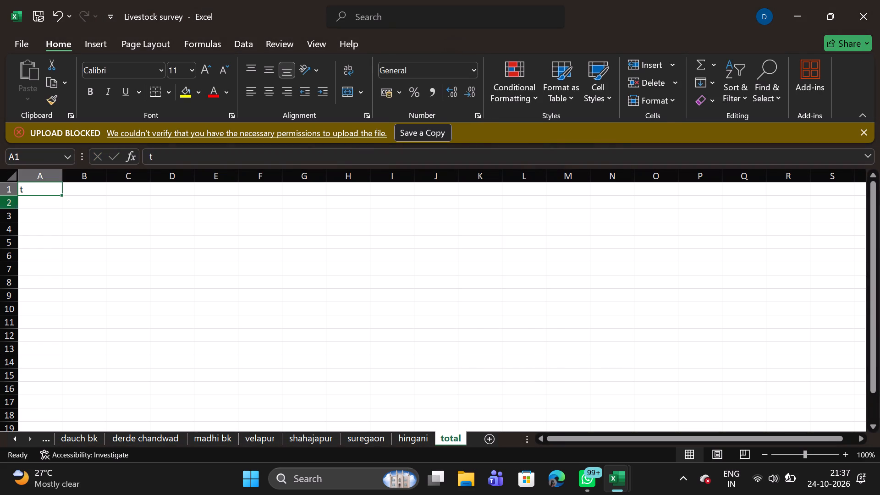
Enter the village name kumbhari in cell A1 of the total sheet, replacing the stray letter.
click(35, 193)
key(BackSpace)
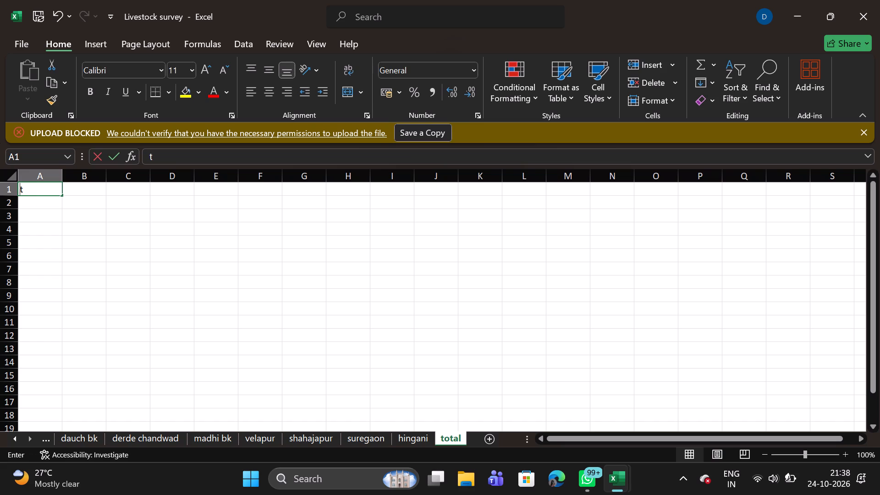
text(ku)
text(mbha)
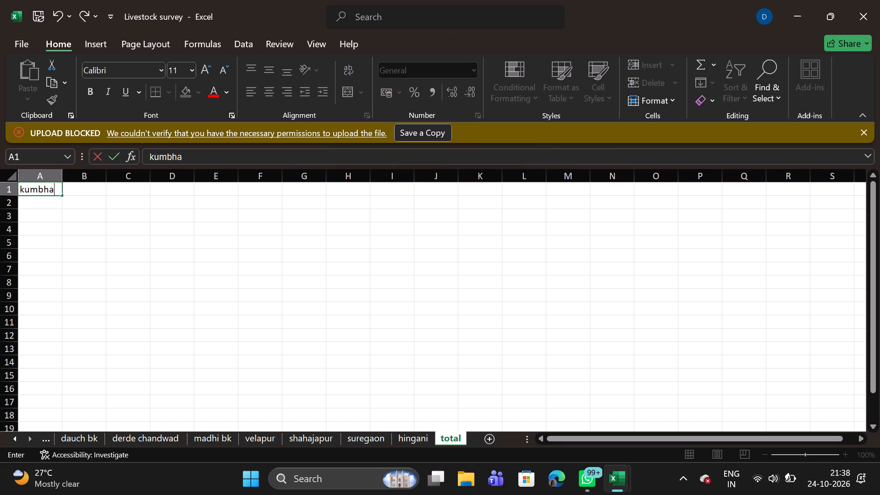
text(ri)
Go to the first village sheet, kumbhari, and examine its records down the rows and across to the last columns.
triple_click(16, 439)
triple_click(16, 439)
double_click(16, 439)
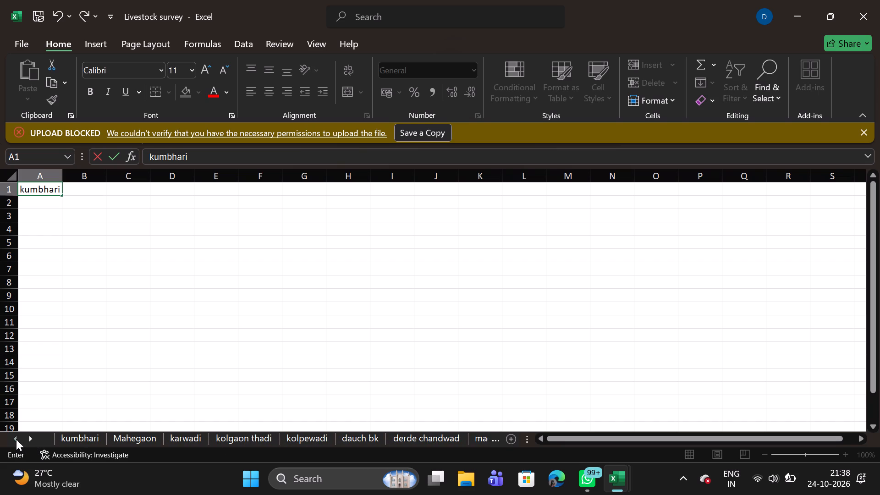
click(79, 440)
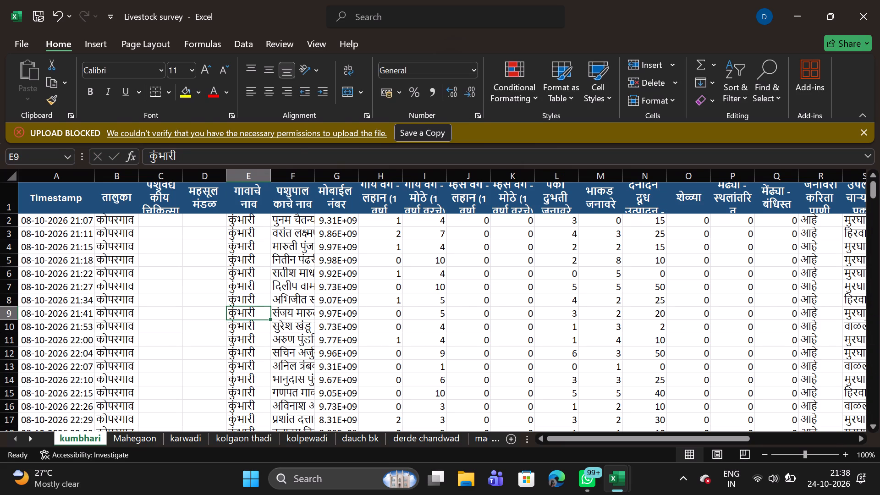
drag(873, 195, 879, 291)
drag(879, 291, 858, 209)
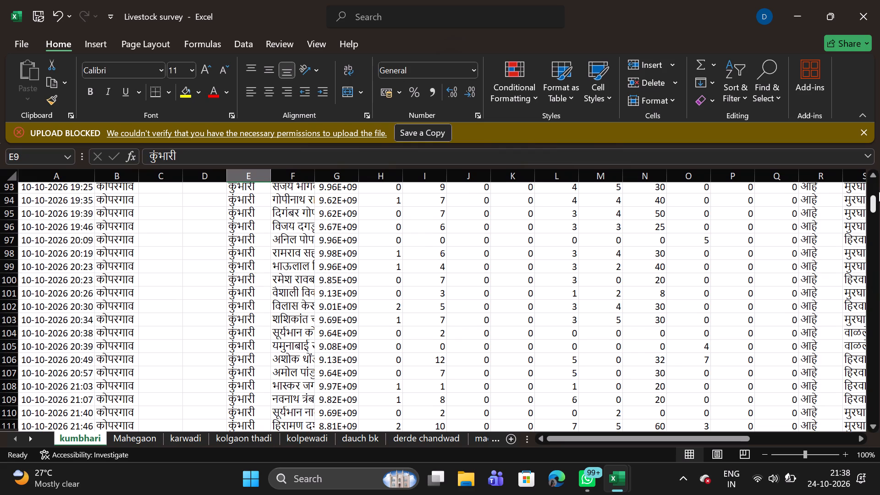
scroll(871, 198, left, 3)
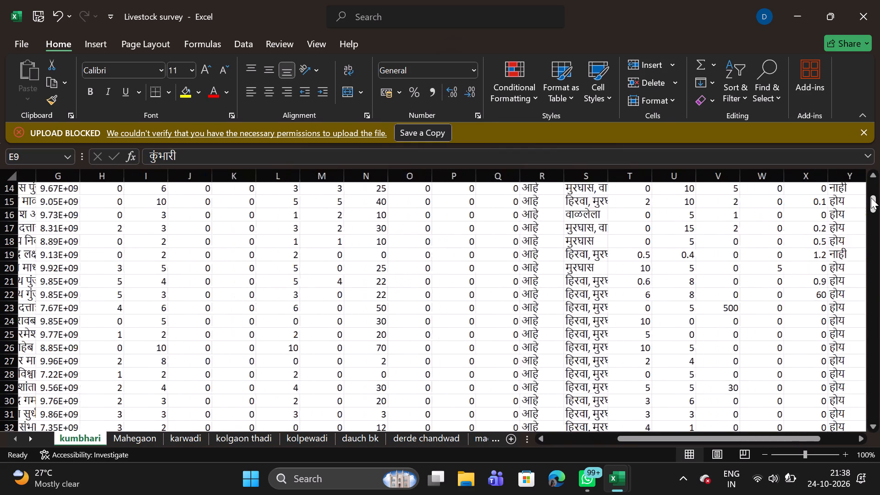
scroll(685, 291, right, 1)
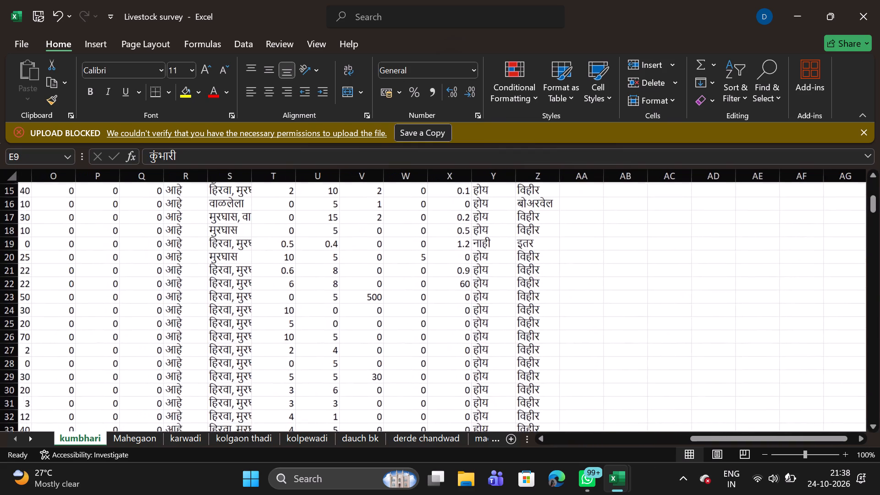
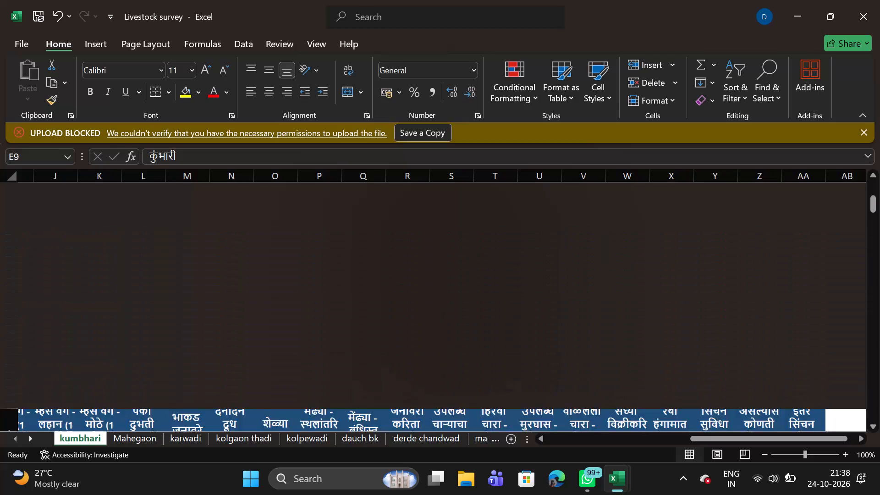
Examine the kumbhari sheet down to its last filled row to determine the number of survey records.
scroll(685, 291, down, 4)
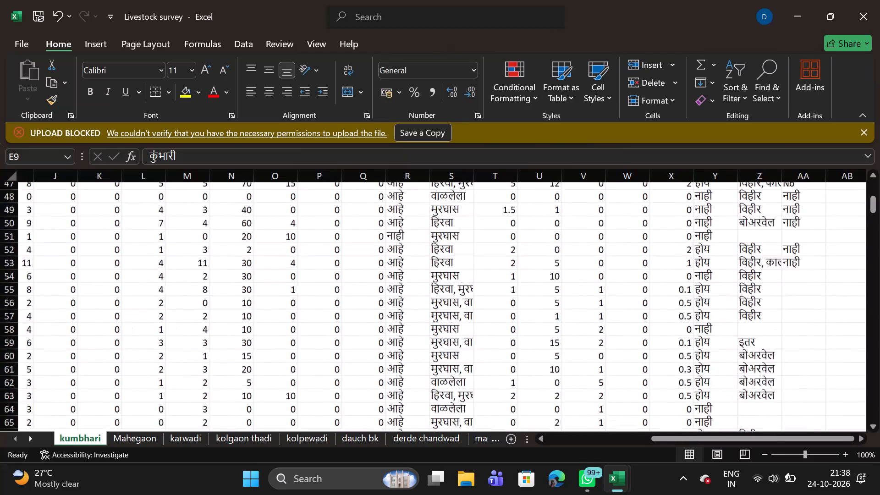
scroll(685, 291, down, 7)
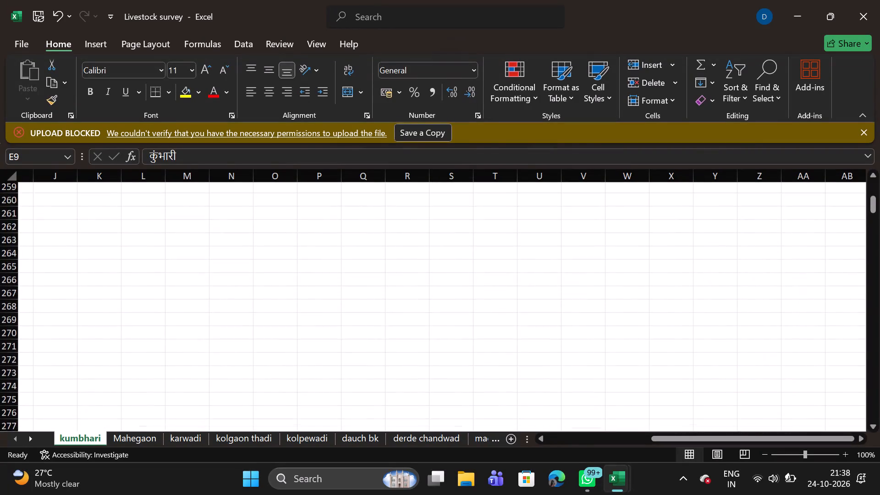
scroll(685, 291, up, 5)
scroll(685, 291, down, 1)
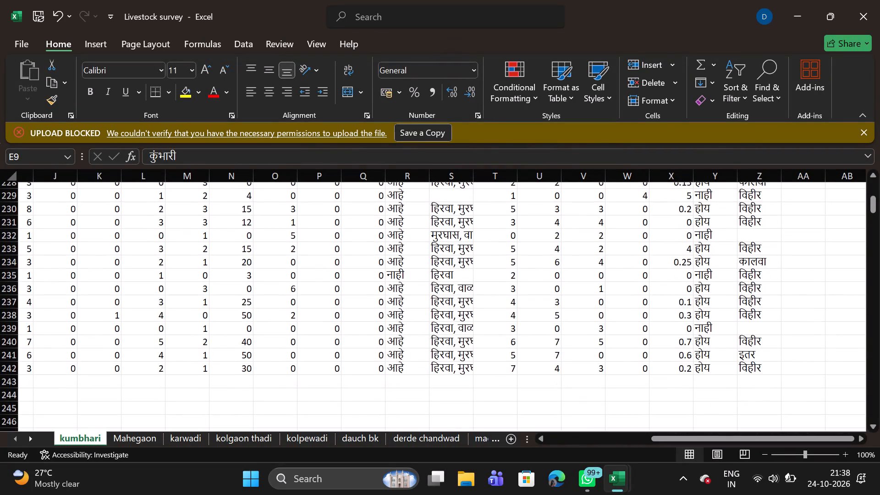
scroll(685, 291, down, 1)
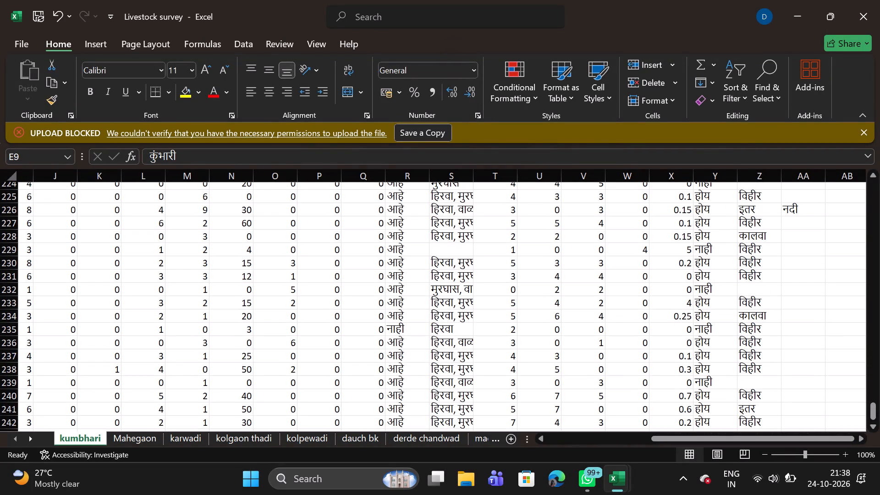
triple_click(869, 422)
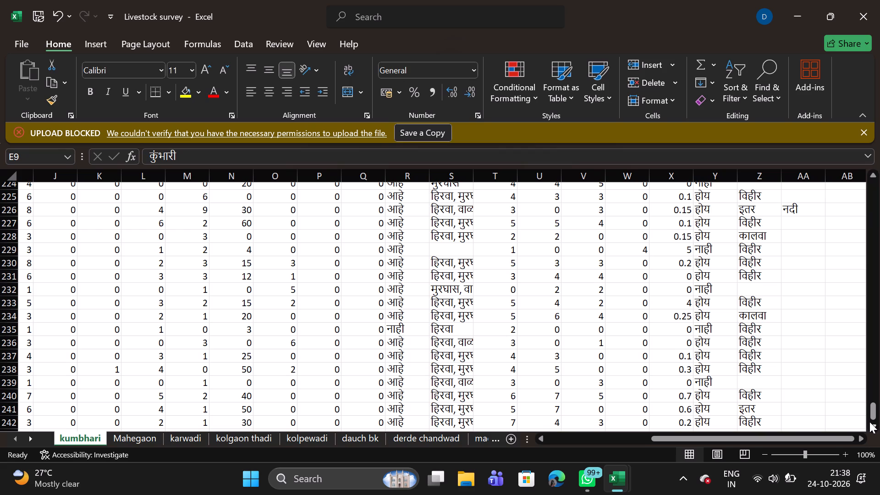
double_click(871, 426)
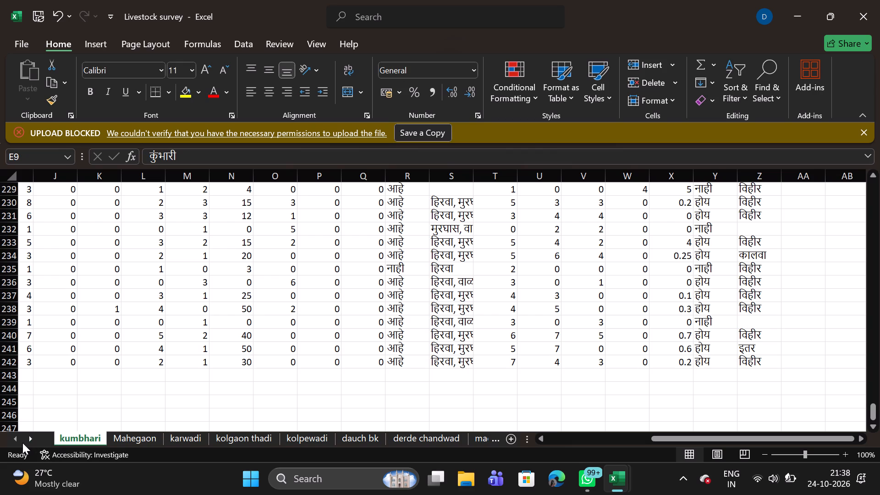
Enter 241 in cell B1 of the total sheet, beside the kumbhari label.
triple_click(35, 438)
triple_click(35, 438)
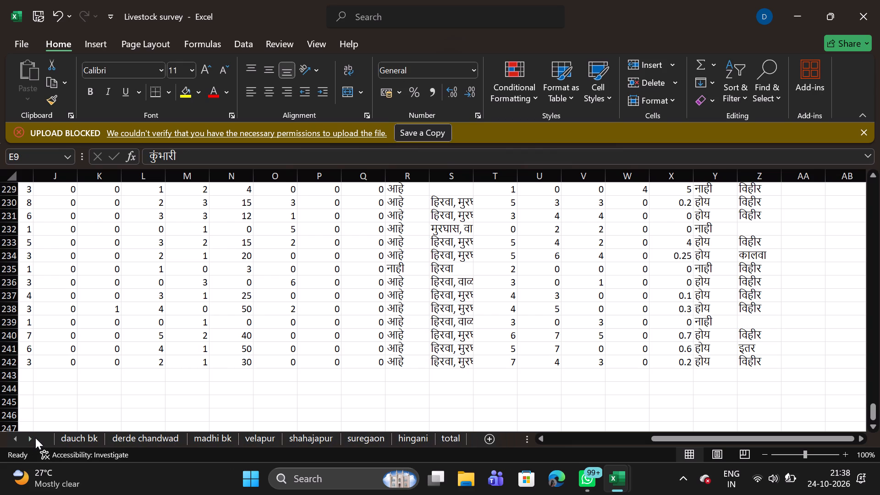
double_click(35, 438)
click(459, 436)
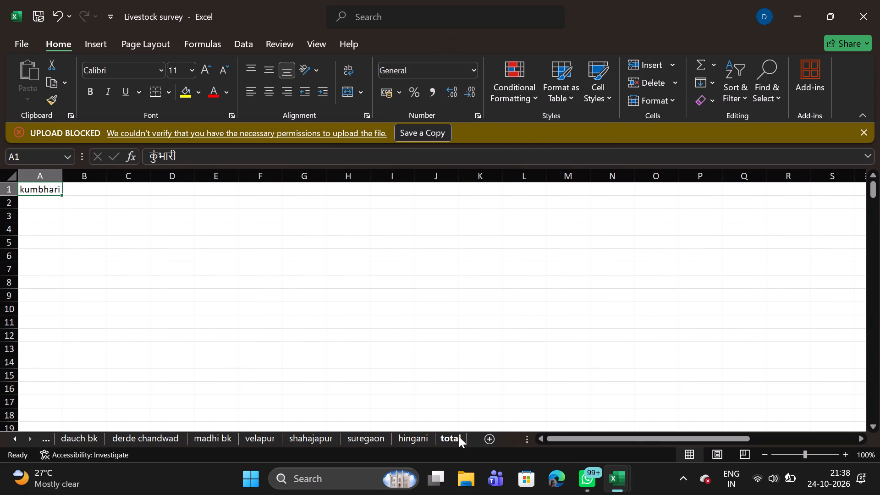
click(78, 191)
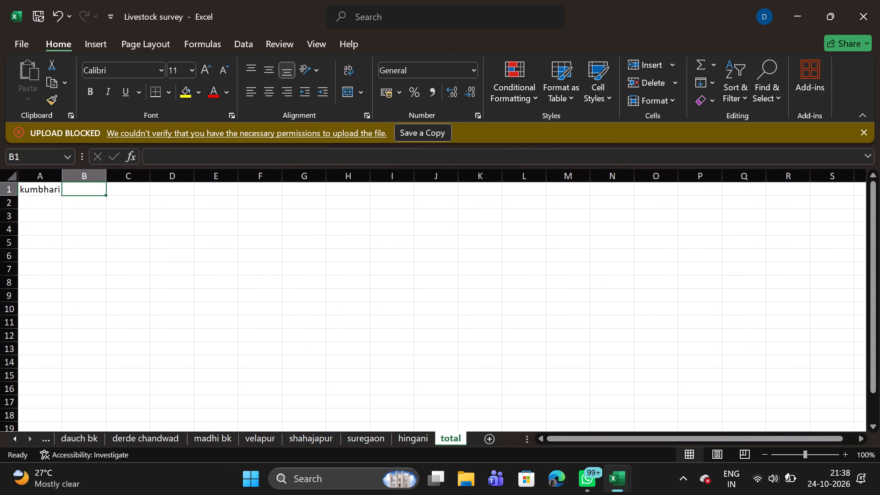
text(241)
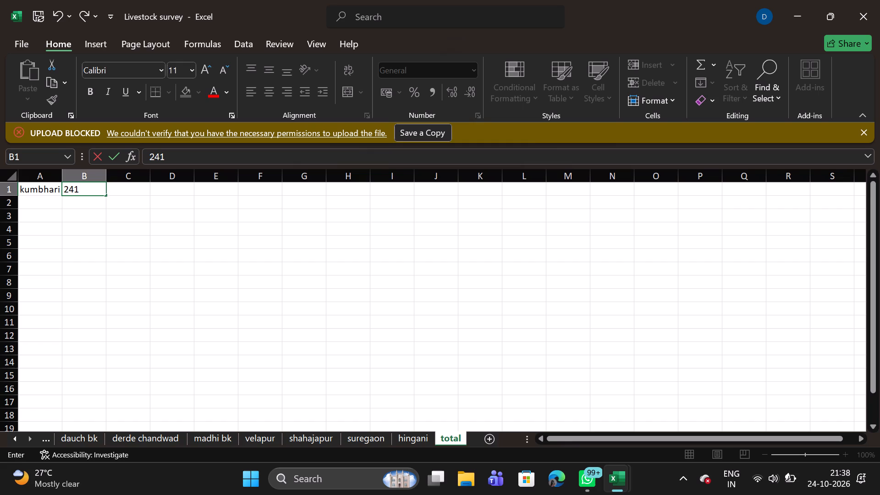
click(31, 195)
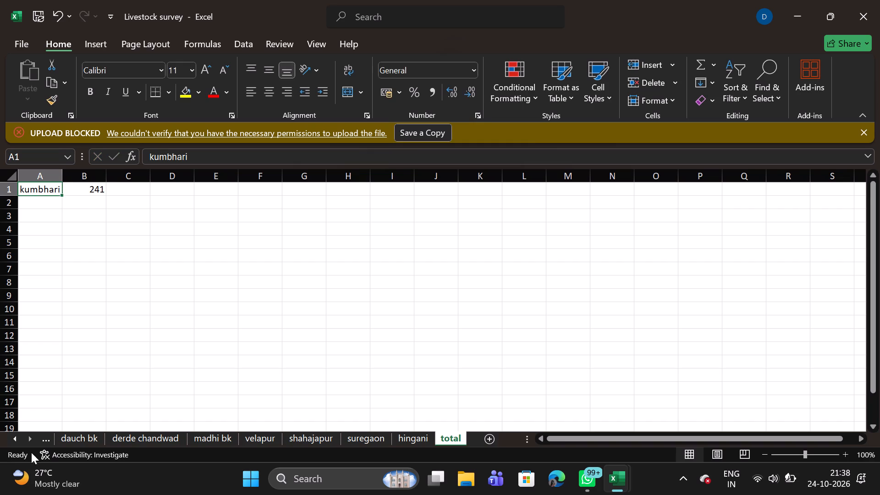
Examine the Mahegaon sheet down to its last filled row to determine the number of survey records.
triple_click(12, 438)
double_click(12, 438)
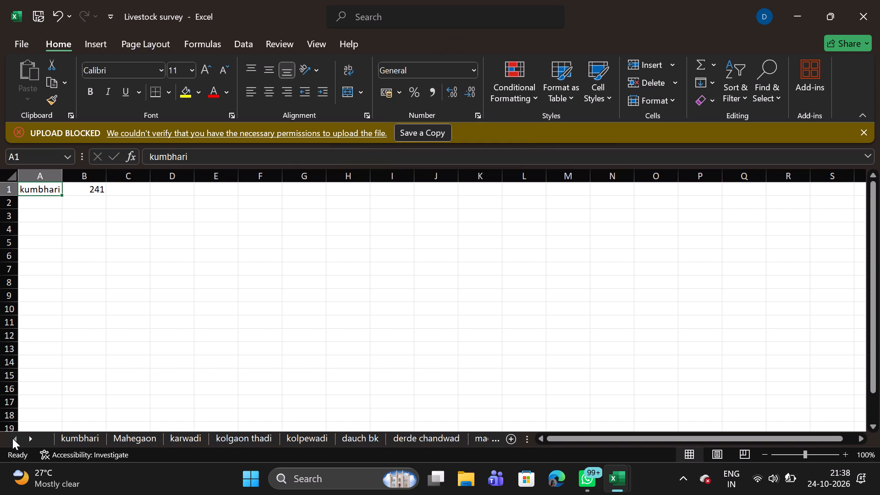
click(139, 443)
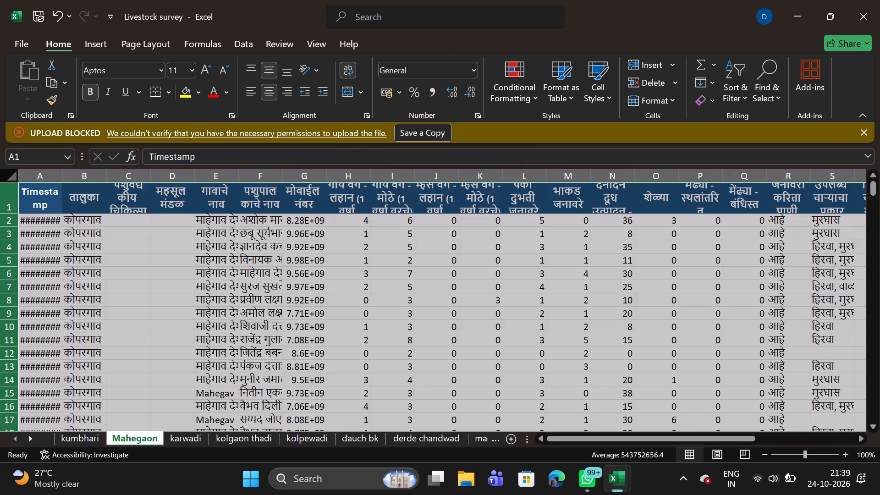
scroll(275, 358, down, 7)
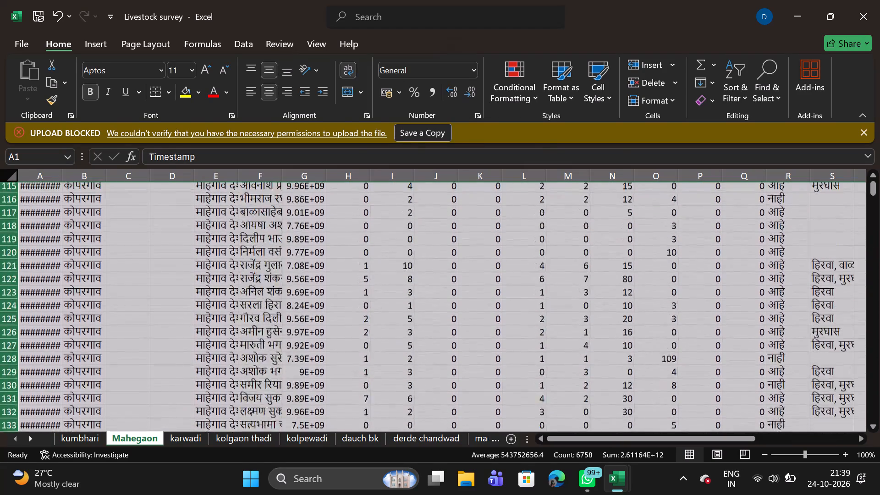
scroll(275, 358, down, 7)
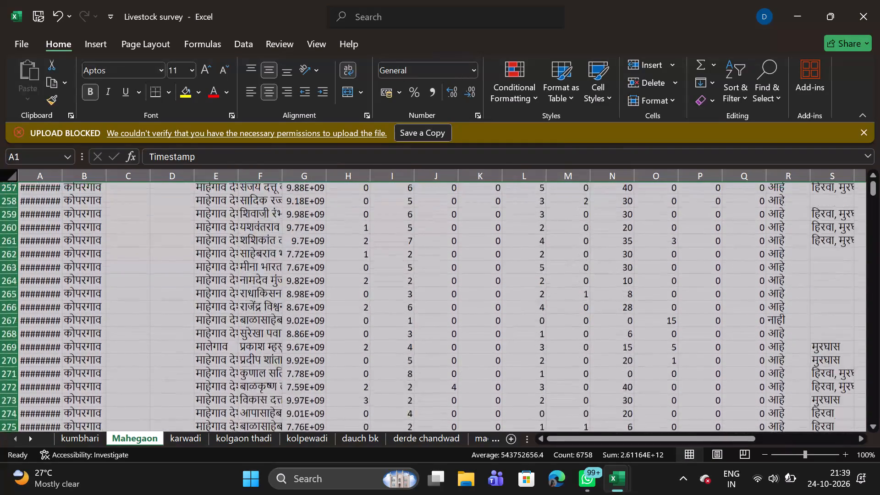
scroll(275, 358, down, 2)
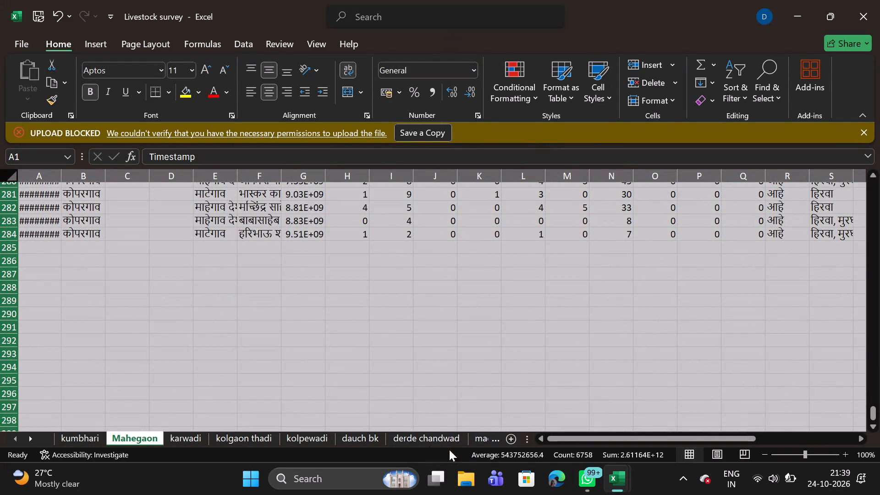
Add the Mahegaon entry to row 2 of the total sheet, with mahegaon in A2 and 283 in B2.
triple_click(31, 440)
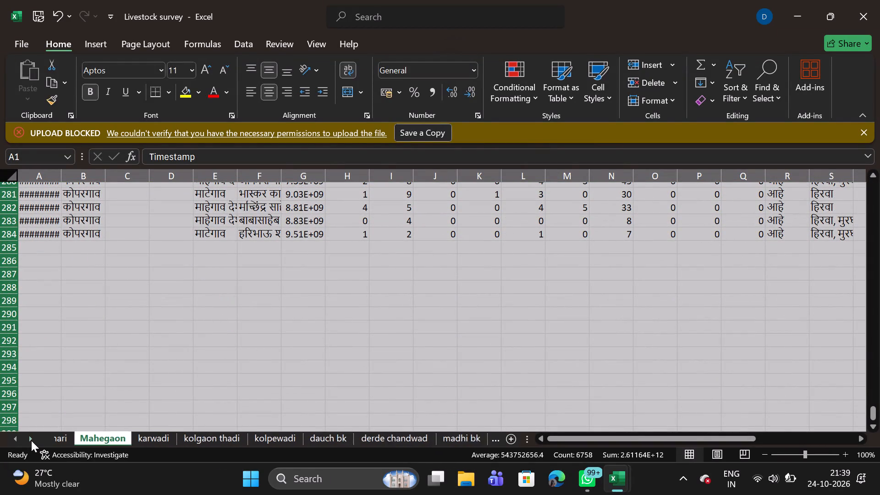
triple_click(31, 440)
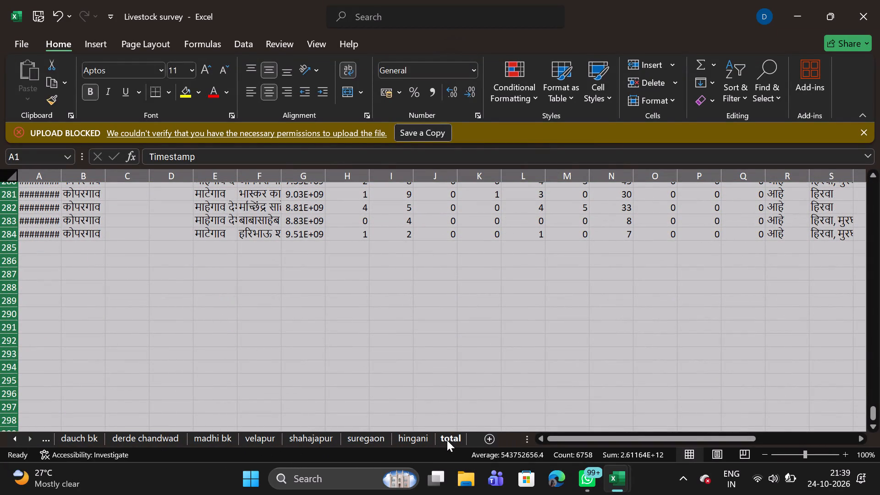
click(450, 444)
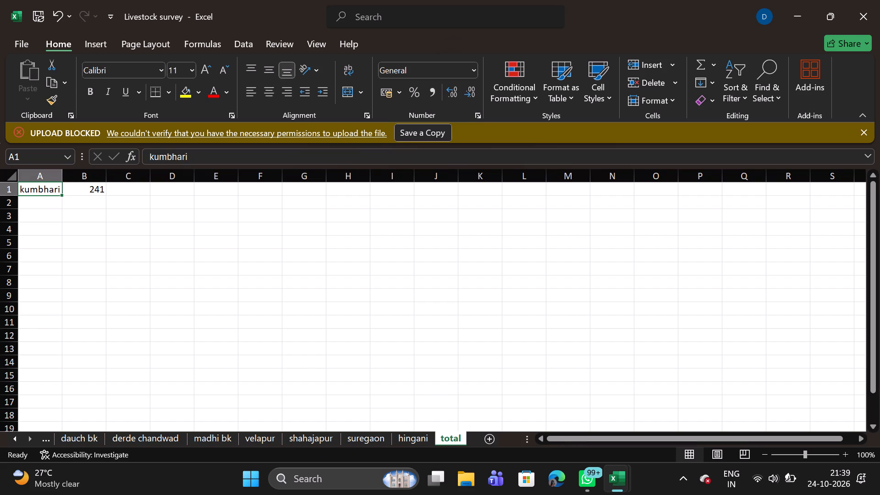
click(87, 202)
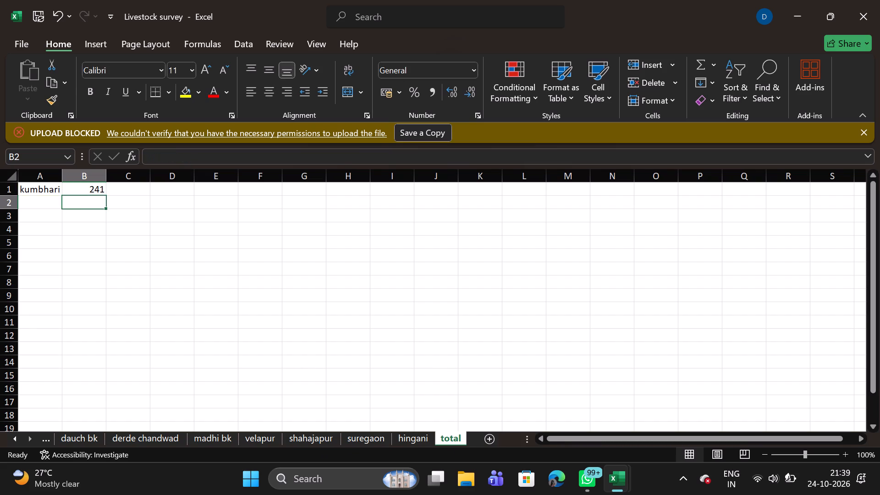
text(283)
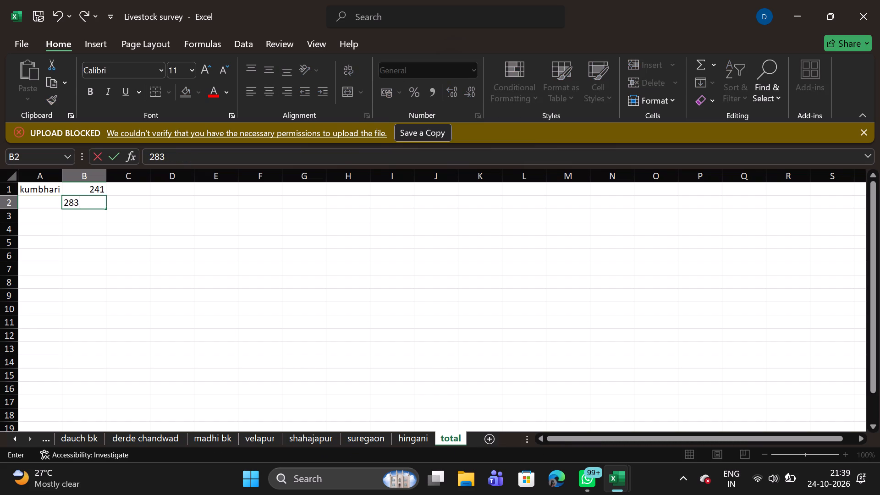
click(26, 202)
text(mah)
text(egaon)
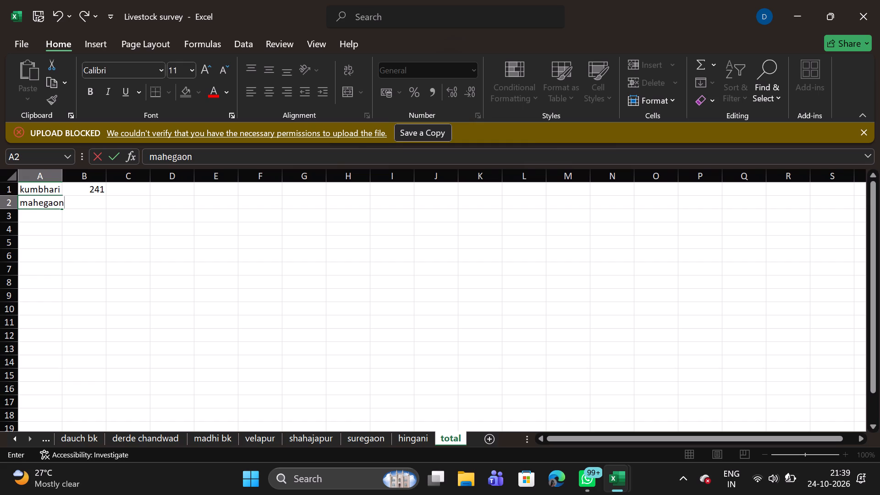
click(71, 258)
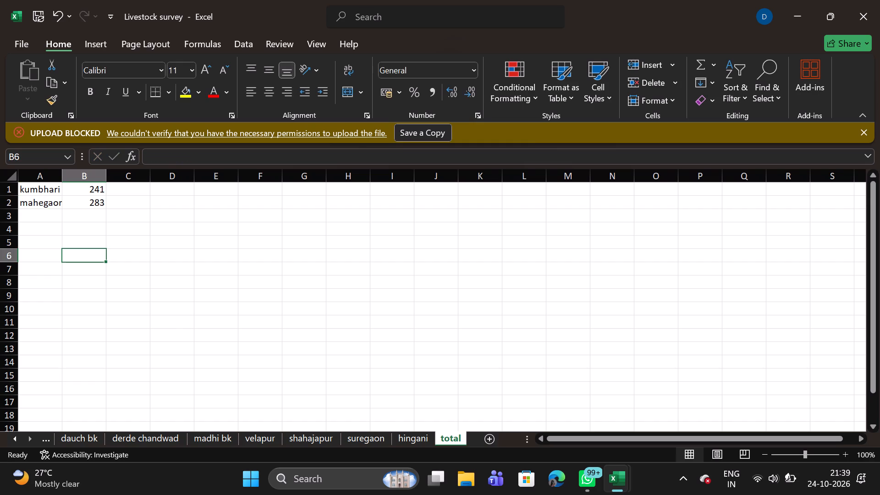
Examine the karwadi sheet down to its last filled row to determine the number of survey records.
triple_click(11, 440)
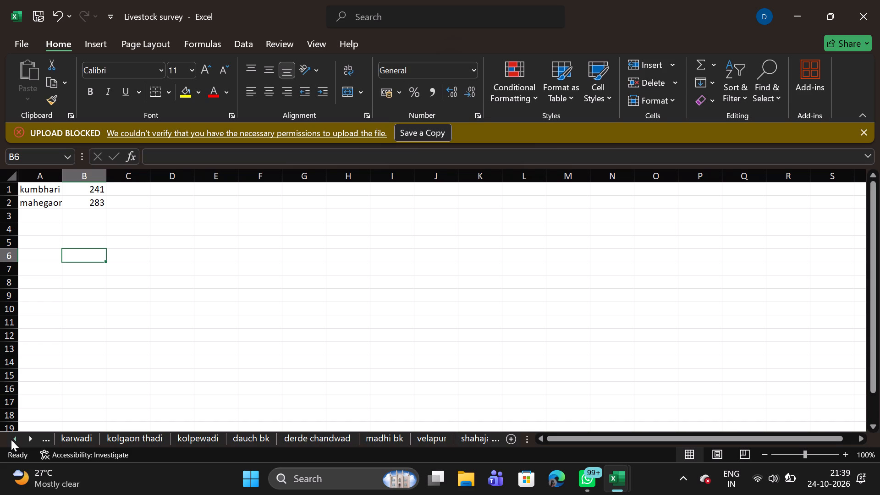
click(11, 440)
click(127, 440)
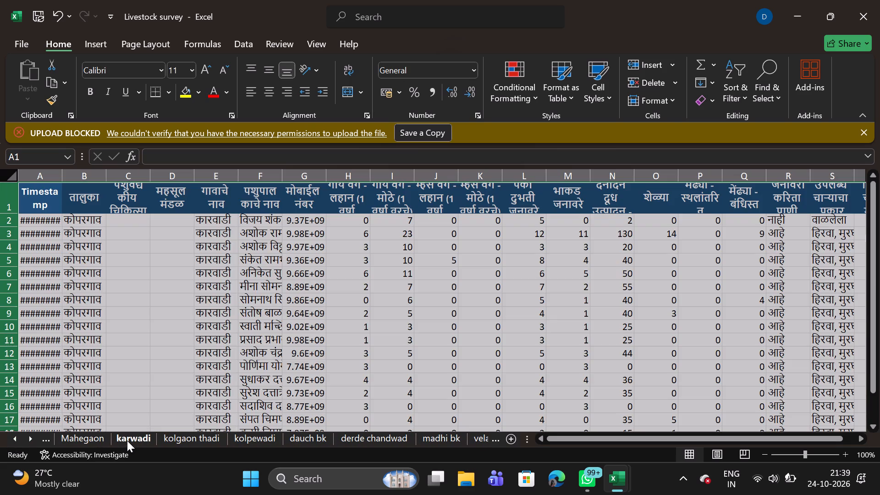
scroll(196, 338, down, 1)
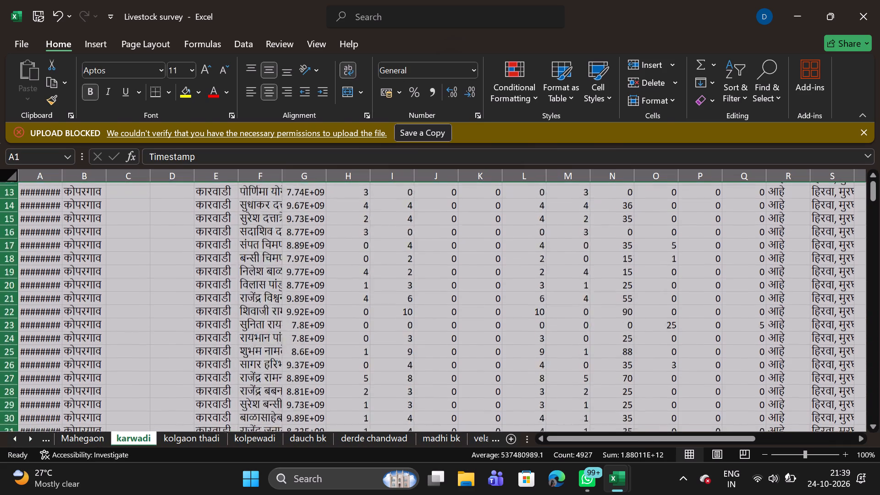
scroll(196, 338, down, 5)
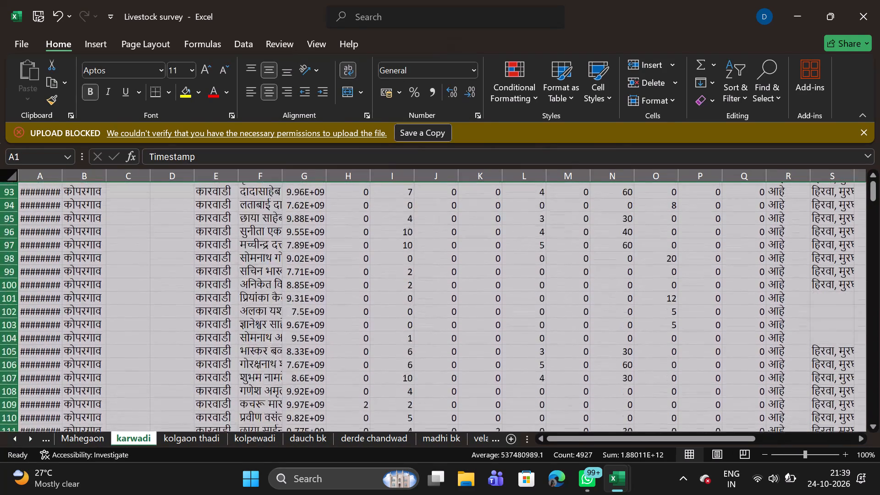
scroll(196, 338, down, 5)
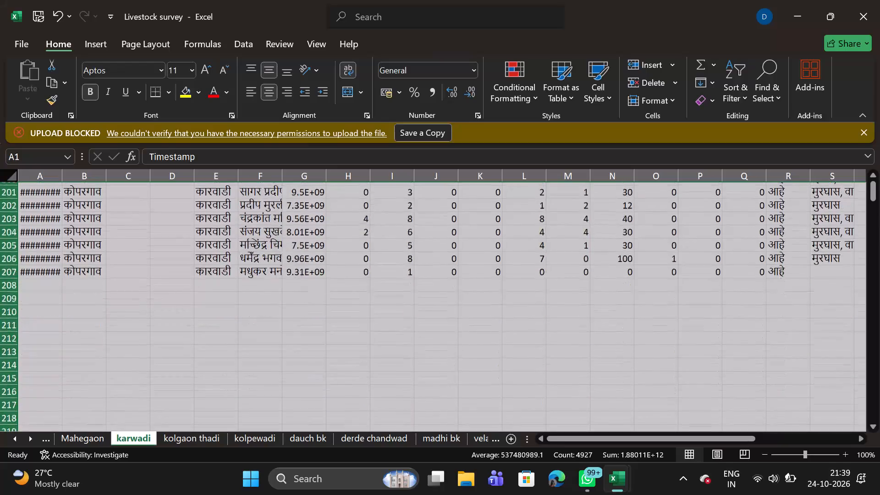
scroll(196, 338, up, 1)
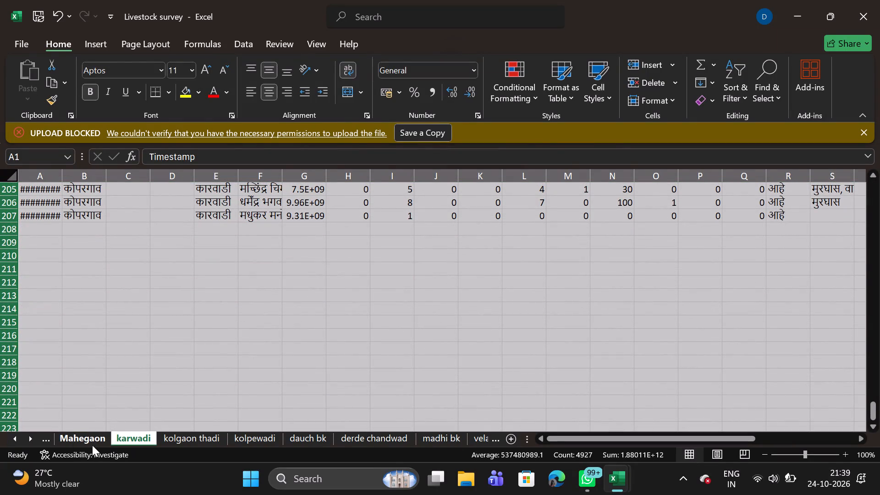
Add the karwadi entry to row 3 of the total sheet, with karwadi in A3 and 206 in B3.
triple_click(29, 440)
click(29, 440)
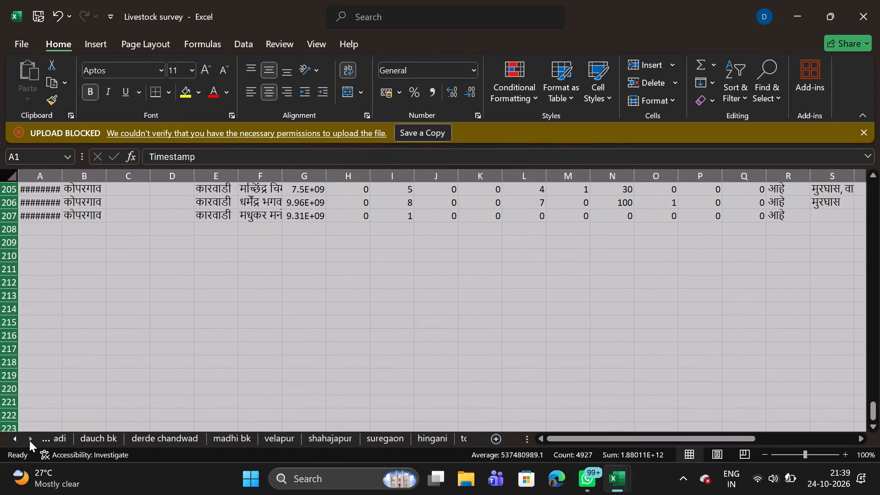
click(446, 440)
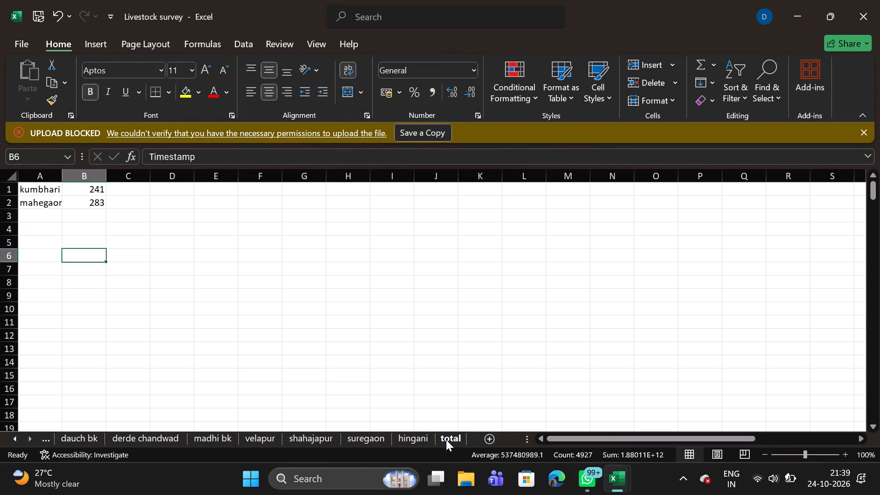
click(33, 213)
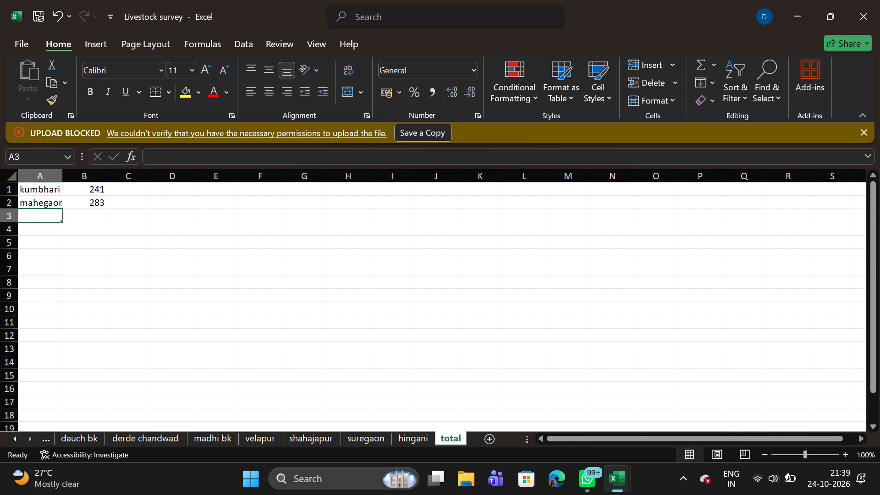
text(karwadi)
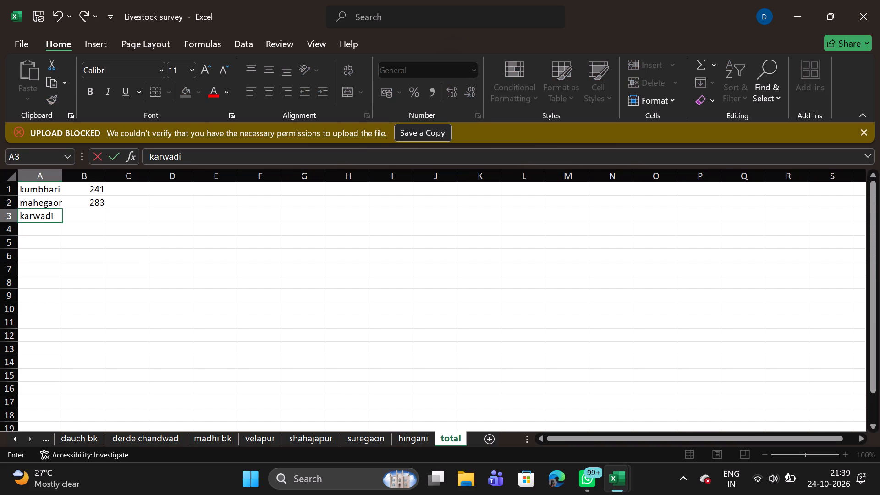
click(82, 222)
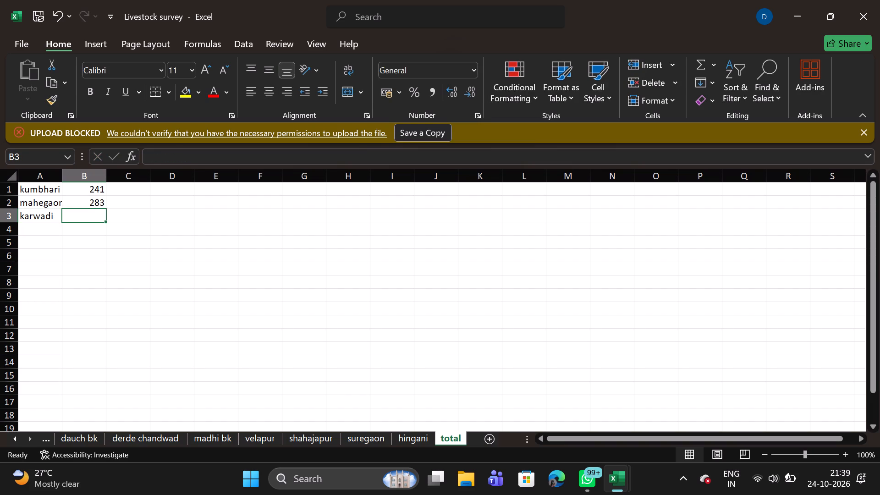
text(206)
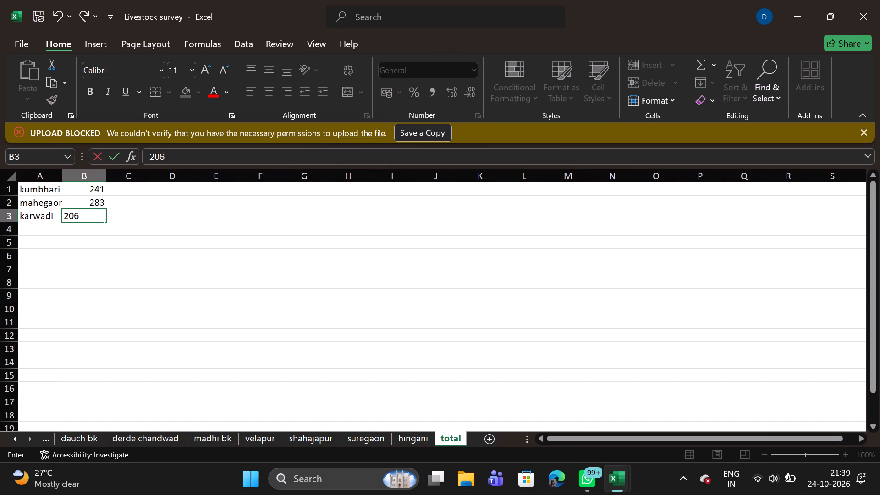
Examine the kolgaon thadi sheet down to its last filled row to determine the number of survey records.
click(14, 440)
click(14, 440)
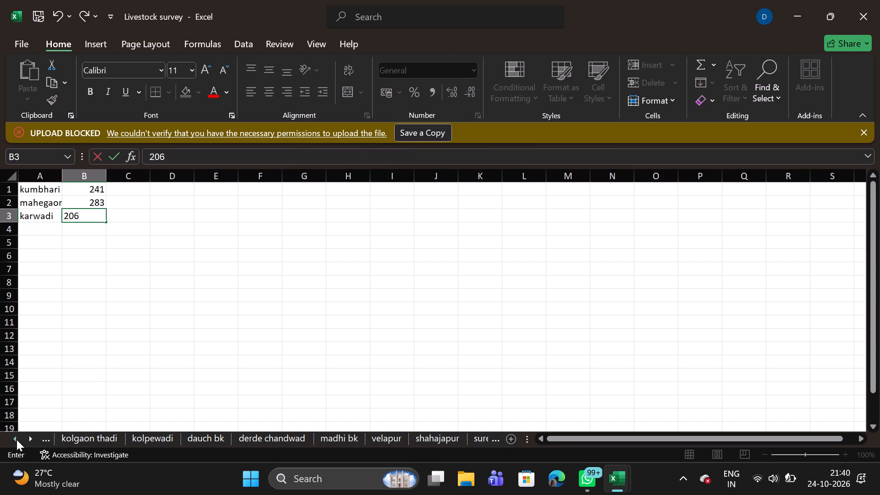
click(14, 441)
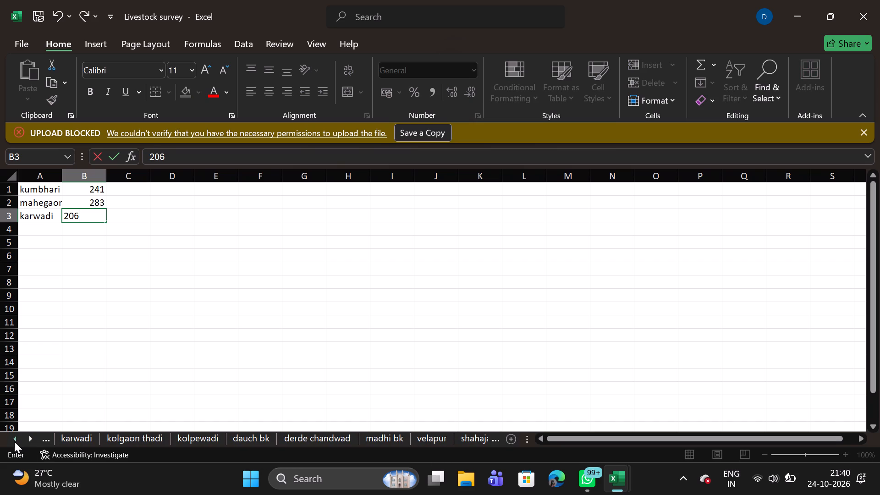
click(118, 434)
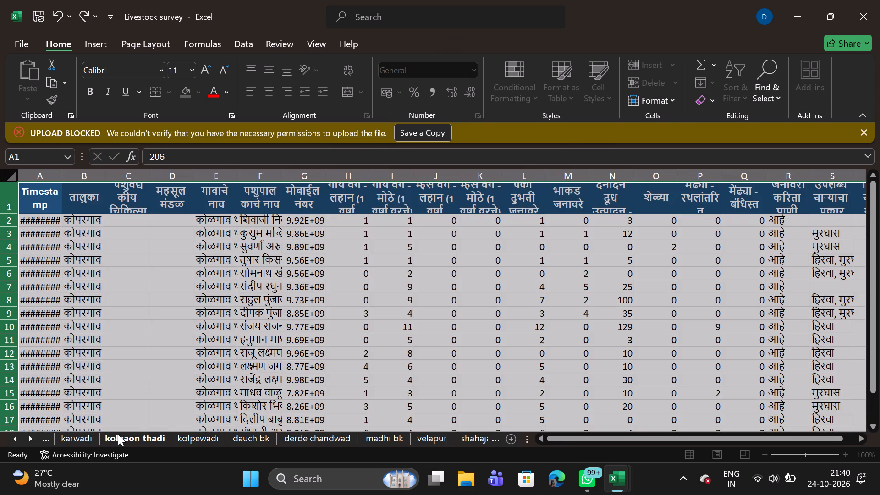
scroll(260, 361, down, 1)
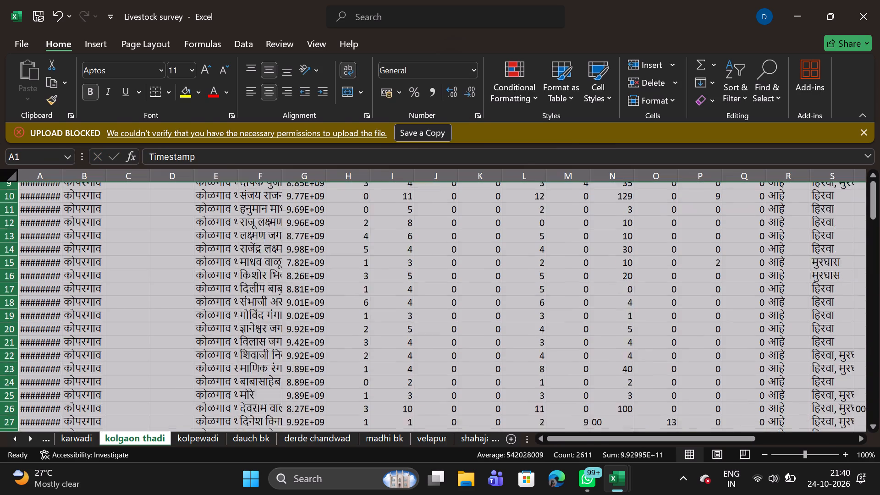
scroll(260, 361, down, 4)
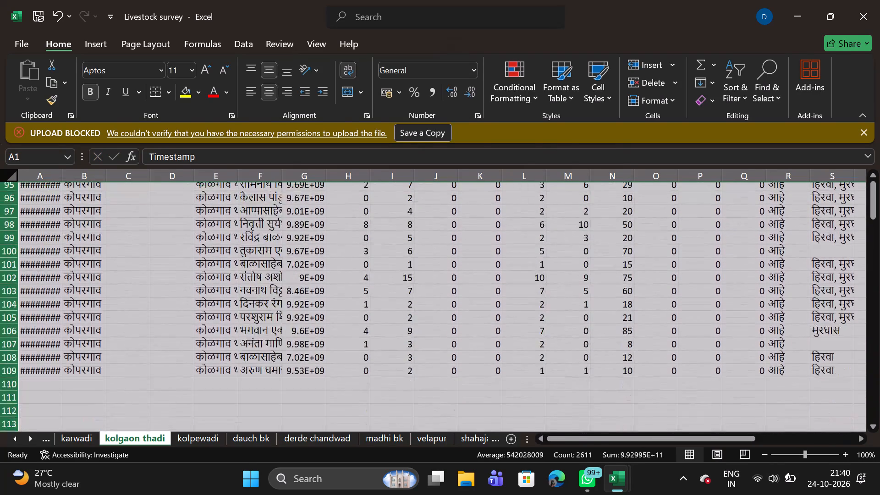
scroll(260, 361, down, 1)
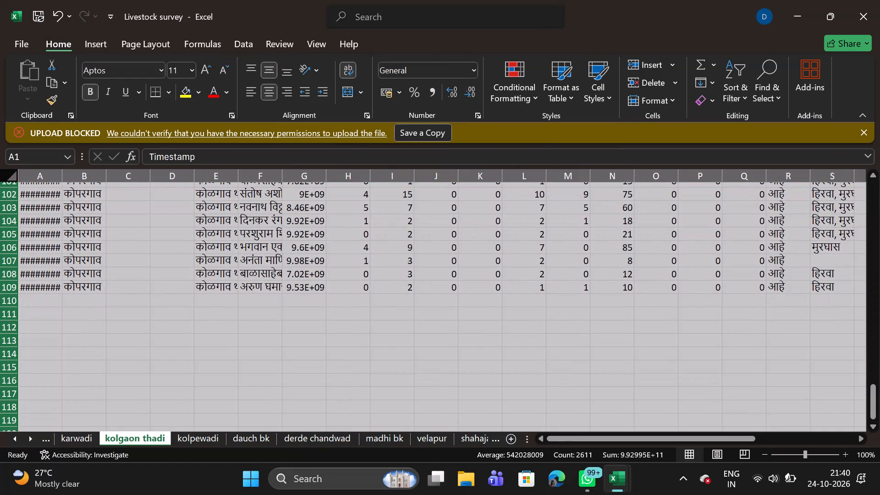
Add the kolgaon thadi entry to row 4 of the total sheet, with 108 in B4 and kolgao thadi in A4.
double_click(33, 440)
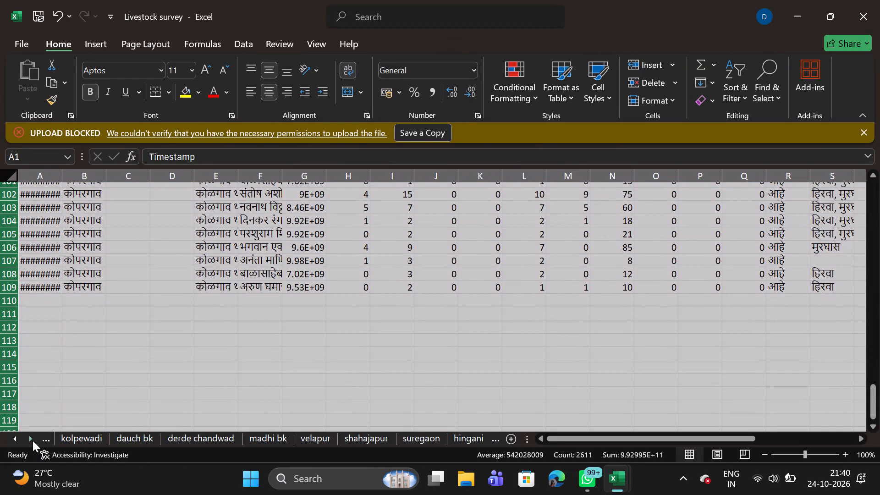
click(33, 440)
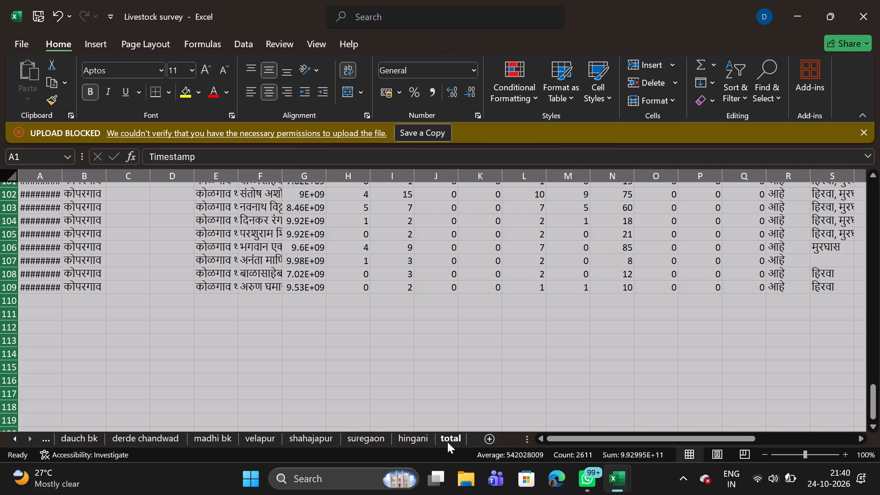
click(447, 442)
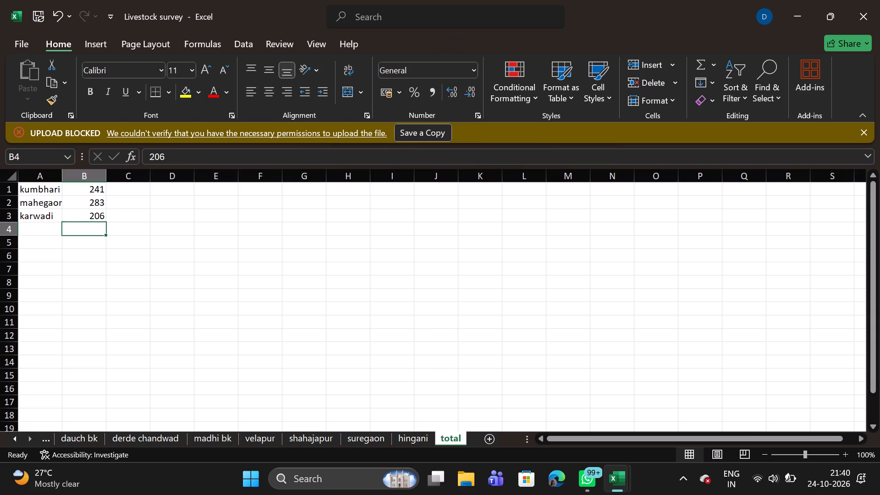
click(86, 226)
text(108)
click(36, 228)
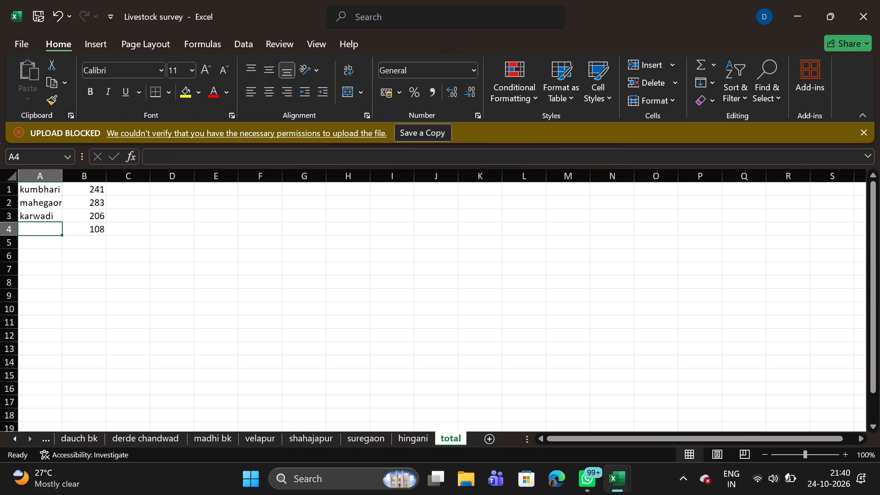
text(kol)
text(gao thadi)
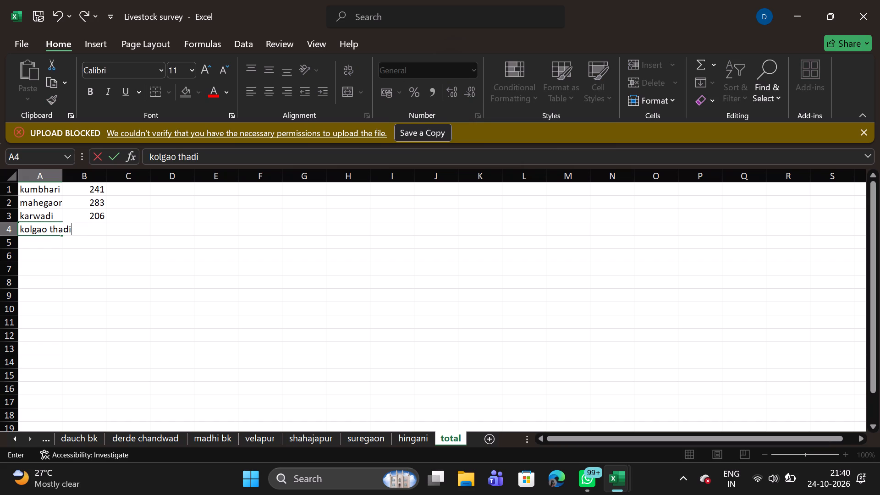
click(94, 271)
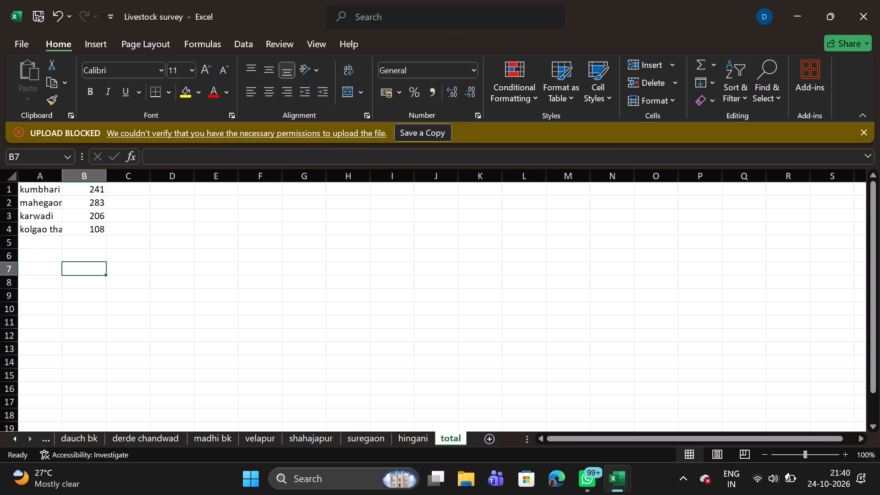
Examine the kolpewadi sheet down to its last filled row to determine the number of survey records.
click(12, 439)
click(12, 439)
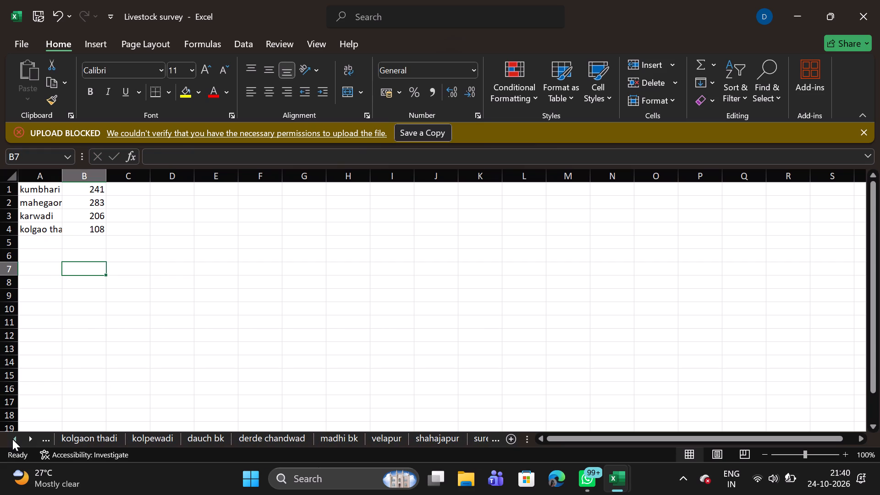
click(142, 439)
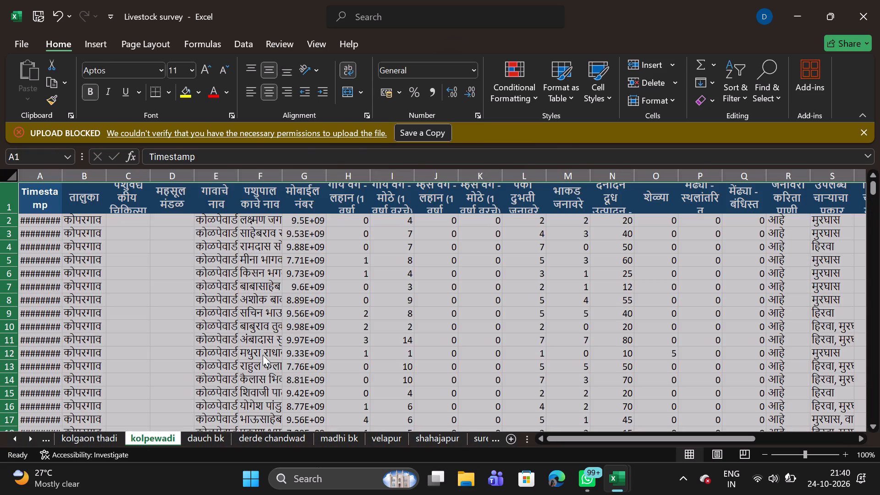
scroll(270, 352, down, 4)
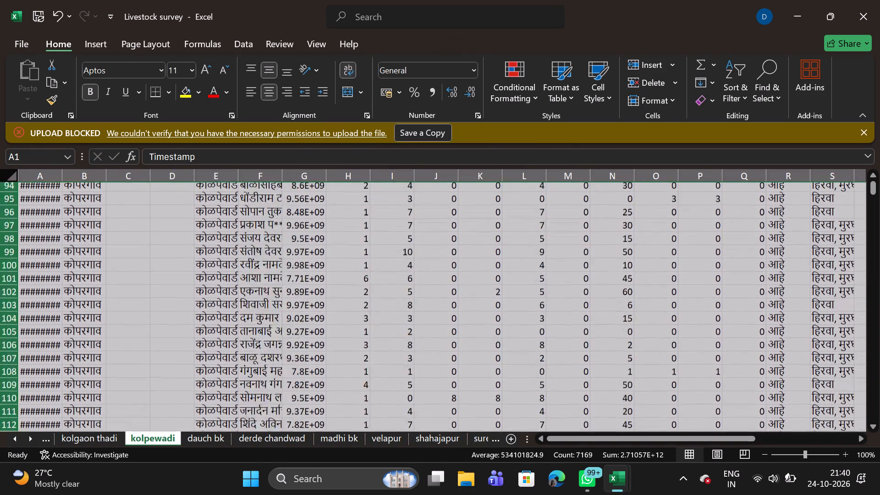
scroll(270, 352, down, 7)
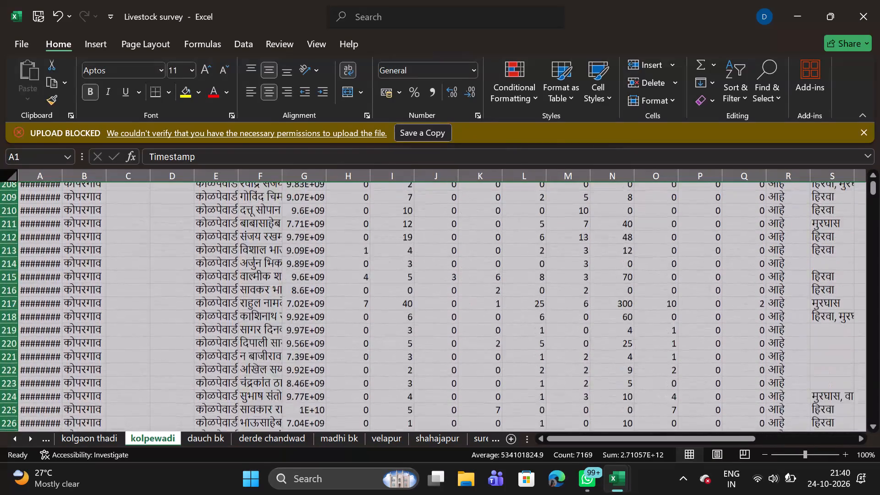
scroll(270, 352, down, 6)
scroll(270, 352, up, 2)
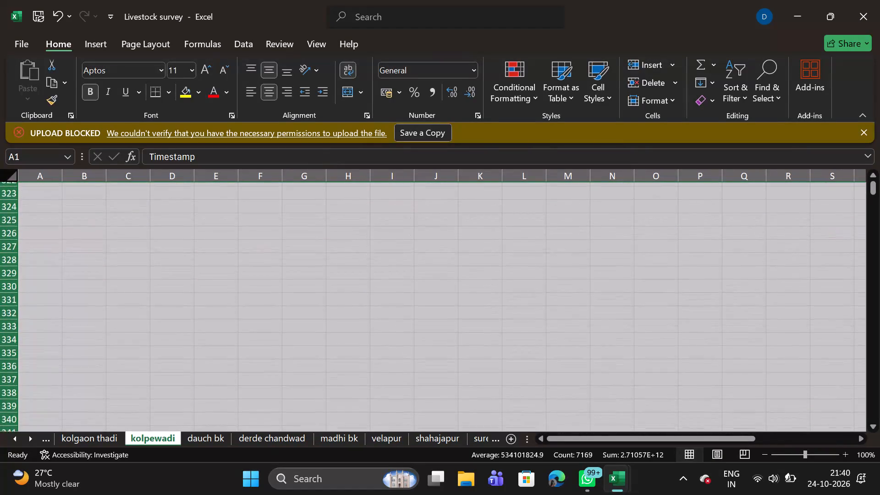
scroll(270, 352, up, 6)
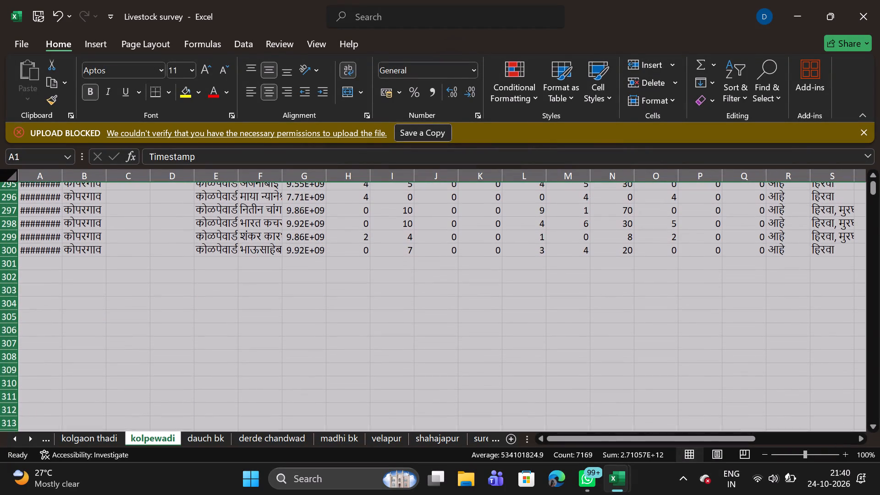
scroll(270, 352, up, 1)
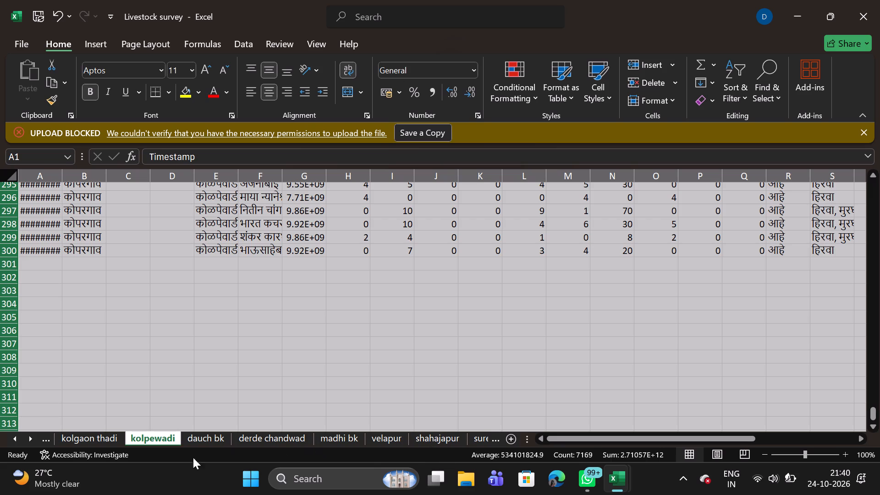
Add the kolpewadi entry to row 5 of the total sheet, with 299 in B5 and kolpewadi in A5.
click(34, 441)
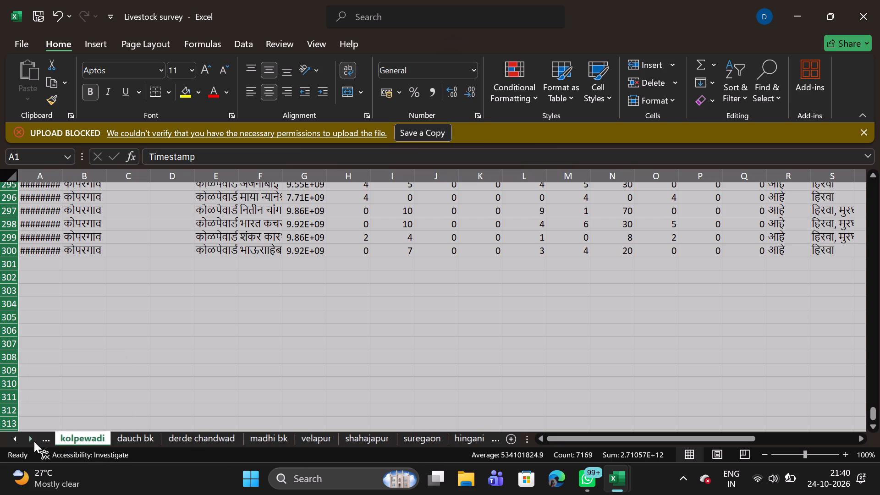
click(34, 441)
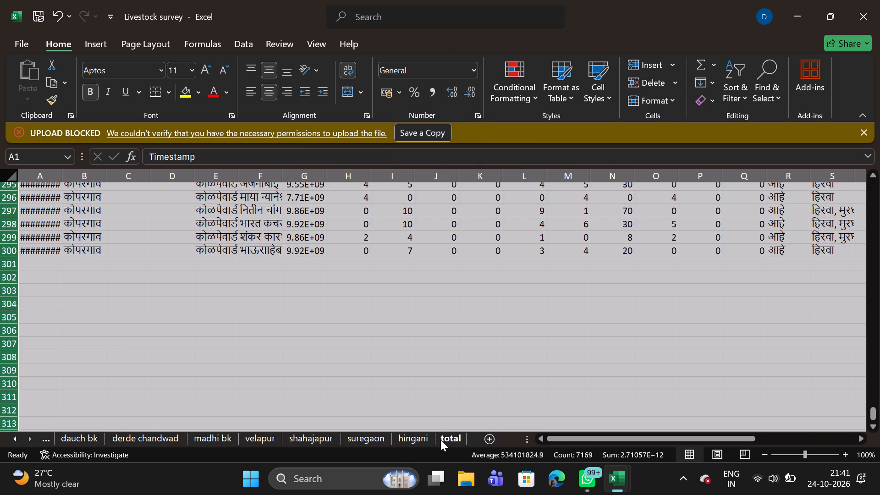
click(440, 440)
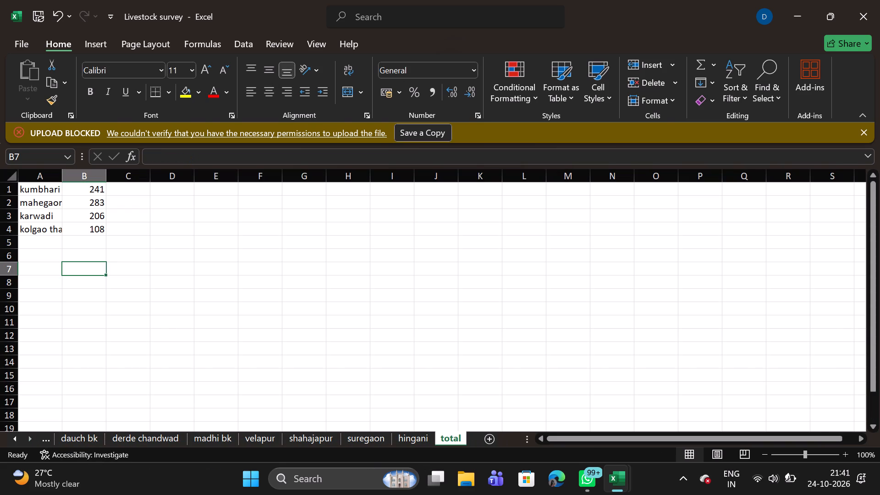
click(86, 242)
text(299)
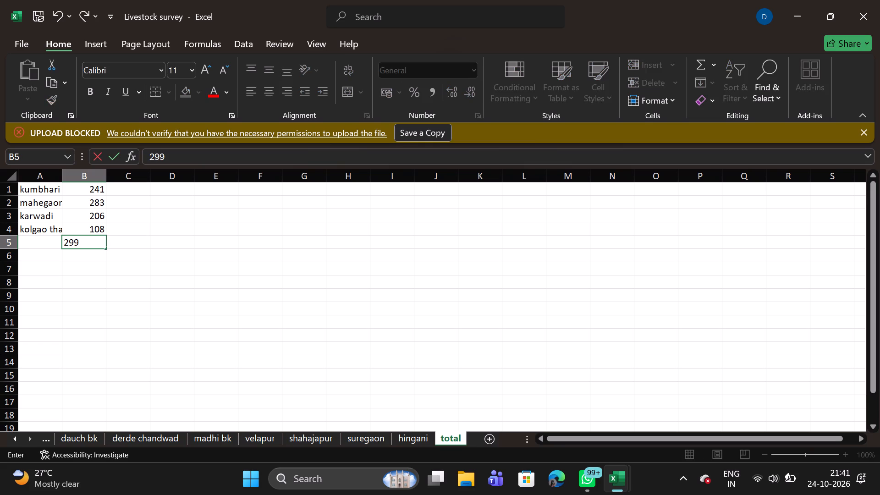
click(38, 242)
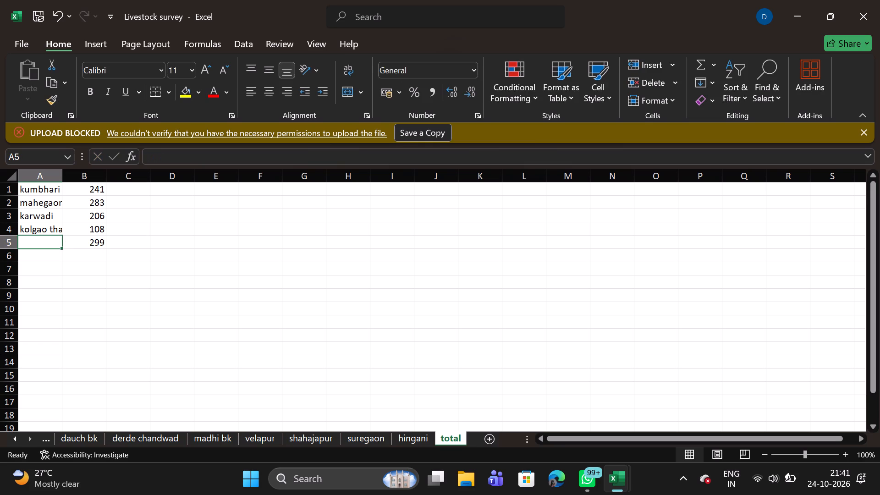
text(kolpewadi)
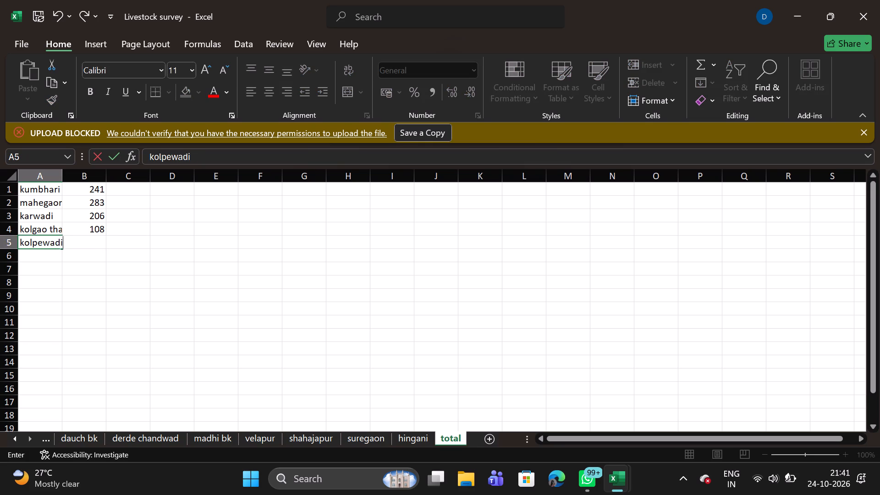
click(57, 288)
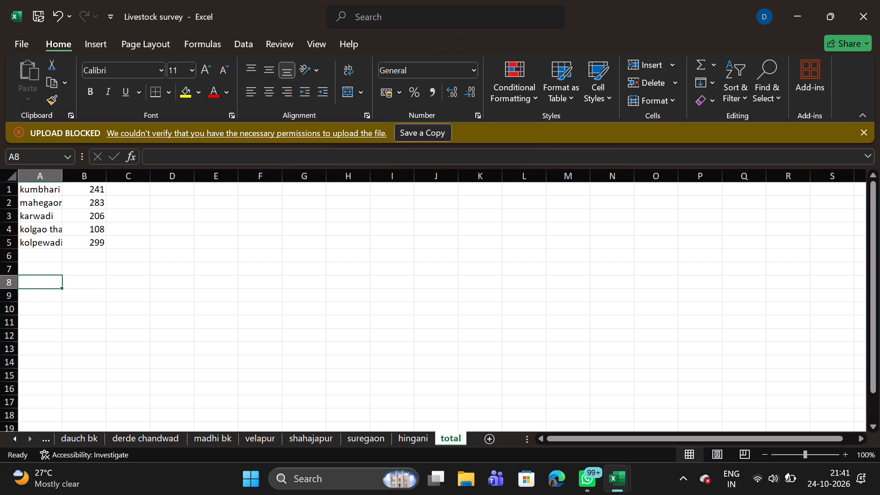
Examine the dauch bk sheet down to its last filled row to determine the number of survey records.
click(18, 441)
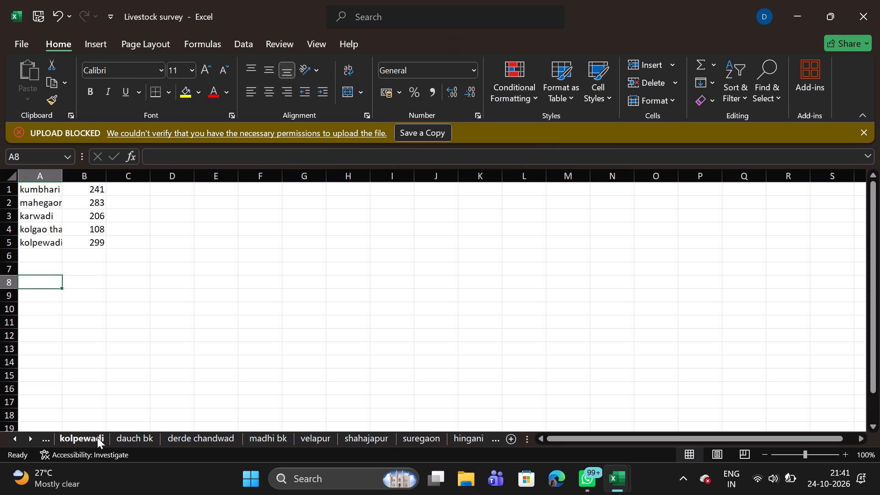
click(132, 434)
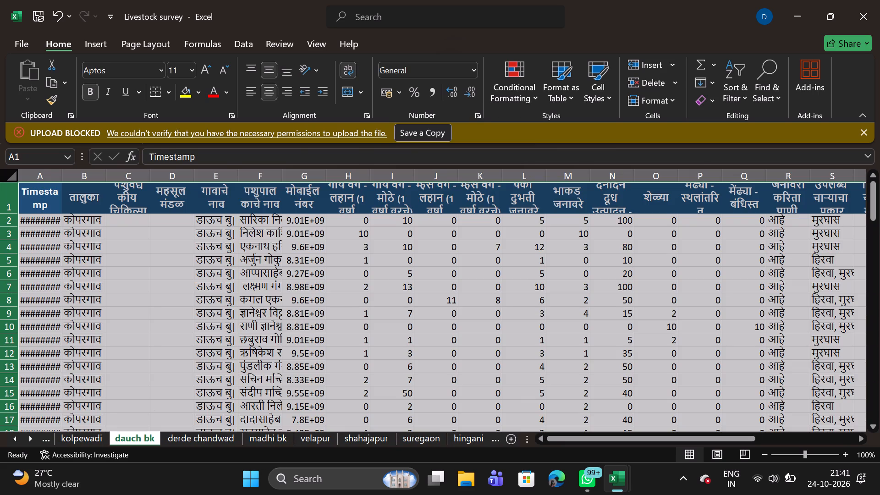
scroll(237, 341, down, 3)
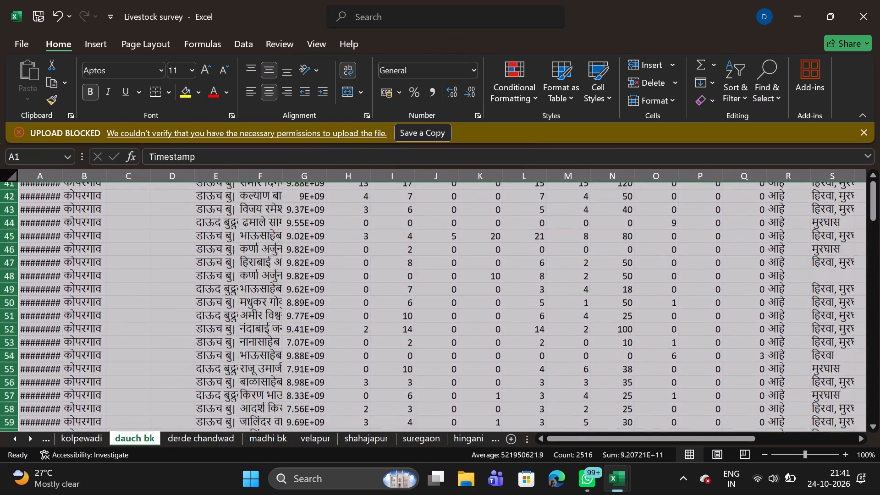
scroll(237, 341, down, 3)
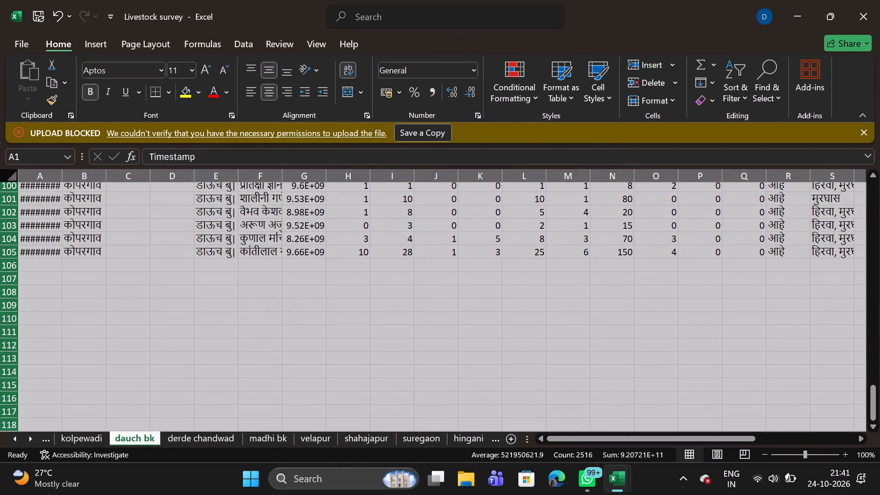
Add the dauch bk entry to row 6 of the total sheet, with 104 in B6 and dauch bk in A6.
click(29, 436)
click(449, 437)
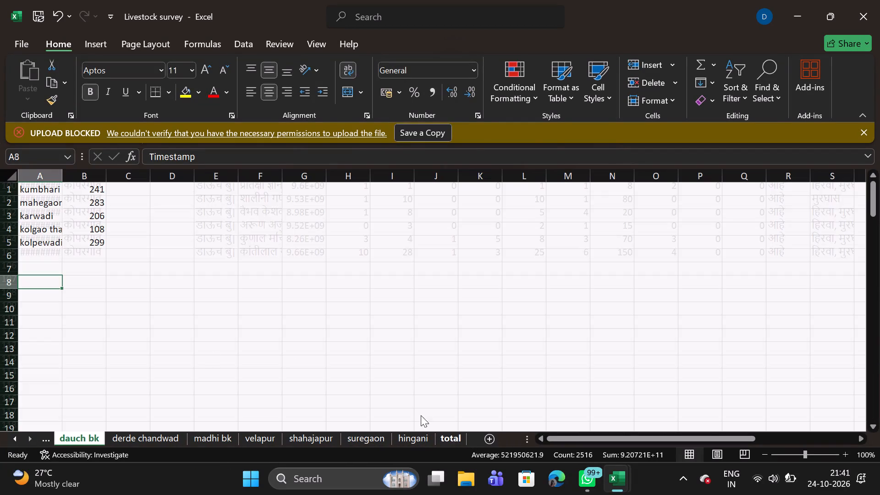
click(86, 255)
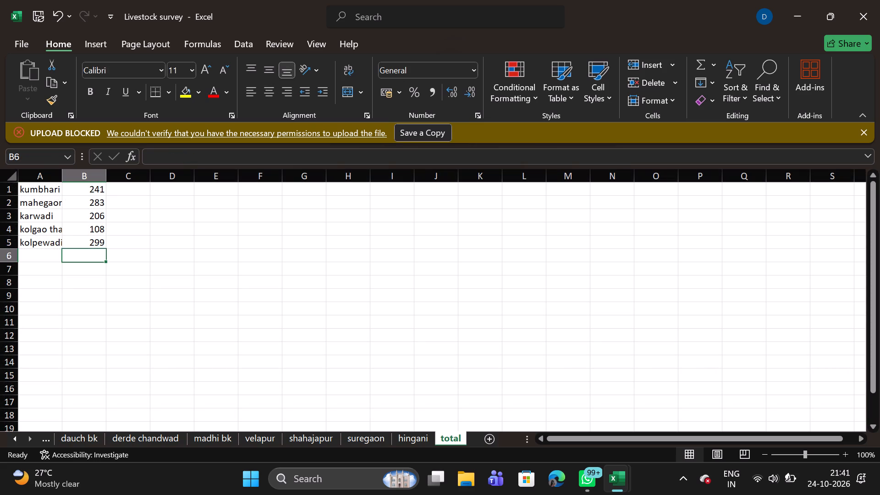
text(10)
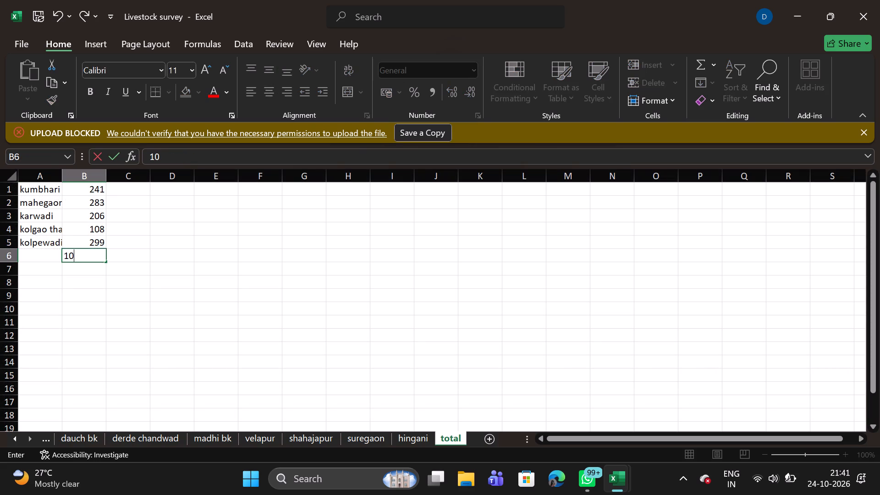
key(4)
click(32, 255)
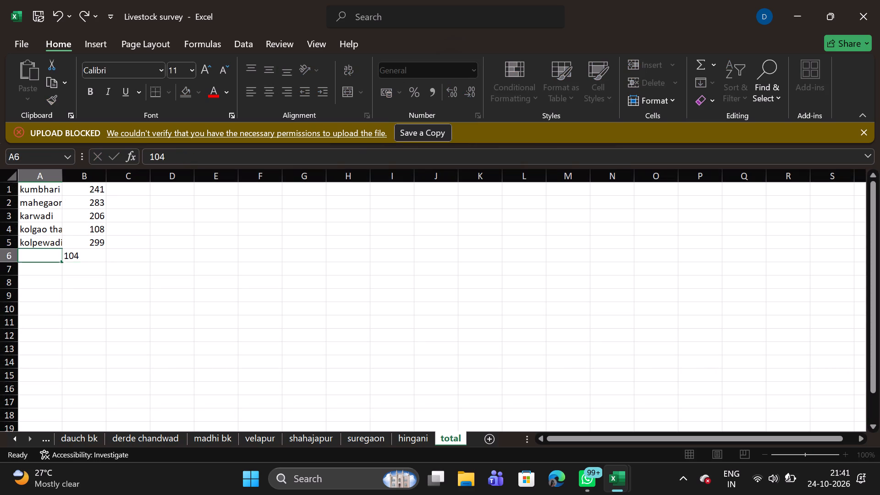
text(dauv)
key(BackSpace)
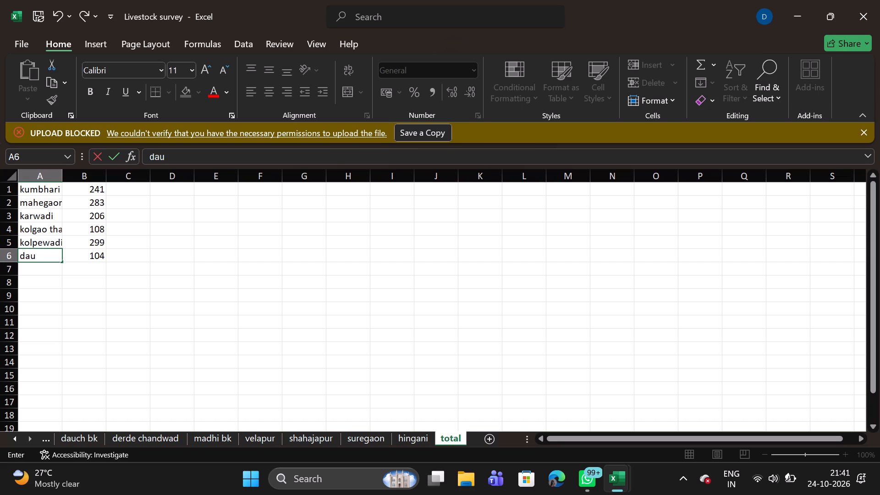
text(cj)
key(BackSpace)
key(h)
key(space)
text(bk)
click(83, 313)
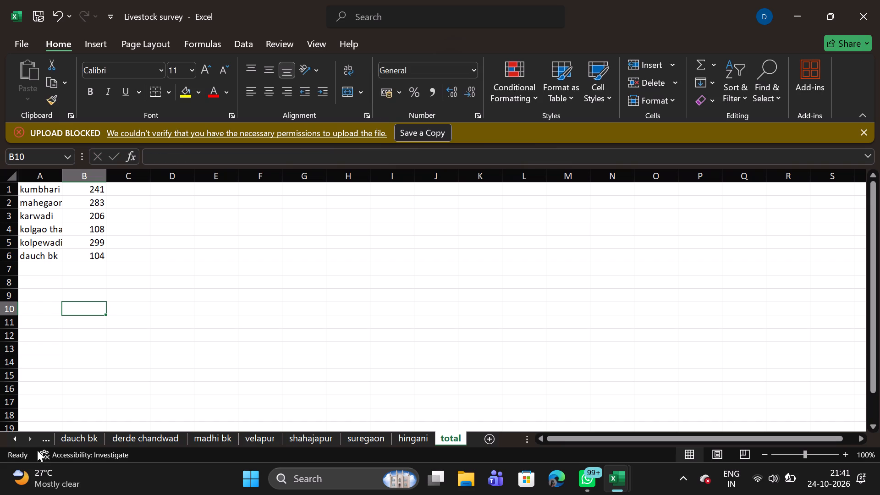
Examine the derde chandwad sheet down to its last filled row to determine the number of survey records.
click(139, 440)
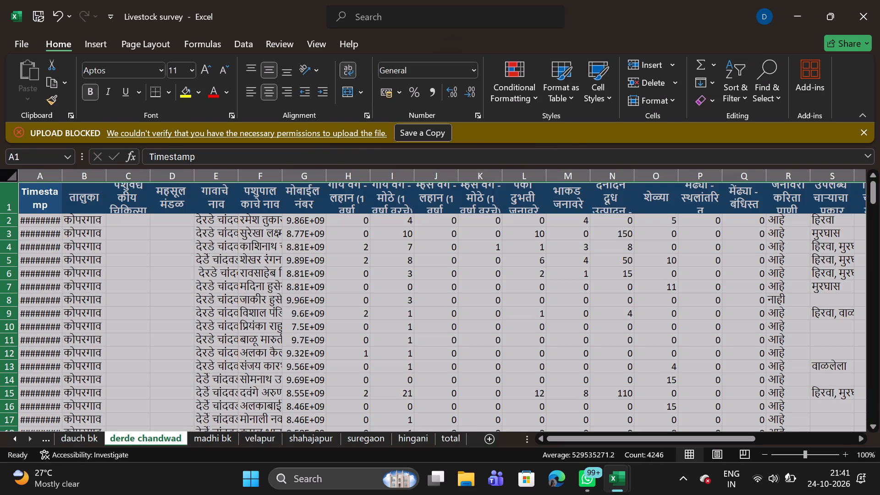
scroll(217, 358, down, 6)
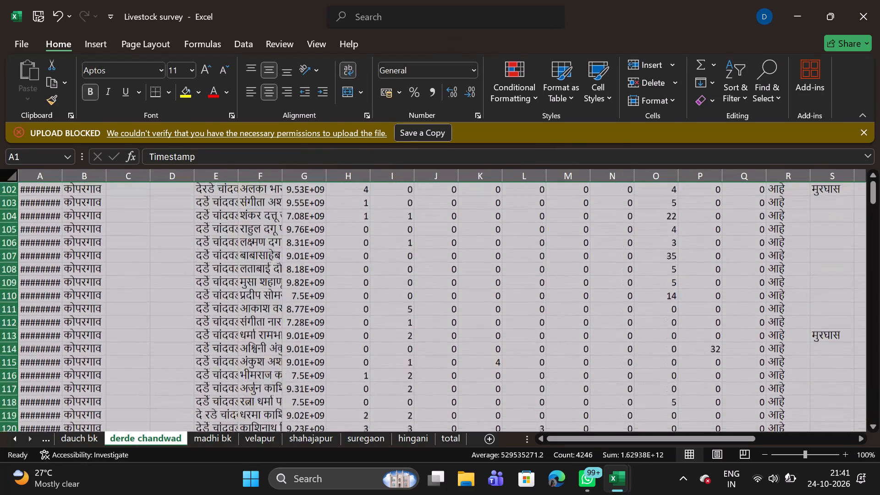
scroll(217, 358, down, 5)
scroll(217, 358, up, 2)
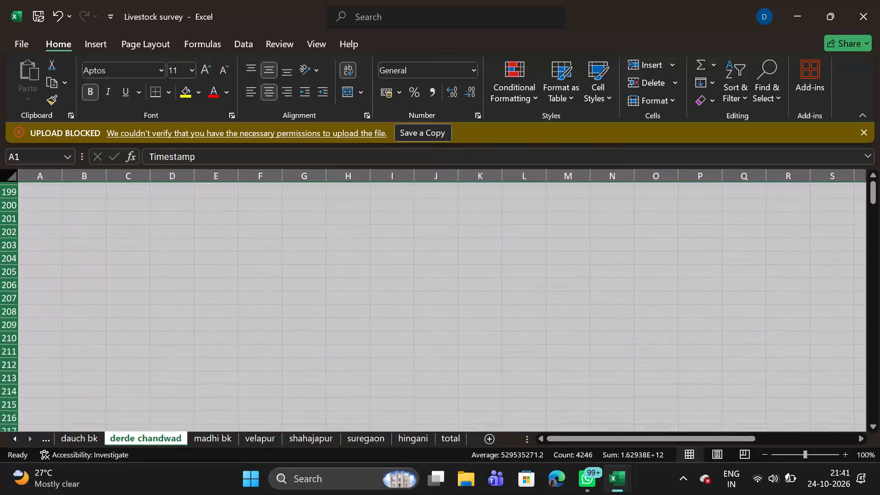
scroll(217, 358, up, 4)
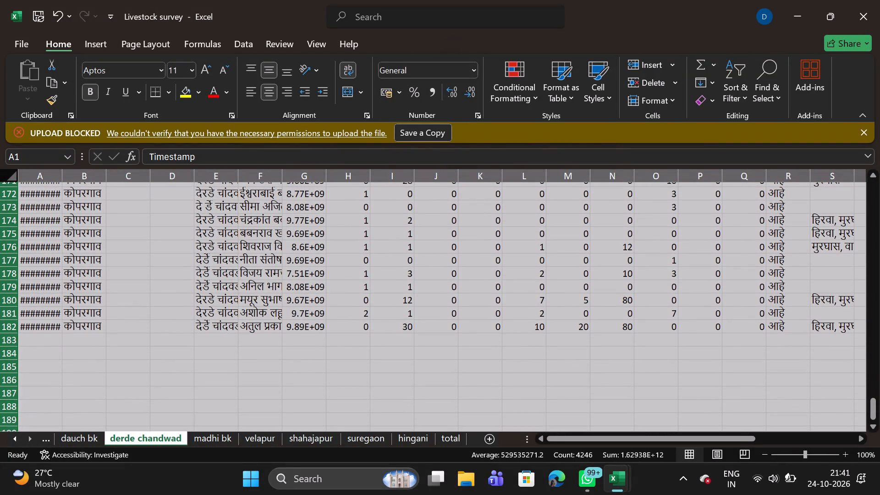
Add the derde chandwad entry to row 7 of the total sheet, with 181 in B7 and derde chandwad in A7.
click(448, 441)
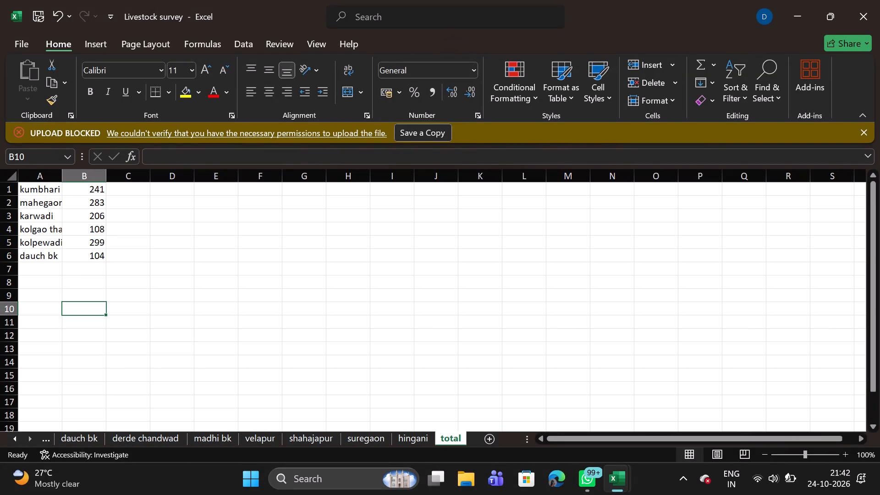
click(84, 267)
text(181)
click(39, 267)
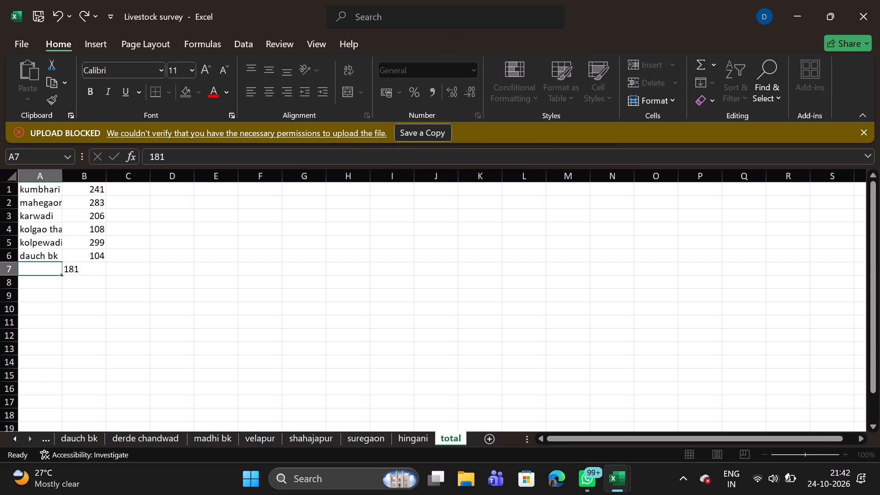
text(derde chand)
text(wad)
click(126, 324)
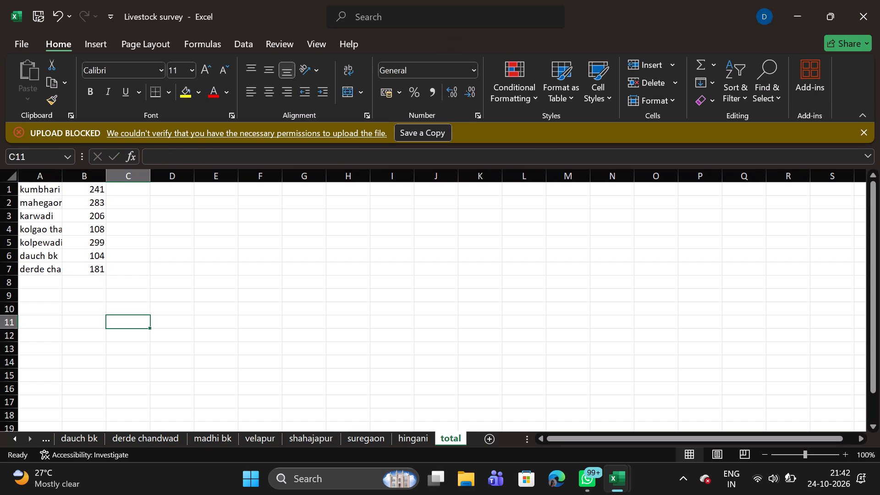
Examine the madhi bk sheet down to its last filled row to determine the number of survey records.
click(200, 435)
scroll(242, 355, down, 2)
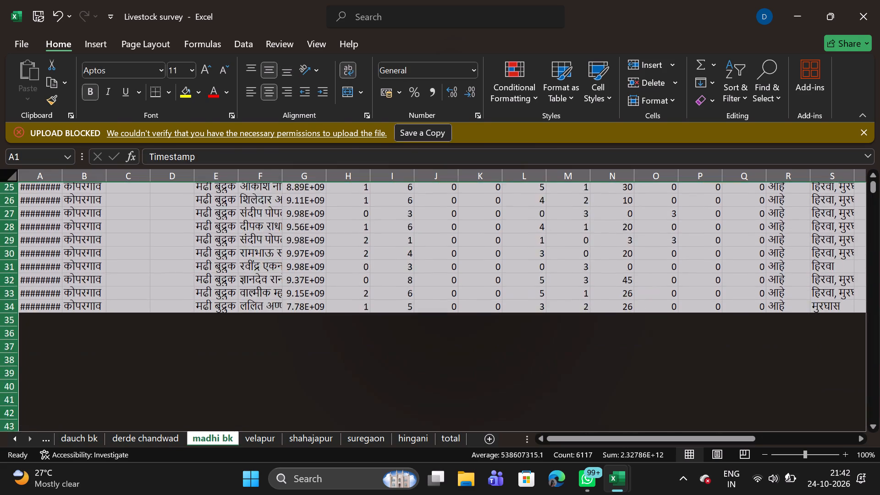
scroll(242, 355, down, 4)
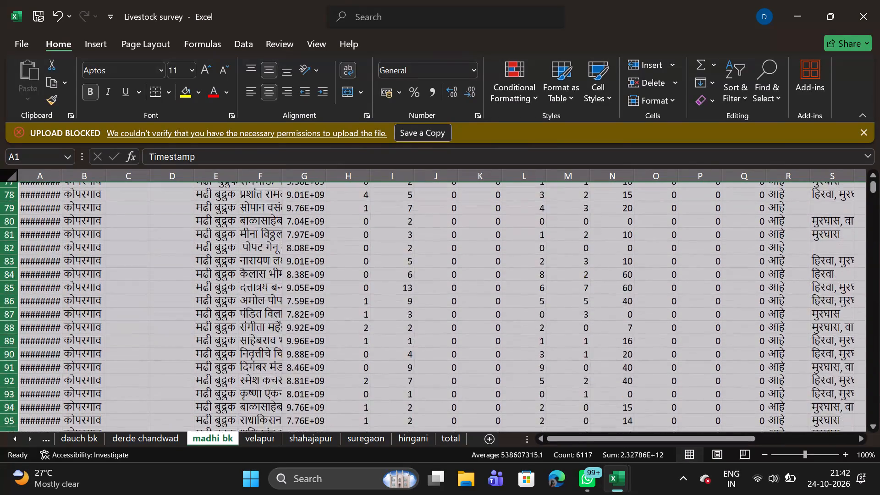
scroll(242, 355, down, 8)
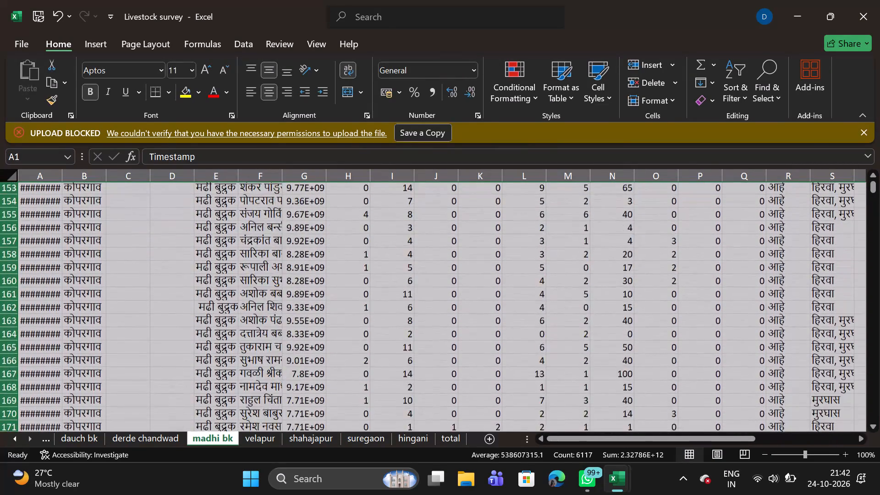
scroll(242, 355, down, 8)
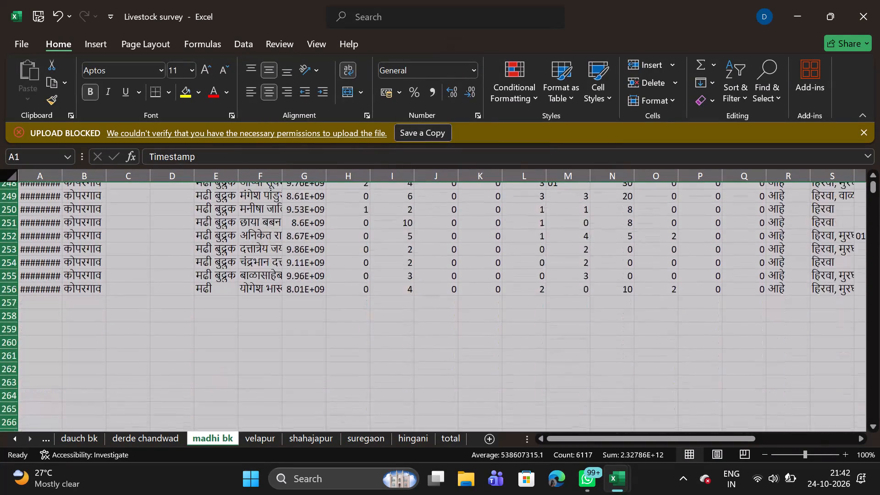
scroll(242, 355, up, 4)
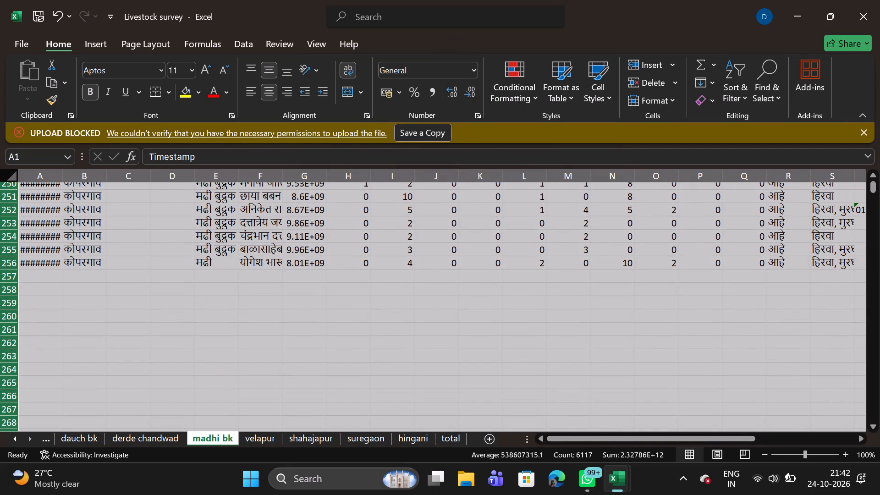
Add the madhi bk entry to row 8 of the total sheet, with madhi bk in A8 and 255 in B8.
click(454, 443)
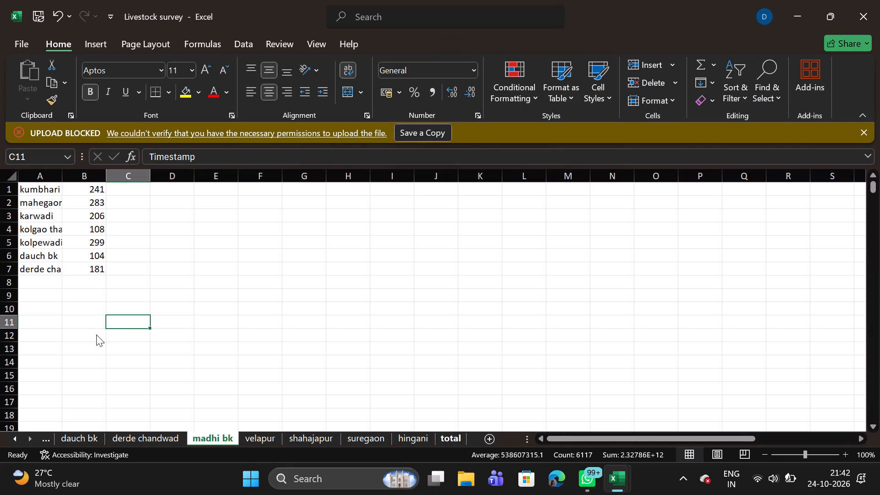
click(41, 278)
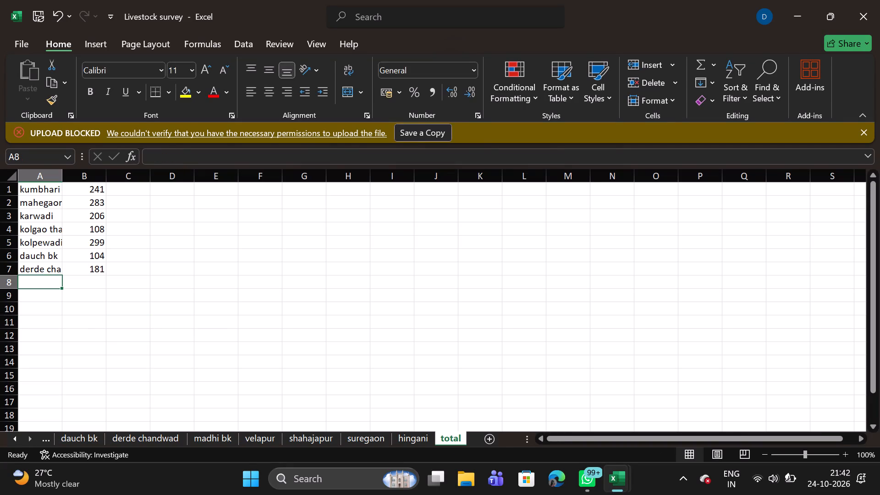
text(madhi bk)
click(89, 281)
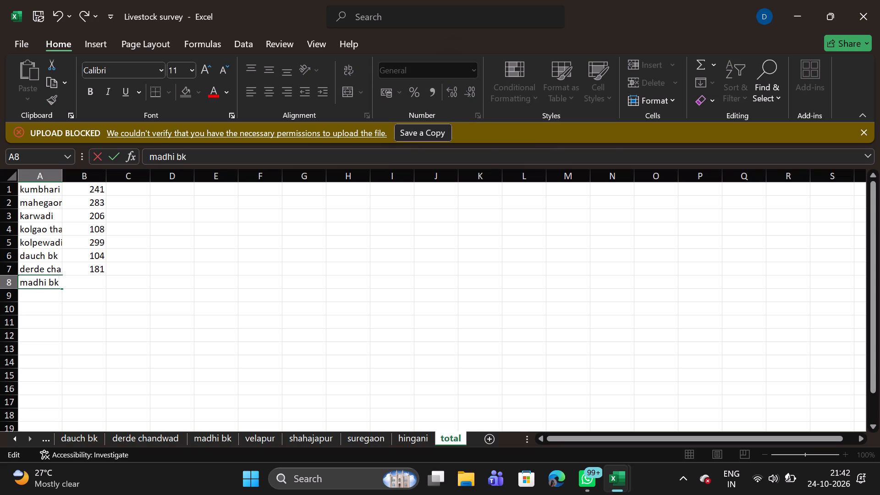
click(89, 281)
key(Right)
click(108, 339)
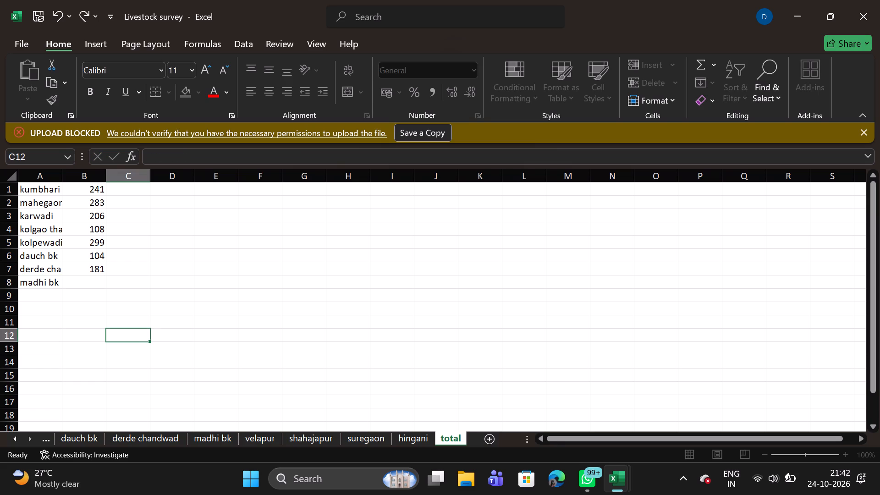
click(77, 284)
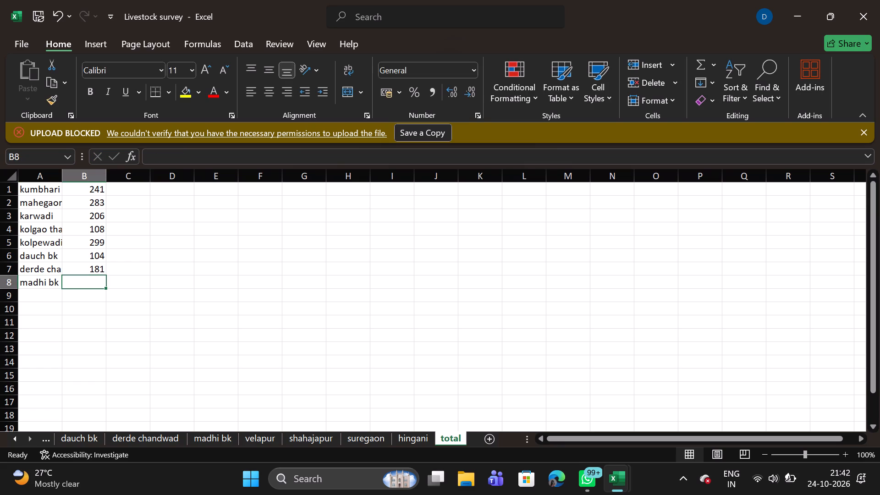
text(255)
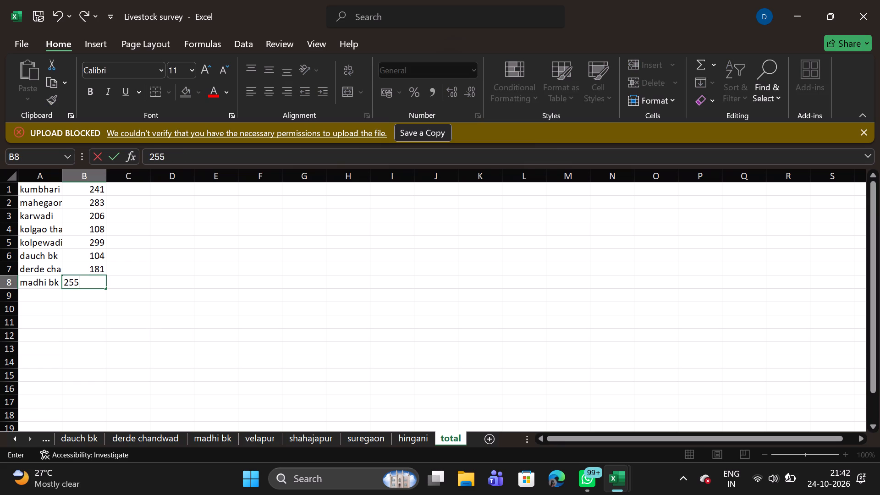
Examine the velapur sheet down to its last filled row to determine the number of survey records.
click(266, 436)
scroll(291, 342, down, 1)
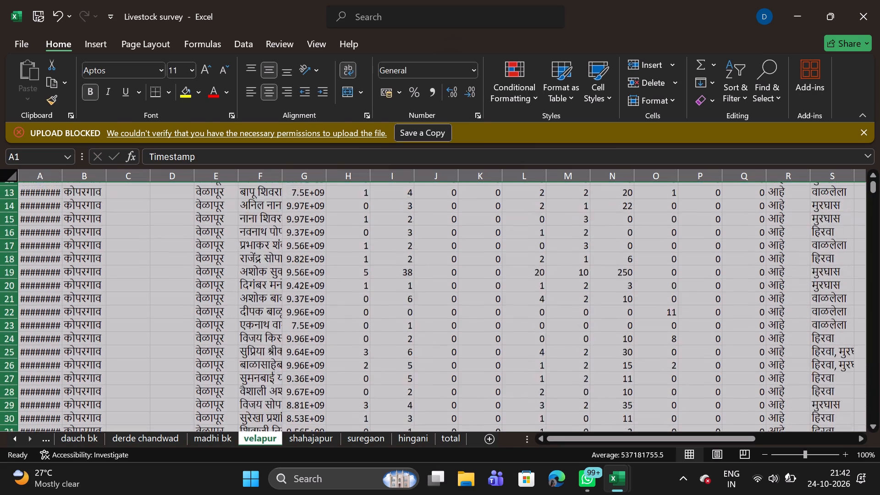
scroll(291, 342, down, 5)
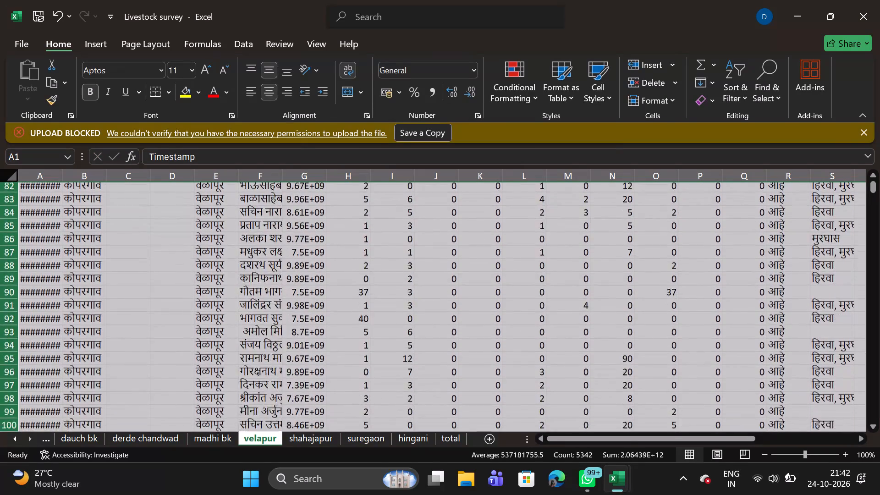
scroll(291, 342, down, 5)
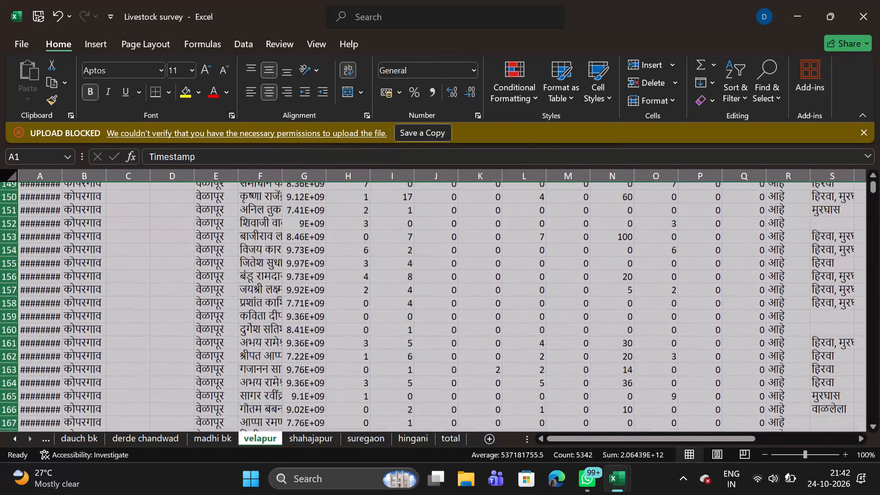
scroll(291, 342, down, 5)
scroll(291, 342, up, 1)
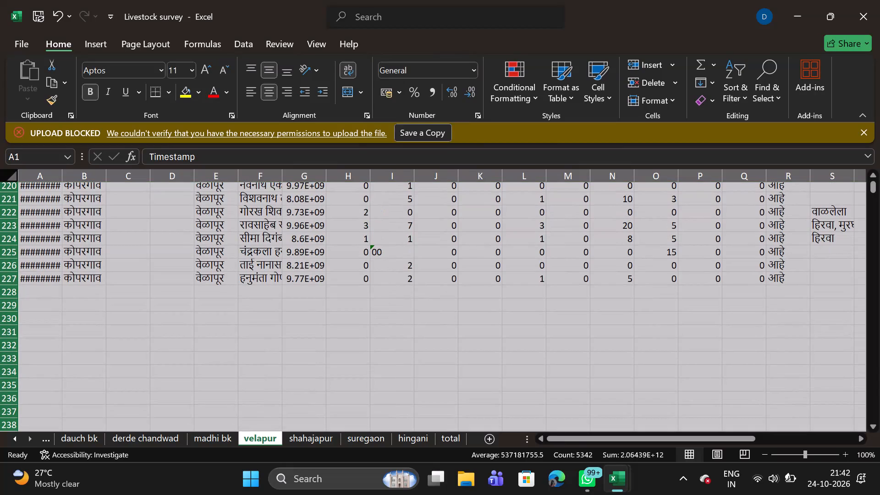
Add the velapur entry to row 9 of the total sheet, with 226 in B9 and velapur in A9.
click(450, 440)
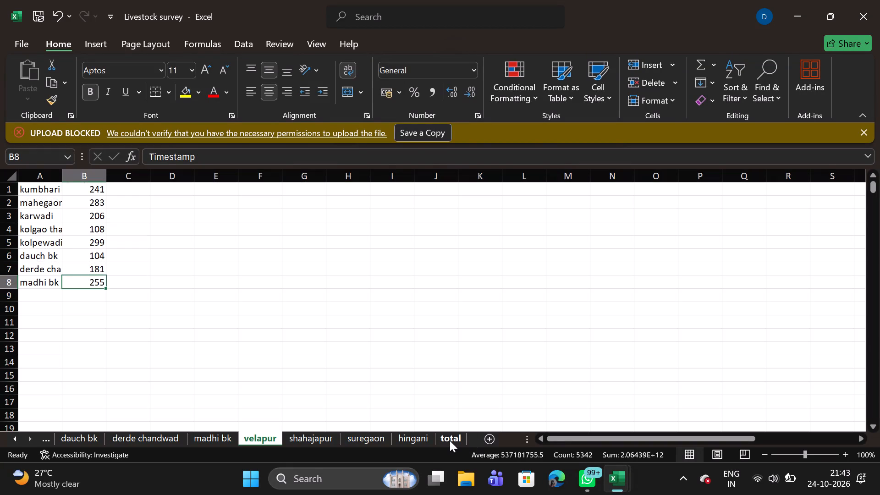
click(83, 297)
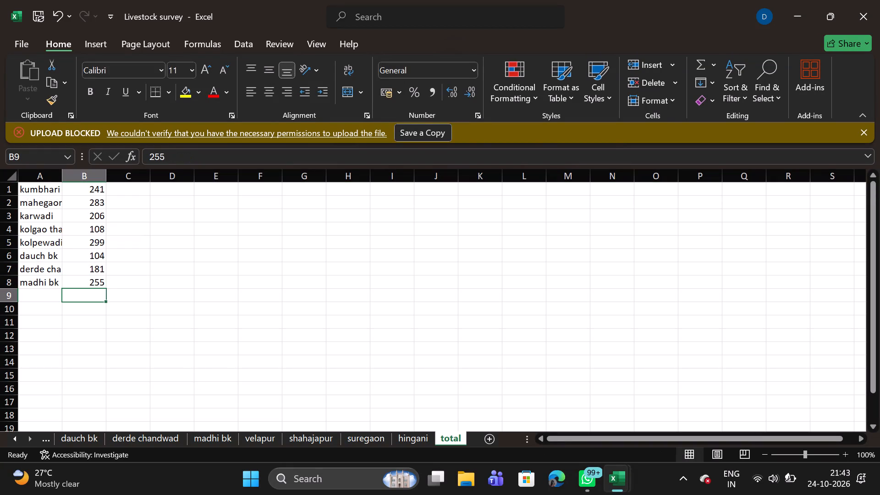
text(226)
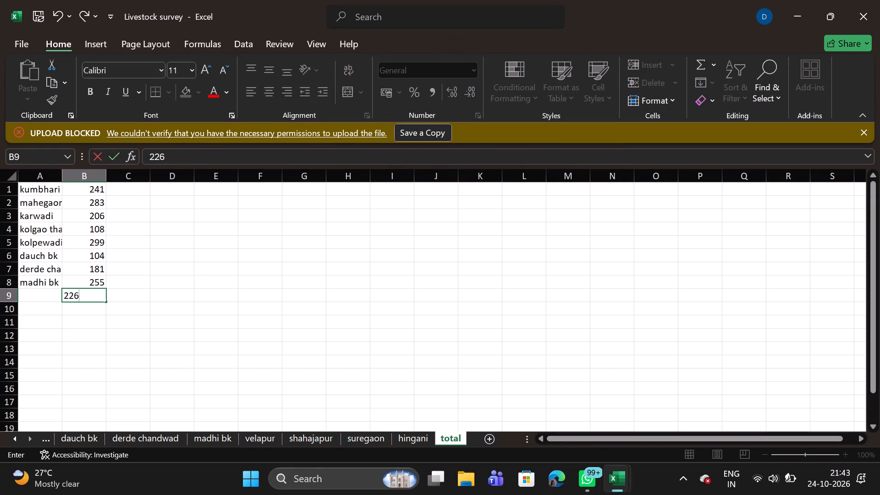
click(25, 299)
key(v)
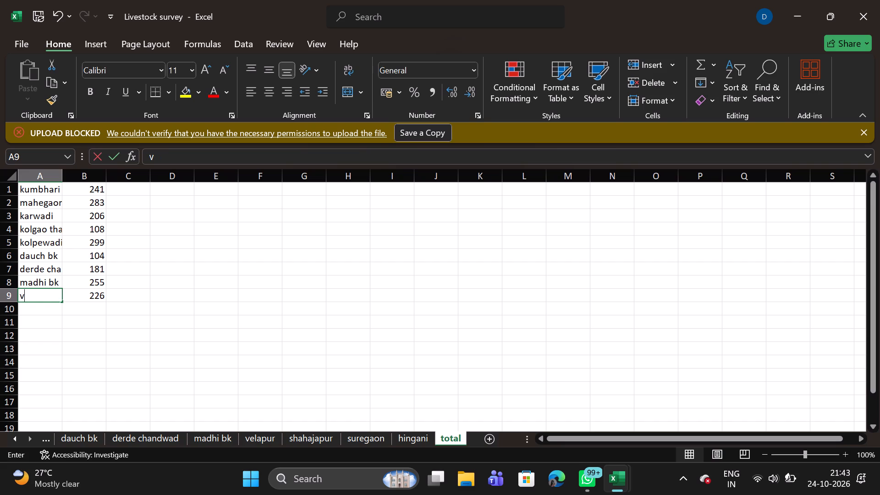
key(e)
text(lapur)
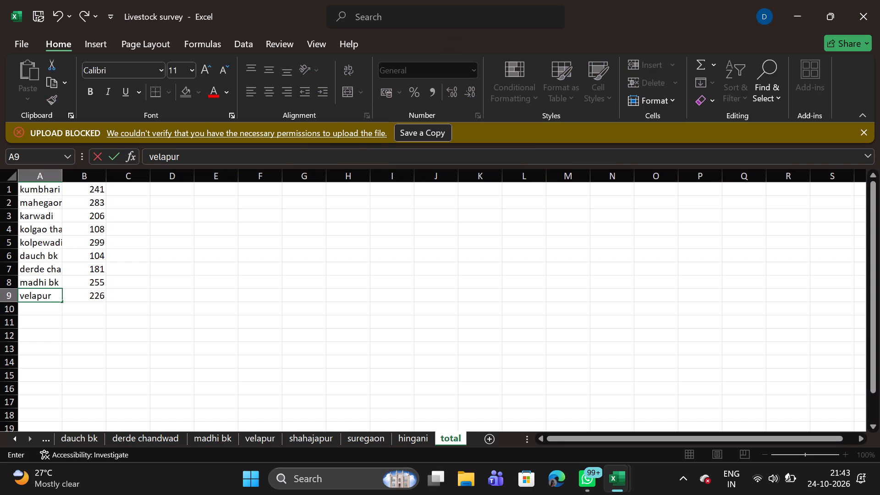
Check the shahajapur sheet's last filled row and add its entry to the total sheet, with 86 in B10 and shahajapur in A10.
click(304, 437)
scroll(319, 363, down, 1)
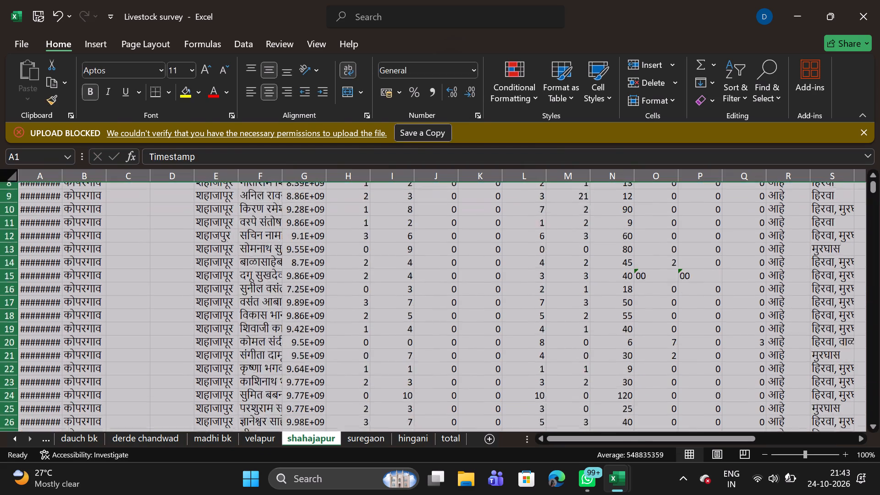
scroll(319, 363, down, 4)
scroll(319, 363, up, 1)
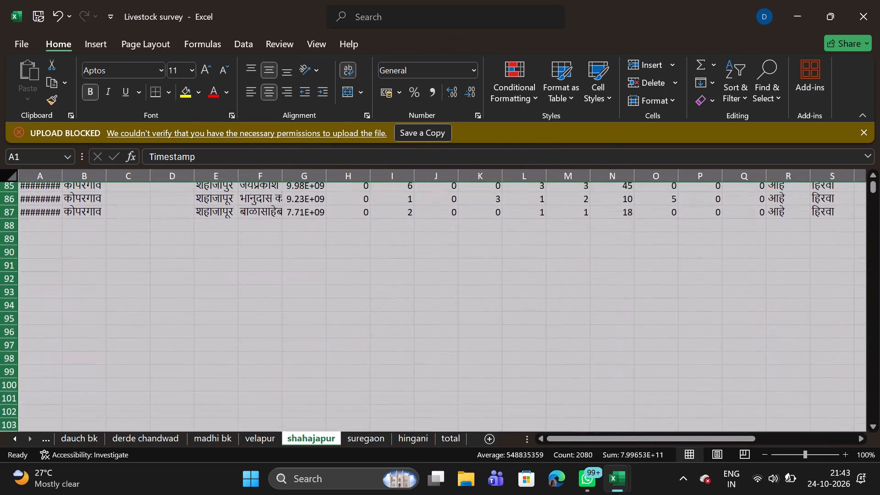
scroll(319, 363, up, 1)
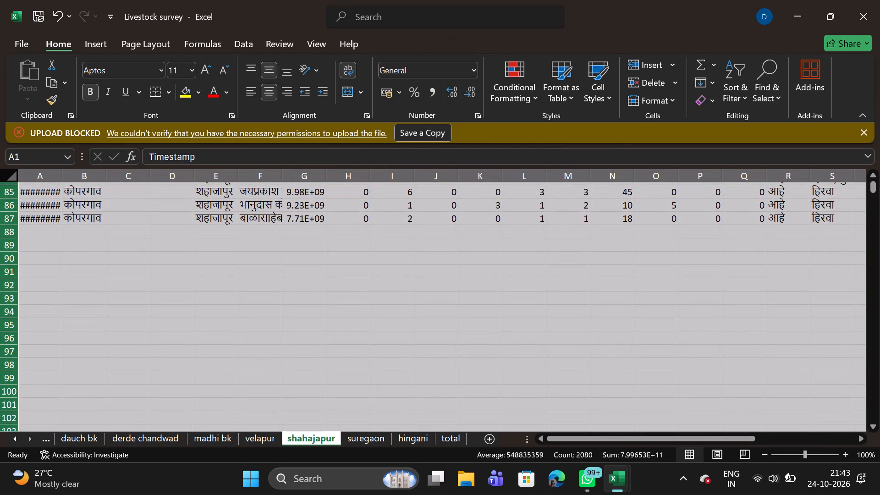
click(446, 438)
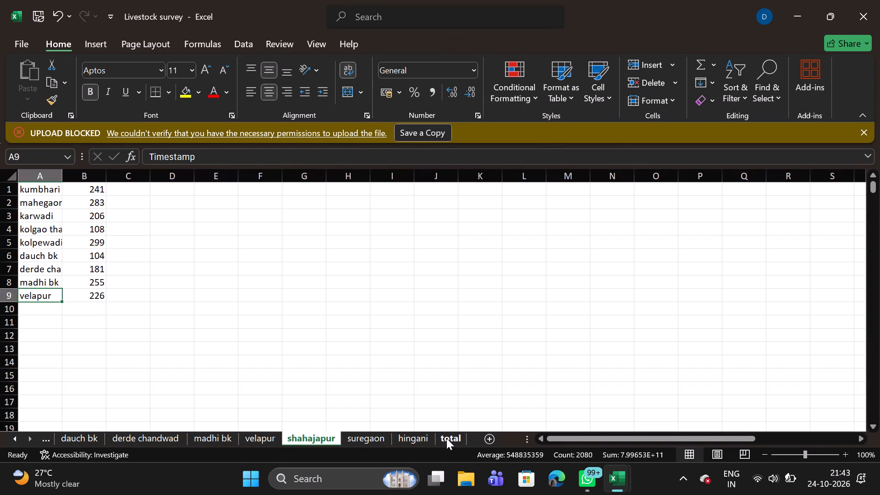
click(94, 309)
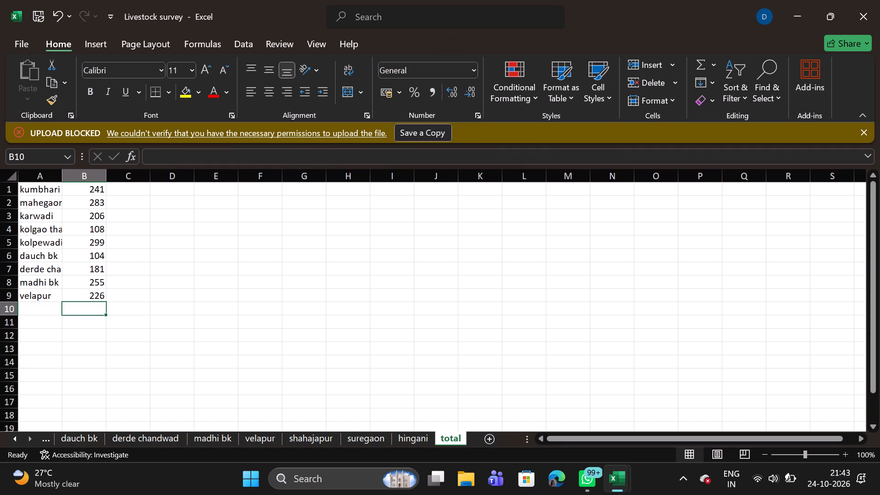
text(86)
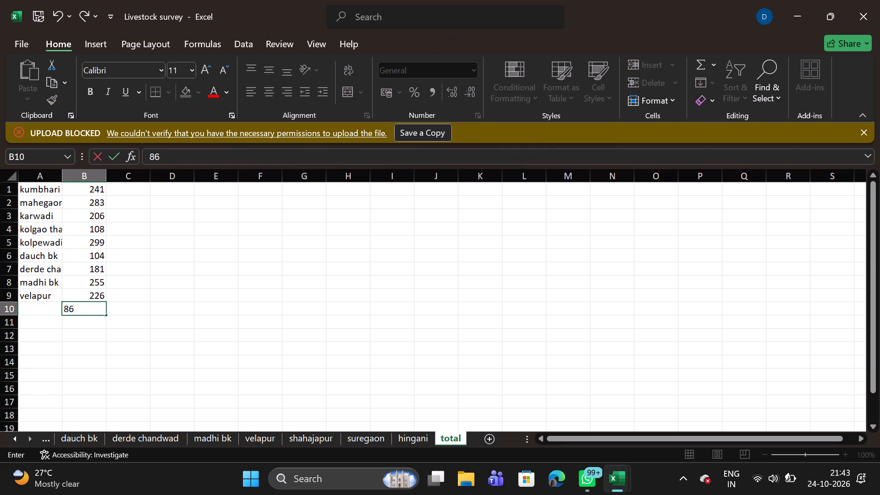
click(31, 311)
text(sha)
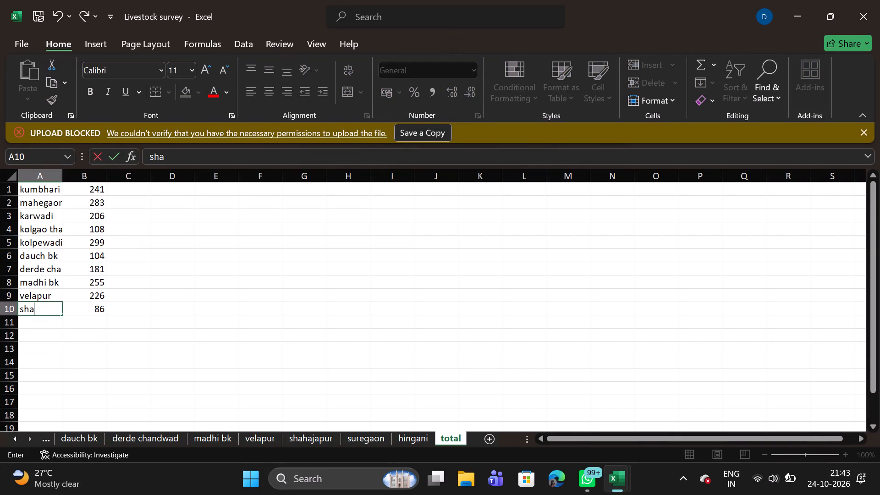
text(ha)
text(japur)
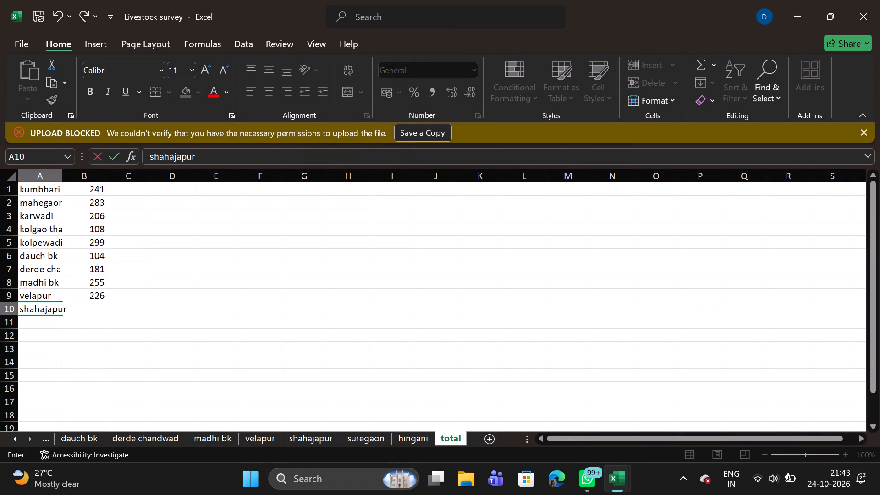
click(177, 350)
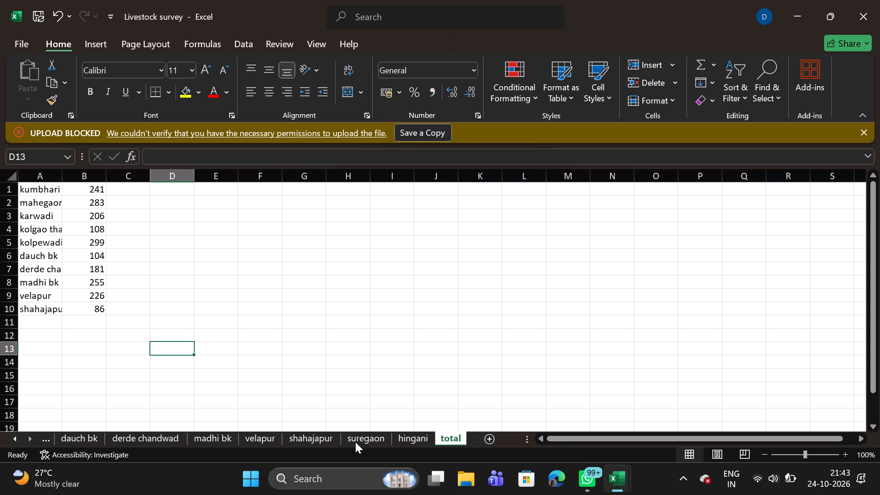
Examine the suregaon sheet down to its last filled row to determine the number of survey records.
click(355, 442)
scroll(355, 442, down, 1)
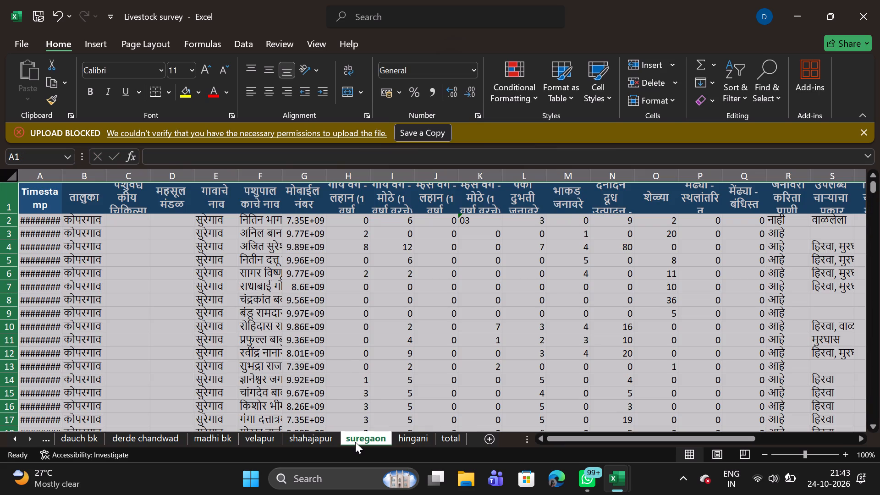
scroll(335, 392, down, 4)
scroll(335, 390, up, 1)
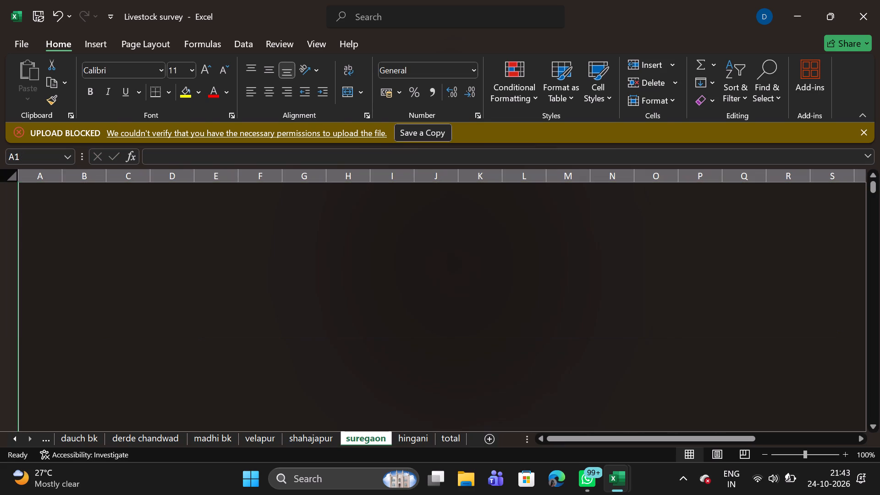
scroll(335, 390, up, 2)
scroll(335, 390, down, 2)
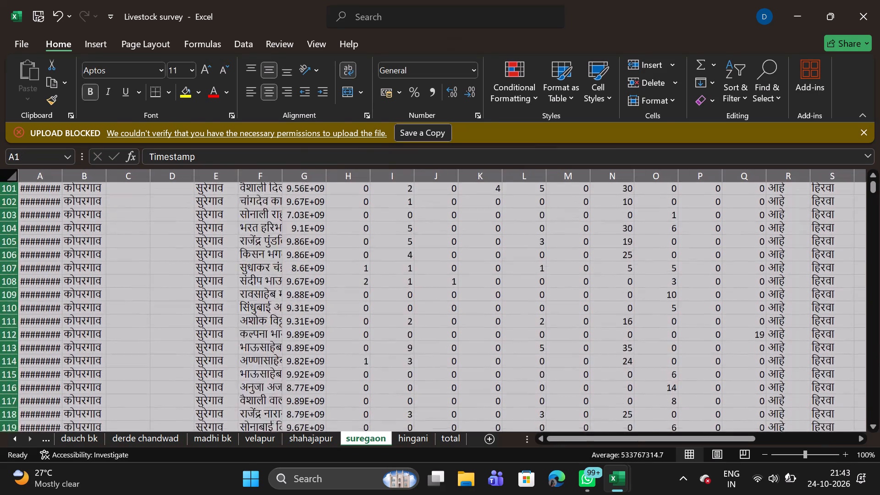
scroll(335, 390, down, 5)
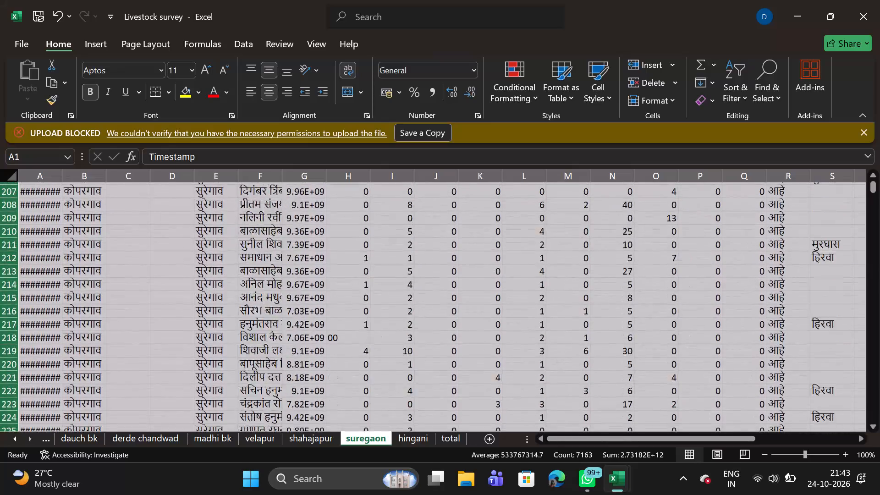
scroll(335, 390, down, 4)
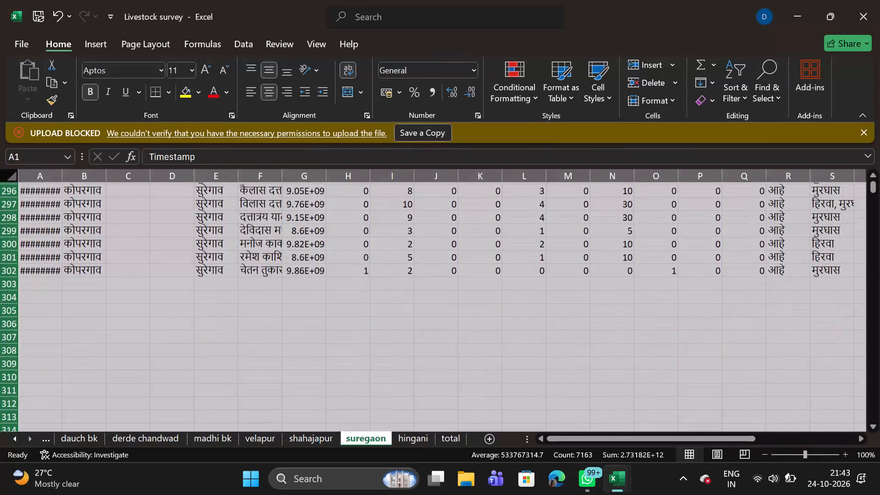
scroll(335, 390, down, 2)
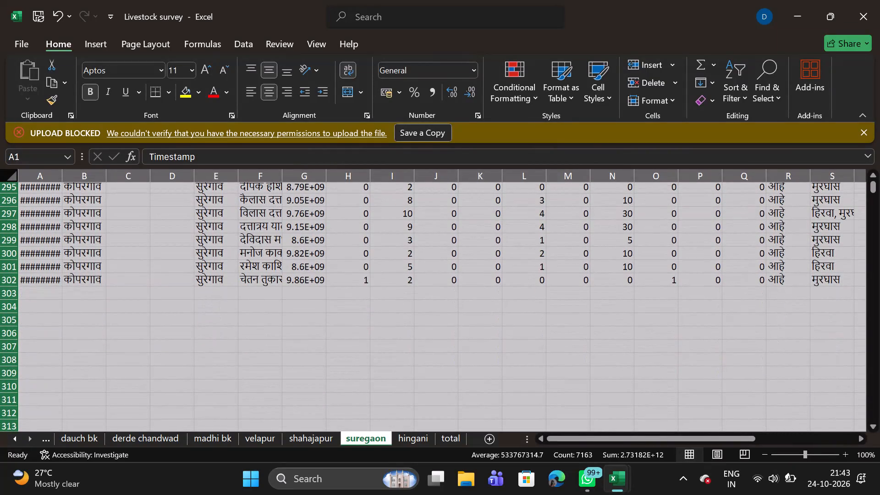
Add the suregaon entry to row 11 of the total sheet, with 301 in B11 and suregaon in A11.
click(454, 440)
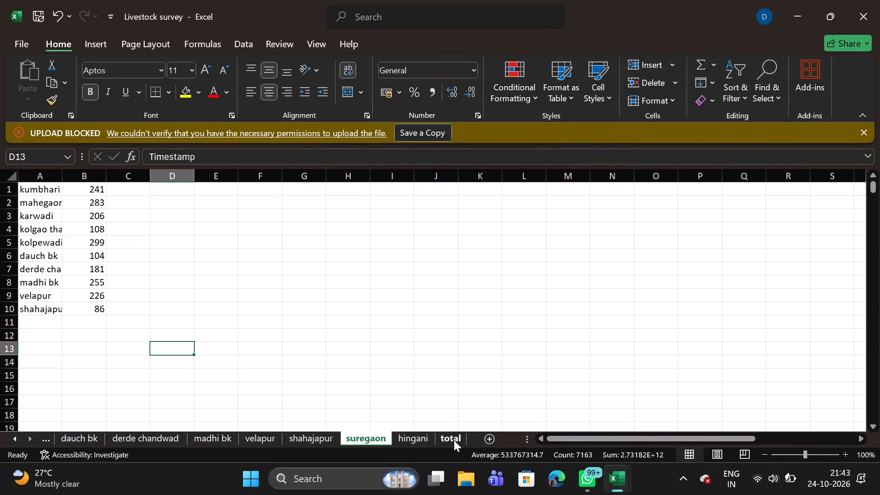
click(89, 318)
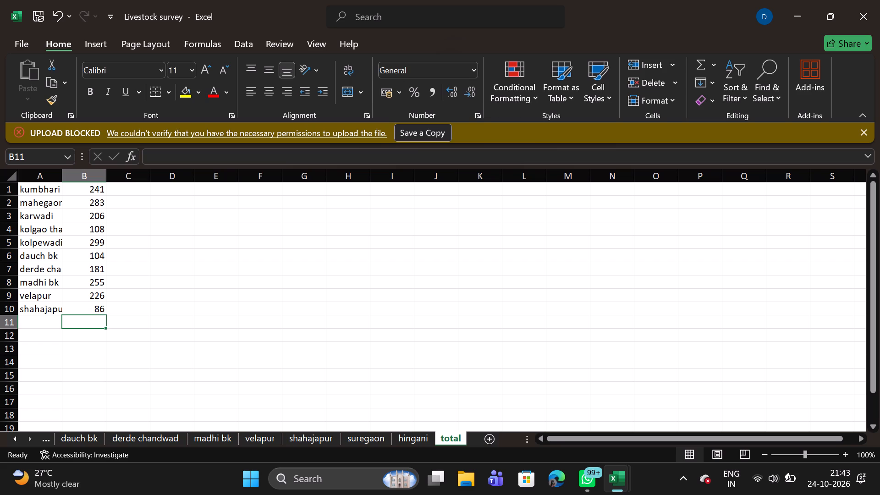
text(301)
click(38, 324)
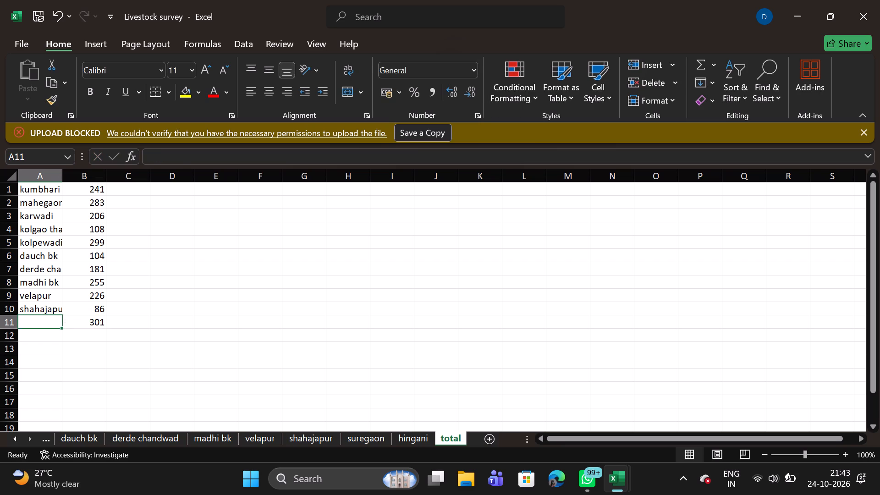
text(sure)
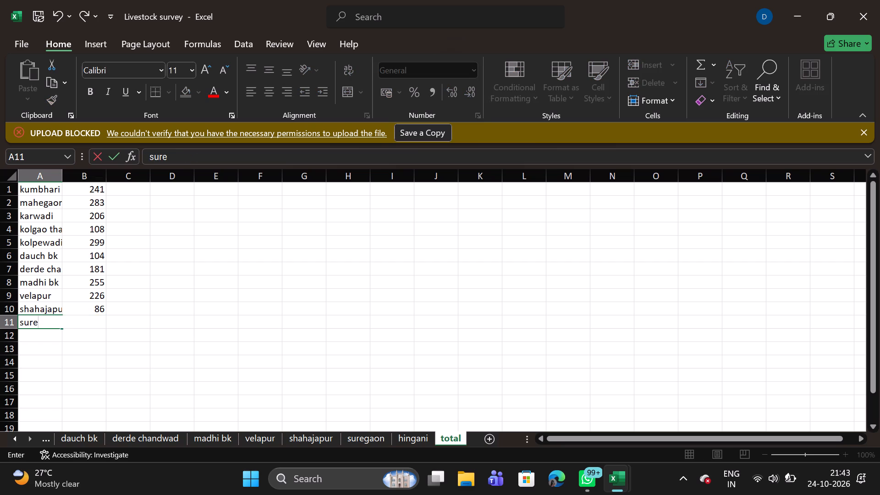
text(gaon)
click(99, 381)
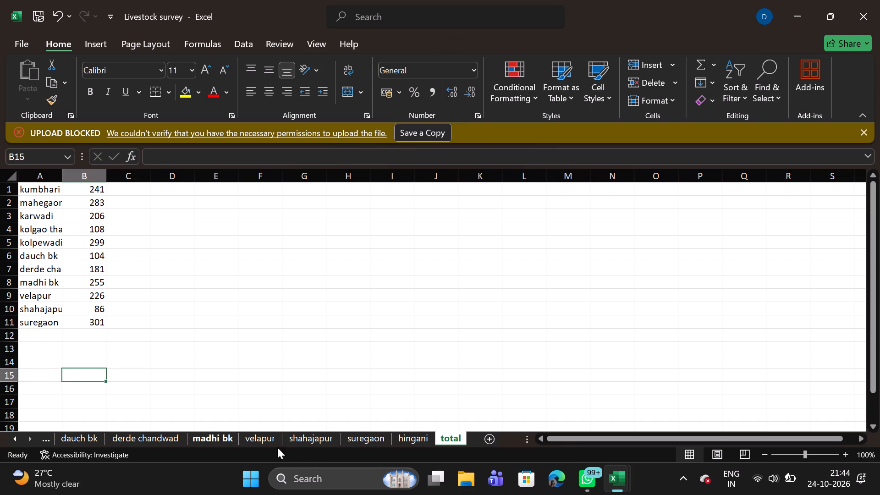
Check the hingani sheet's last filled row and add its entry to the total sheet, with 109 in B12 and hingani in A12.
click(408, 440)
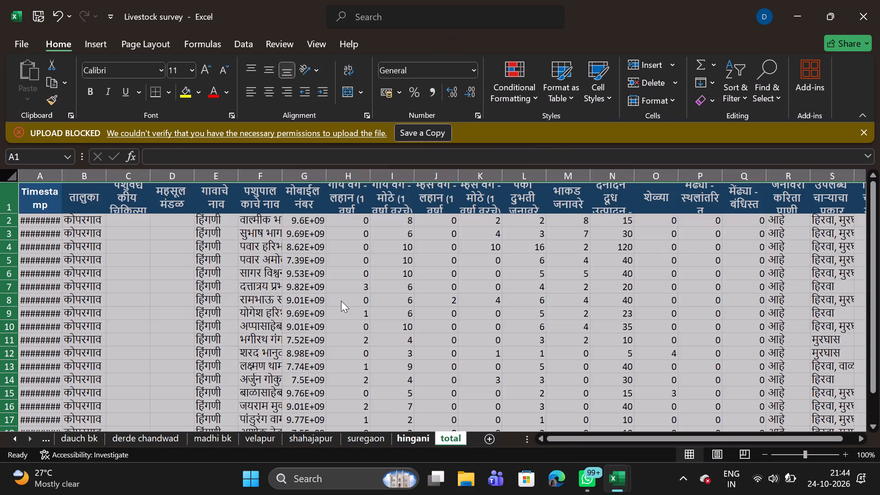
scroll(342, 319, down, 4)
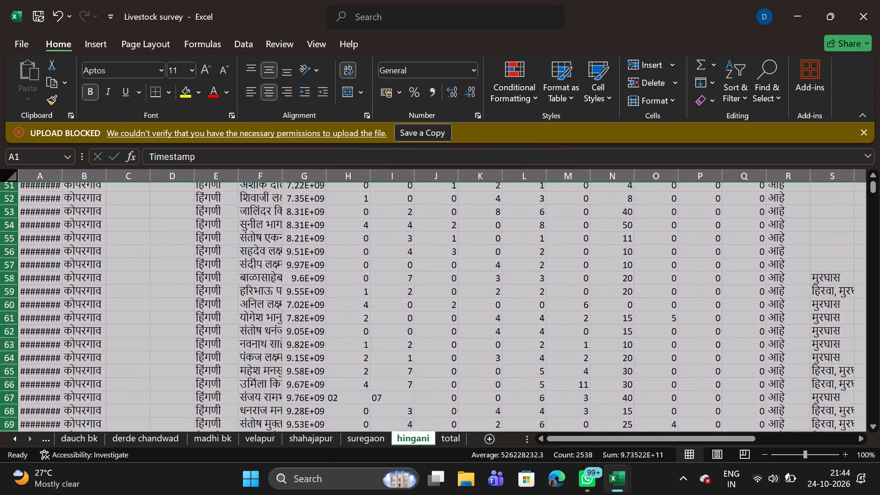
scroll(342, 319, down, 3)
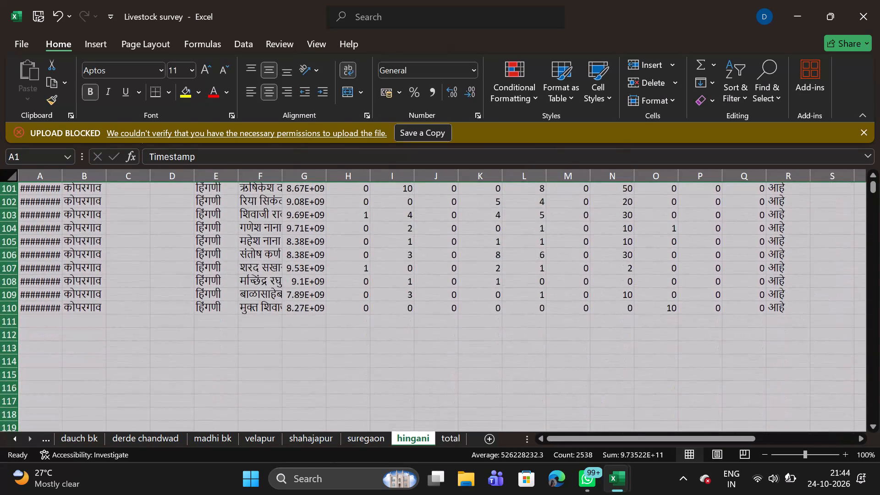
click(450, 443)
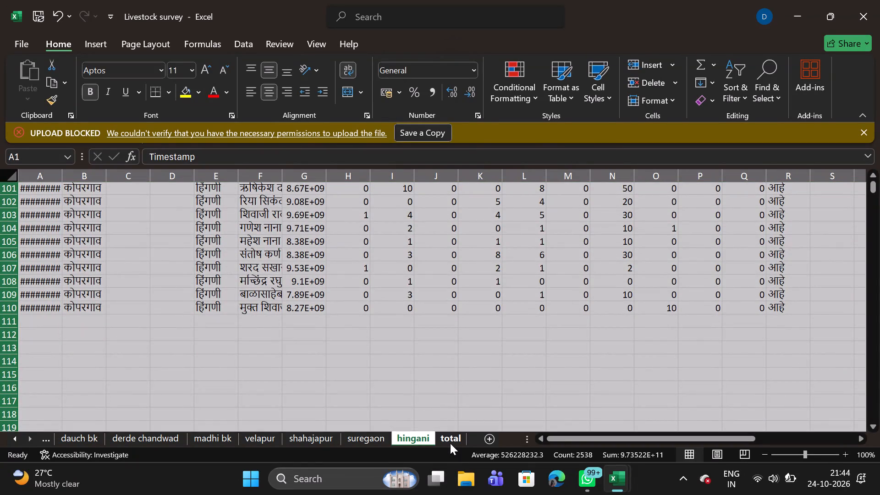
click(92, 335)
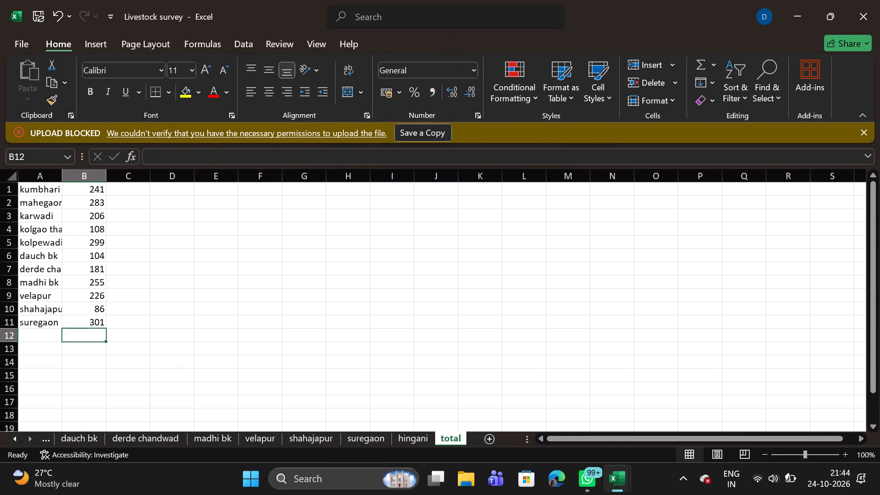
text(109)
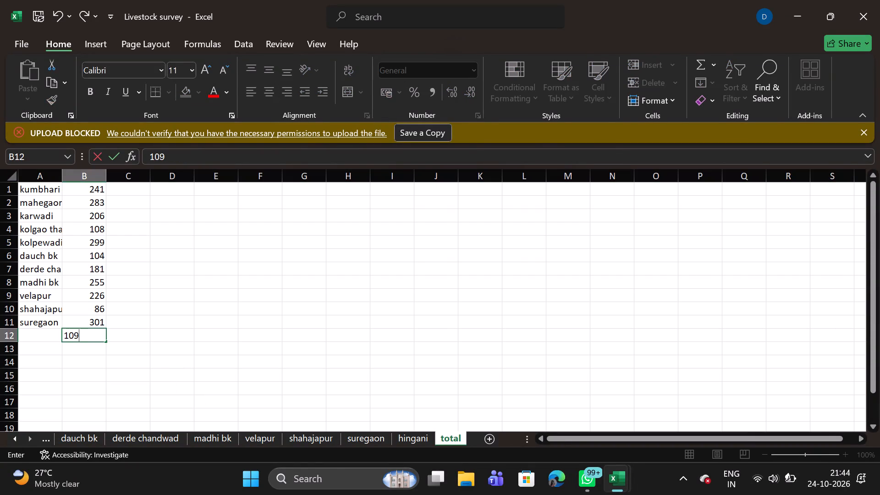
click(23, 337)
text(hingani)
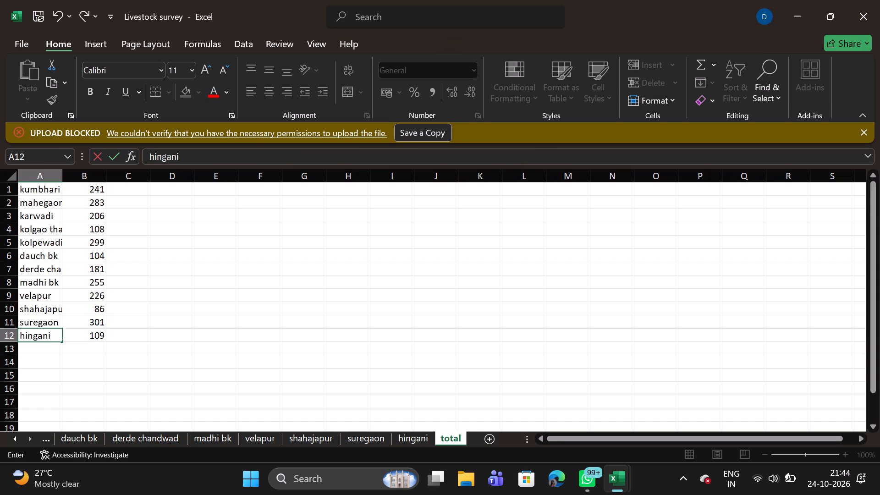
click(157, 355)
Add a total row below the village list, with the label TOTAL in A13 and the sum of B1:B12 in B13.
click(33, 347)
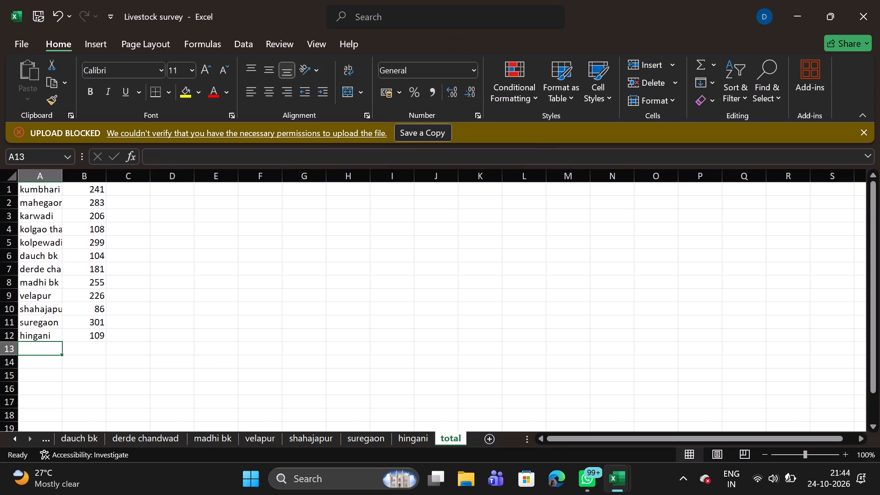
text(to)
key(BackSpace)
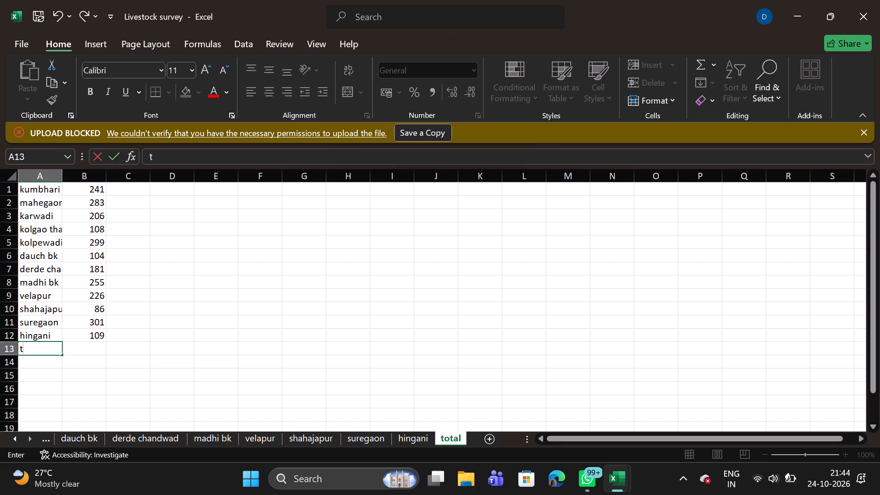
key(BackSpace)
key(t)
text(OTAL)
click(93, 347)
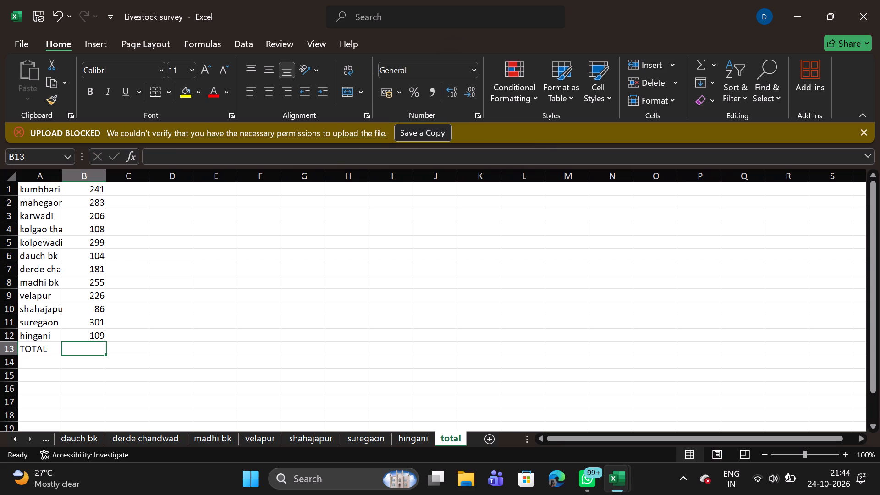
click(699, 64)
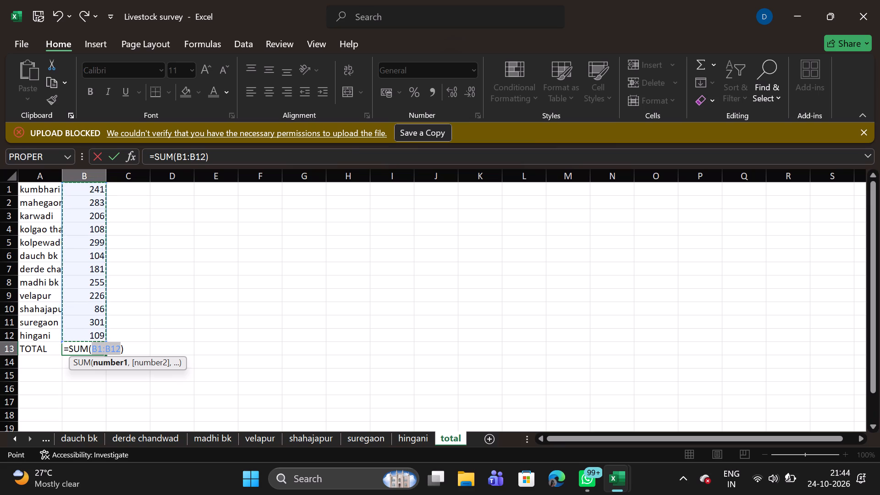
key(Return)
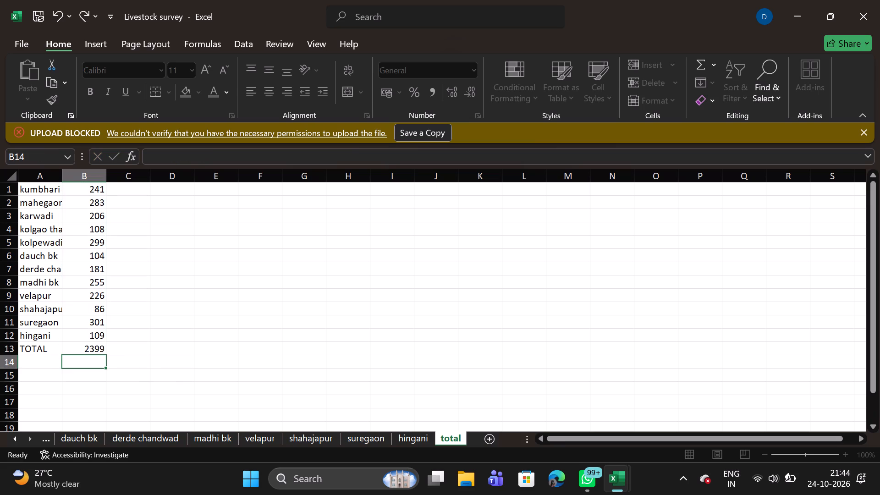
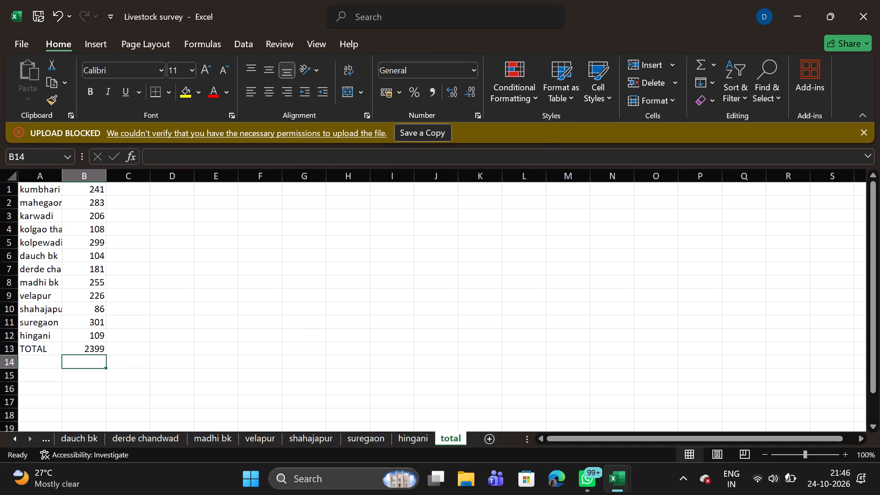
Save the Livestock survey workbook and clear the whole-sheet selection on the dauch bk sheet by selecting a blank cell.
key(ctrl+s)
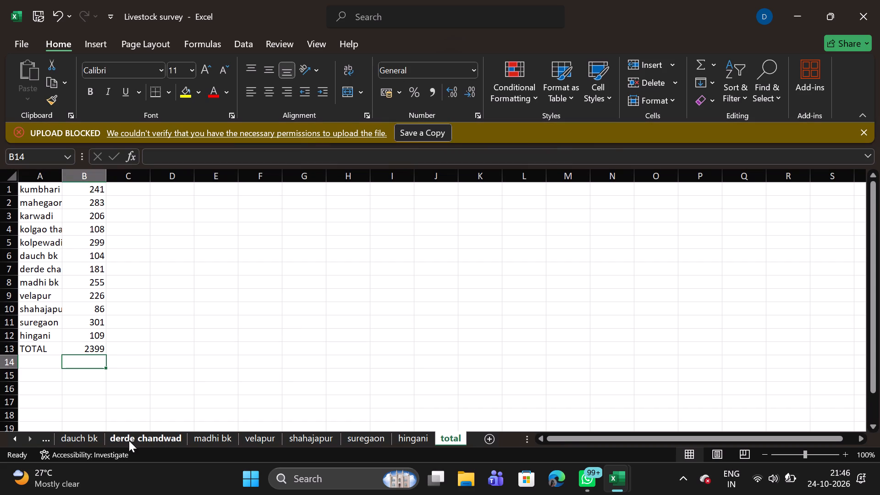
click(98, 443)
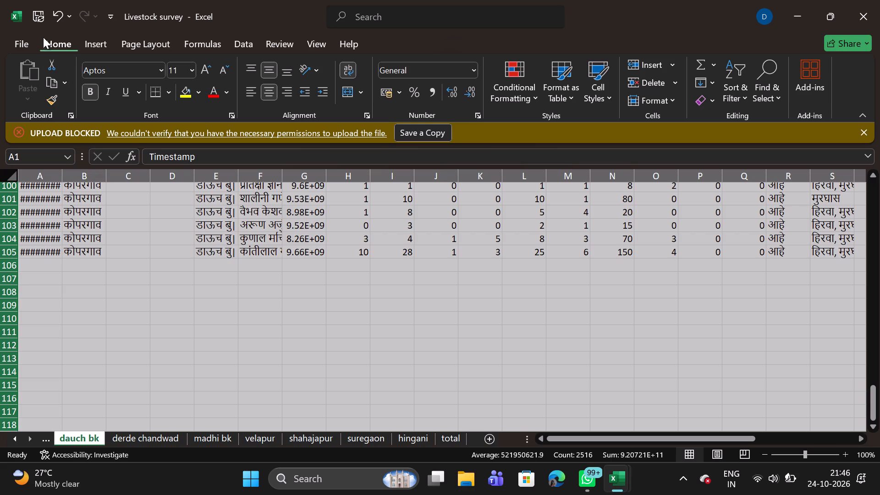
click(40, 11)
click(257, 347)
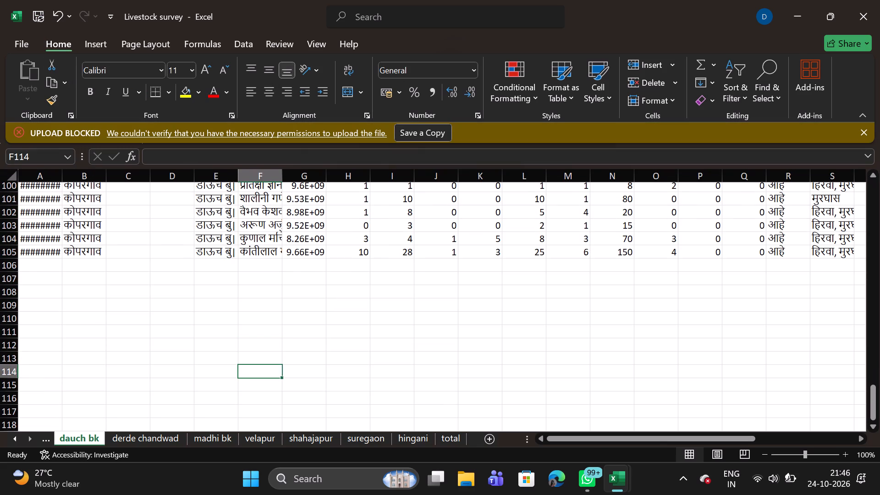
Switch to the taluka-wise survey workbook and deselect all values in the गावाचे नाव filter on the कोपरगाव sheet.
click(802, 24)
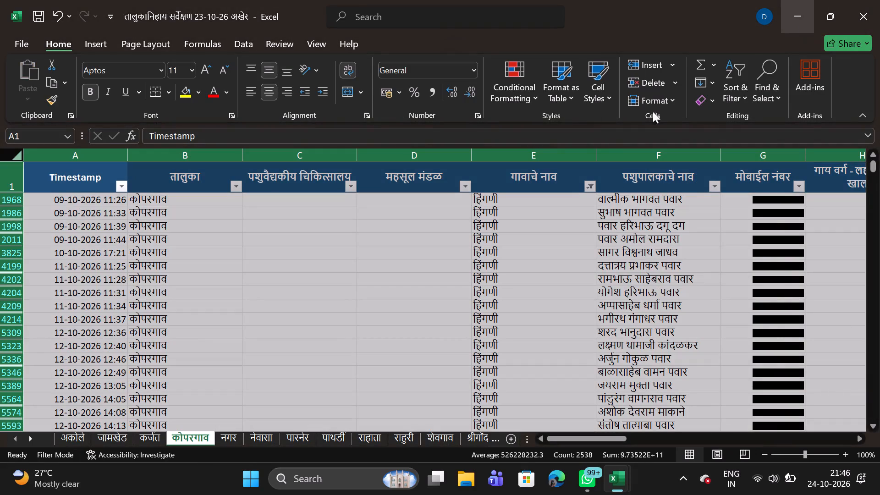
click(593, 183)
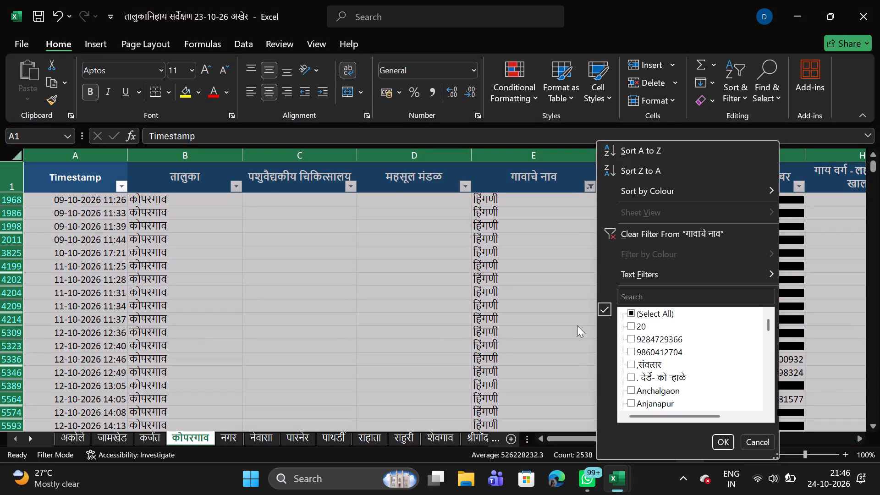
click(630, 314)
click(630, 314)
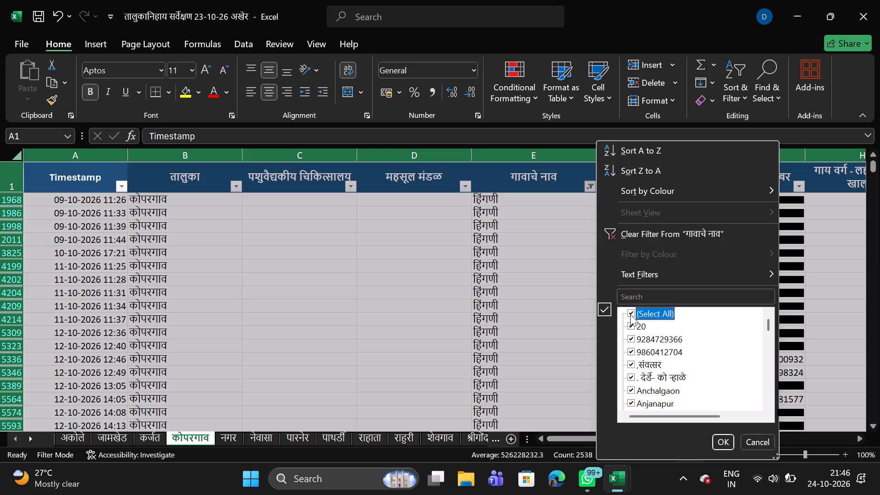
Skim the village names in the गावाचे नाव filter list for villages still needing extraction.
triple_click(765, 357)
triple_click(765, 357)
triple_click(765, 357)
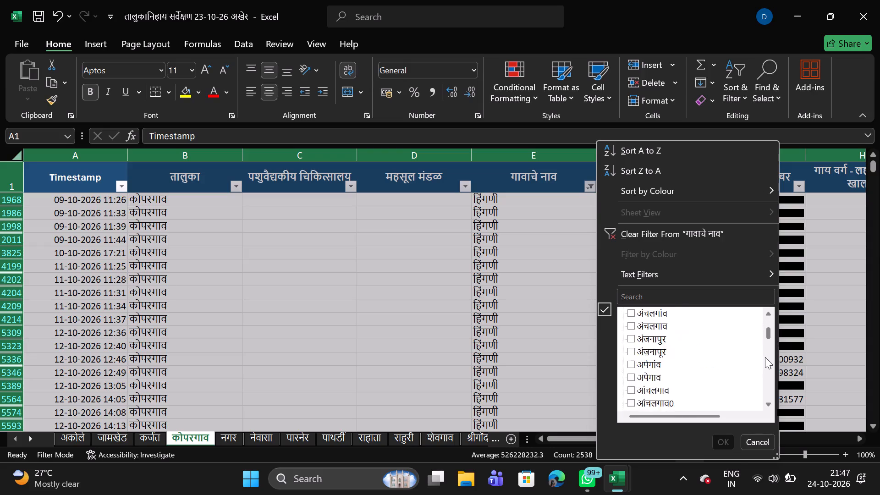
triple_click(765, 357)
triple_click(765, 357)
triple_click(765, 357)
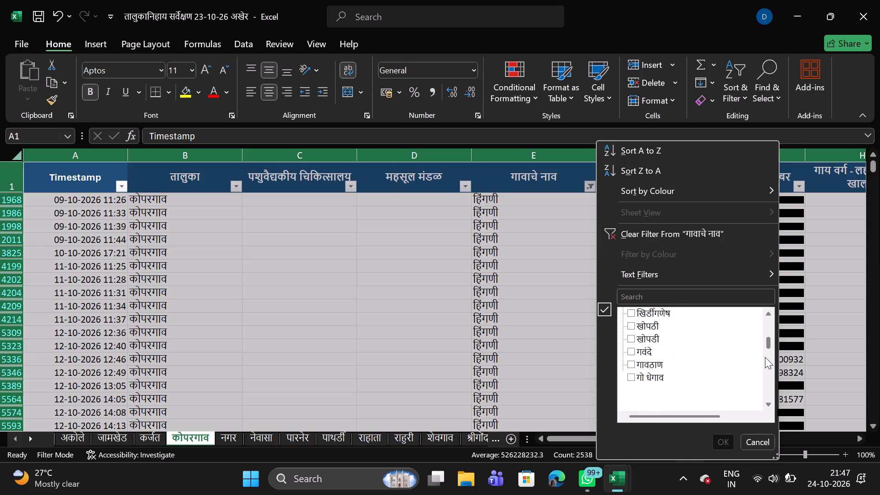
triple_click(765, 357)
triple_click(765, 357)
triple_click(765, 357)
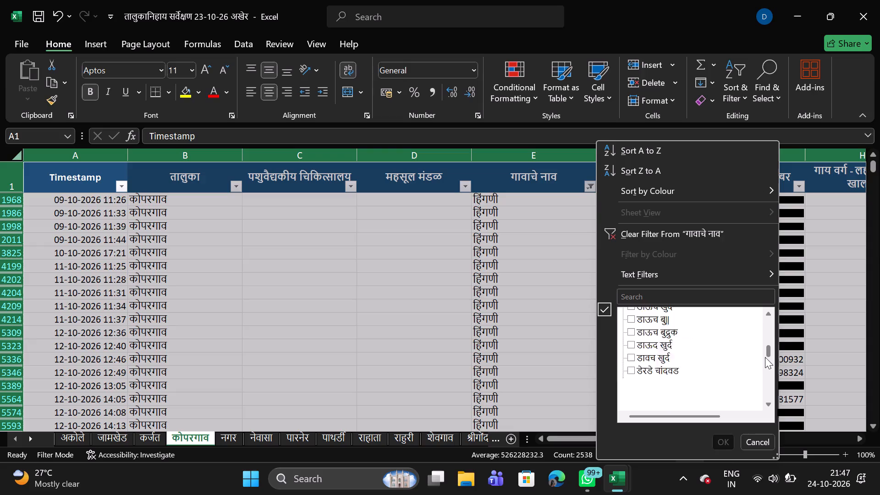
triple_click(765, 357)
drag(765, 357, 761, 394)
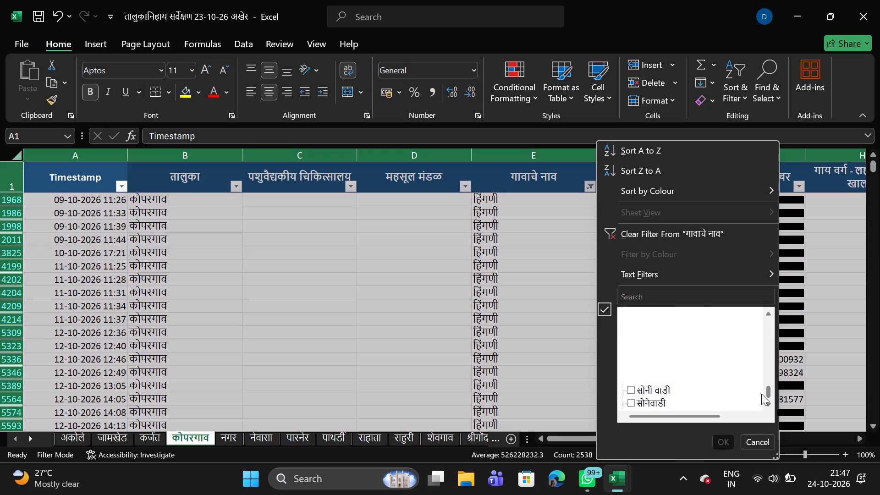
drag(761, 394, 764, 385)
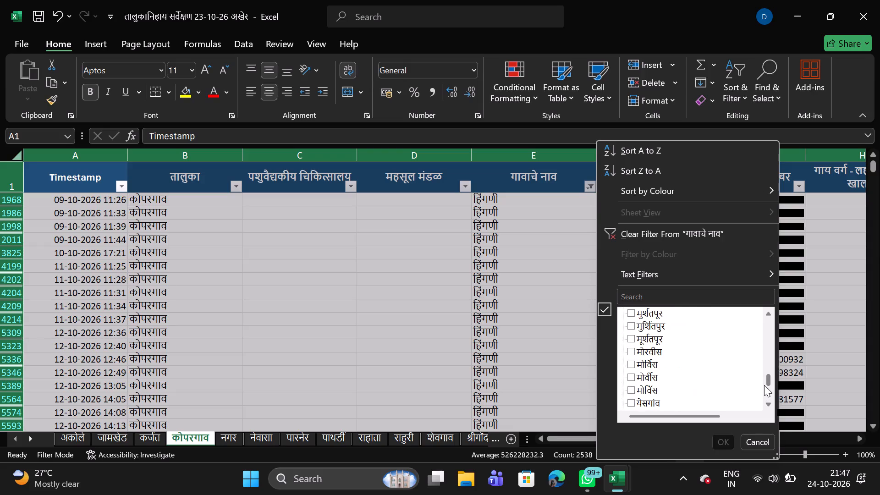
click(767, 354)
triple_click(767, 354)
triple_click(767, 354)
triple_click(767, 354)
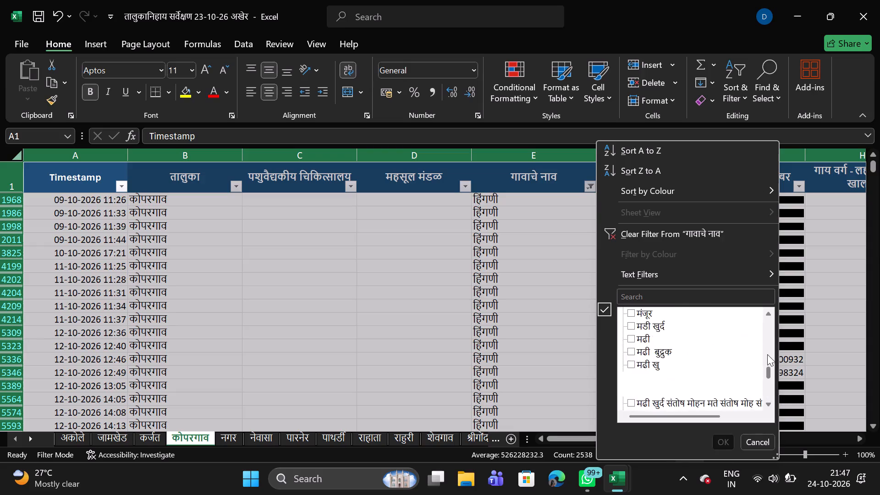
double_click(767, 354)
double_click(767, 354)
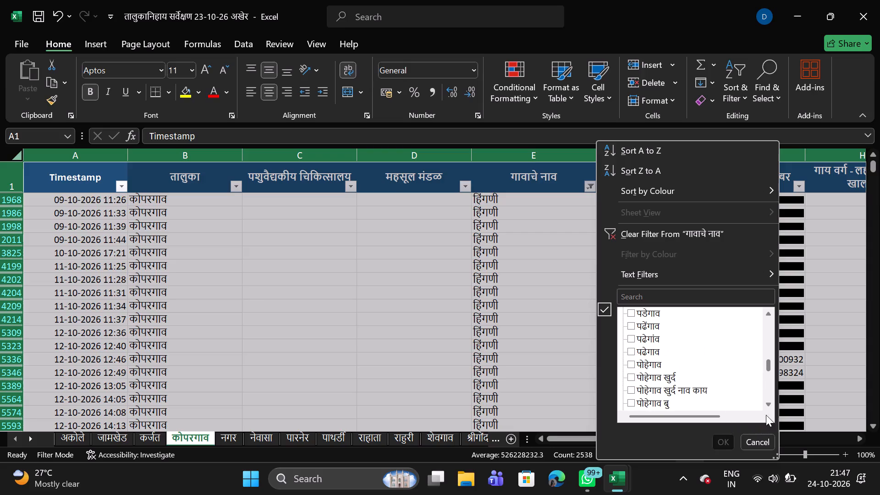
Examine the village name entries in the filter list in detail, from the पोहेगाव spellings through to हैदराबाद at the end.
triple_click(770, 401)
triple_click(770, 401)
triple_click(770, 401)
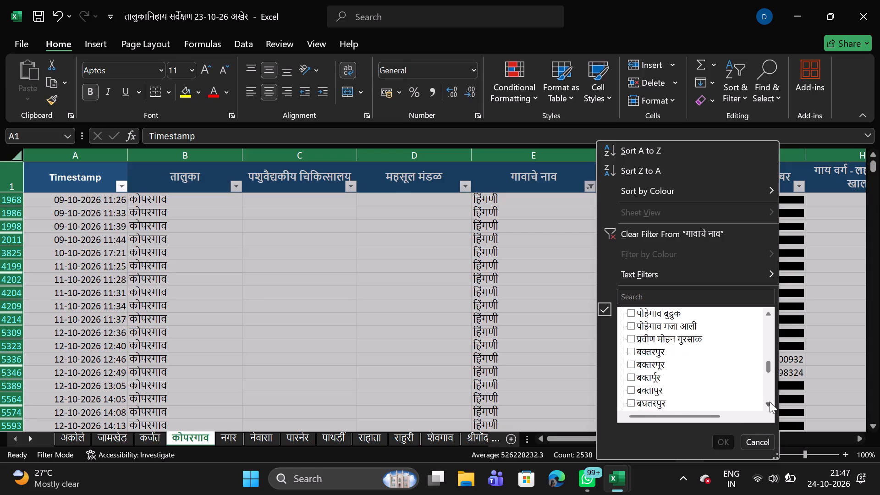
triple_click(770, 401)
triple_click(770, 401)
triple_click(770, 401)
triple_click(770, 401)
triple_click(770, 401)
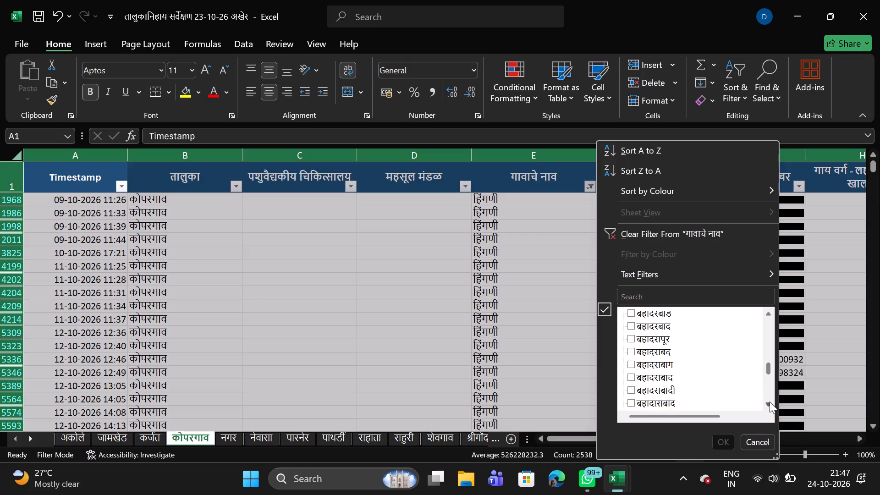
triple_click(770, 401)
triple_click(770, 401)
triple_click(770, 401)
triple_click(770, 401)
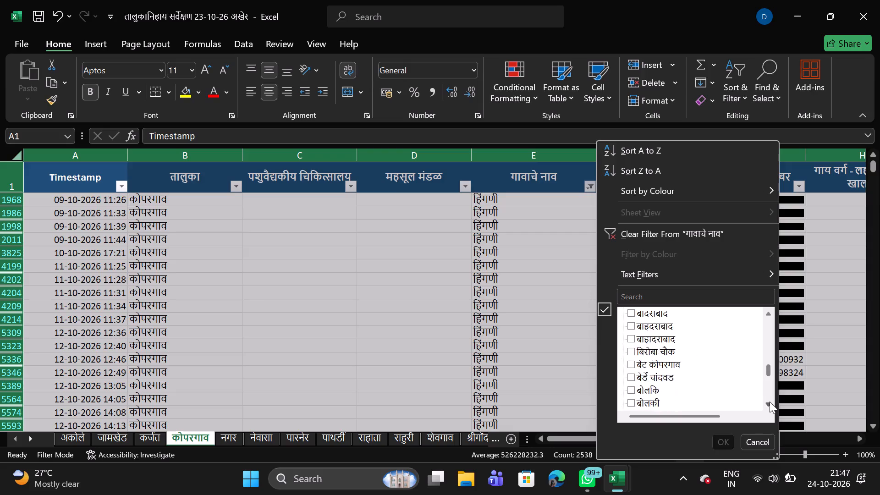
triple_click(770, 401)
triple_click(770, 401)
triple_click(770, 401)
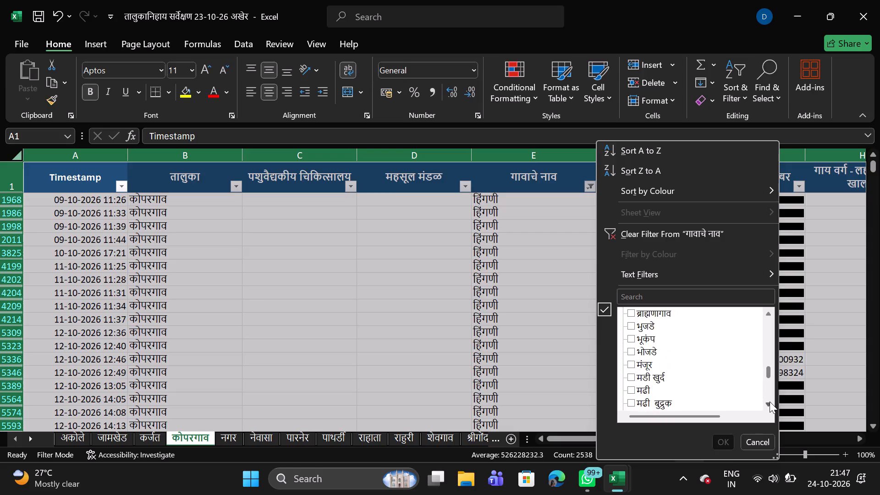
triple_click(770, 401)
triple_click(770, 401)
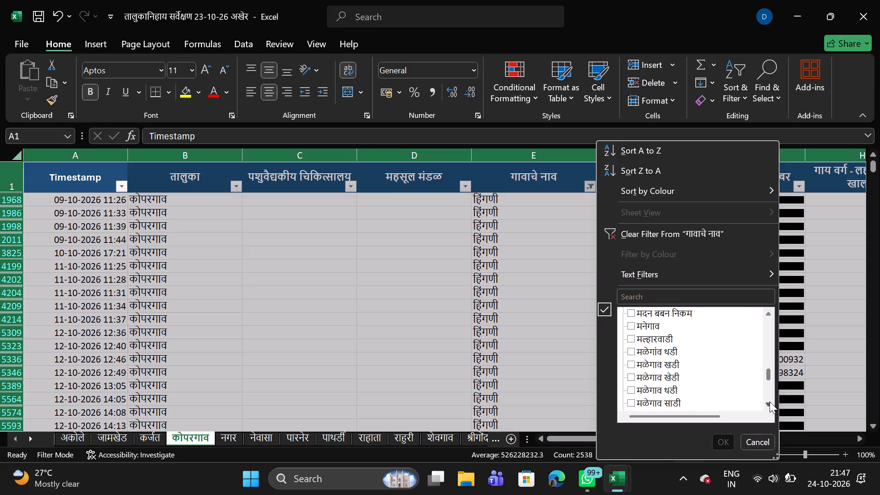
click(770, 401)
double_click(770, 401)
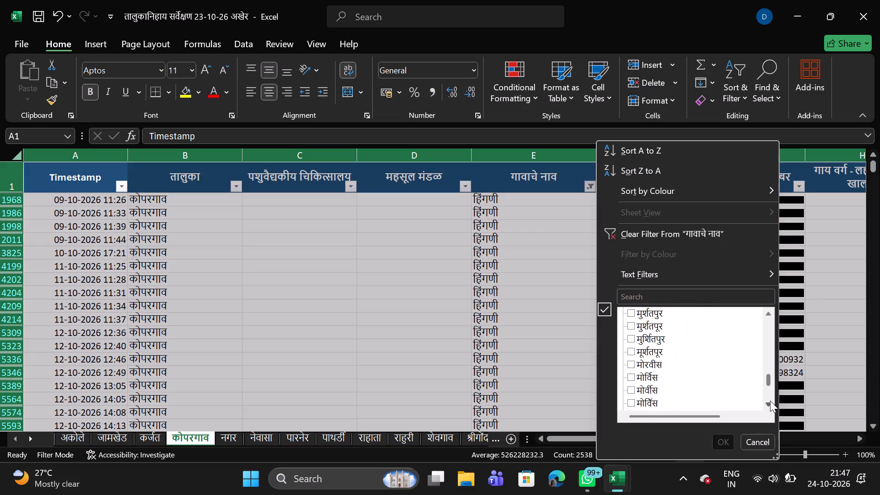
click(770, 401)
double_click(770, 401)
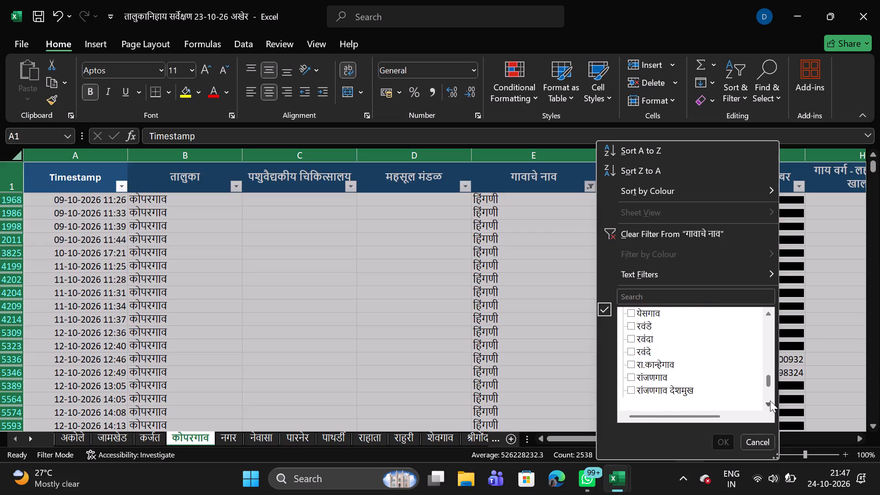
double_click(770, 401)
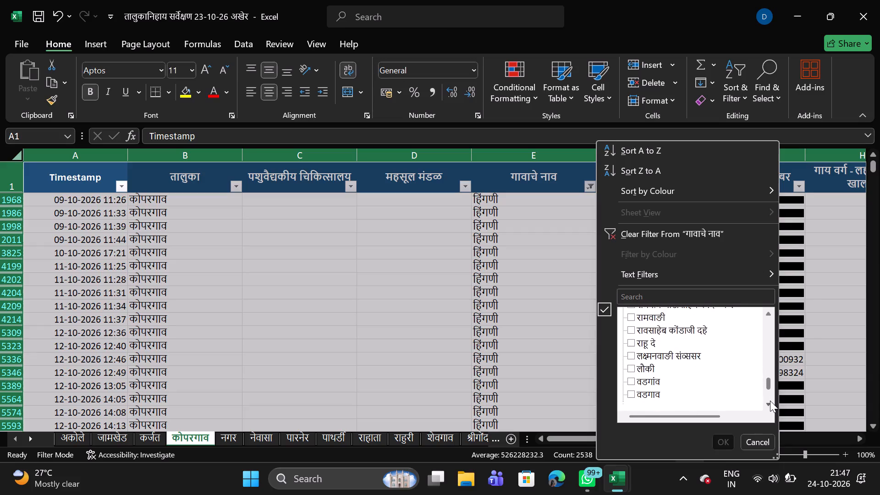
click(770, 401)
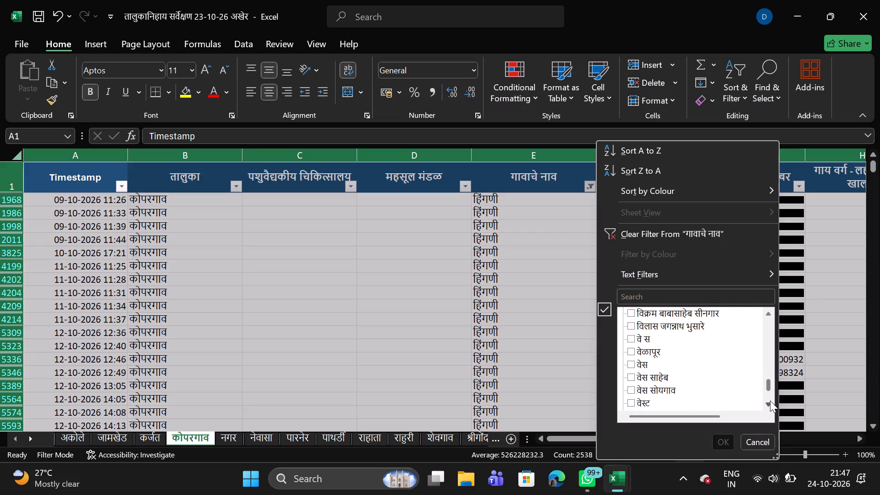
double_click(770, 401)
click(770, 401)
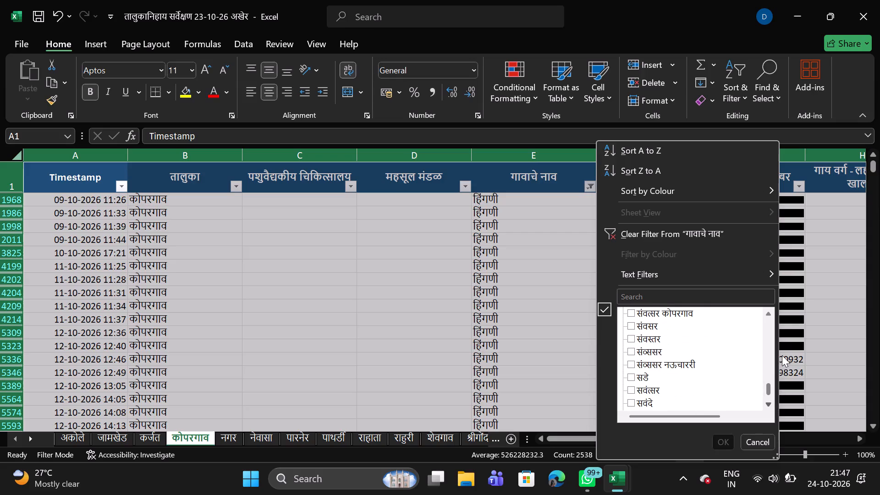
click(770, 350)
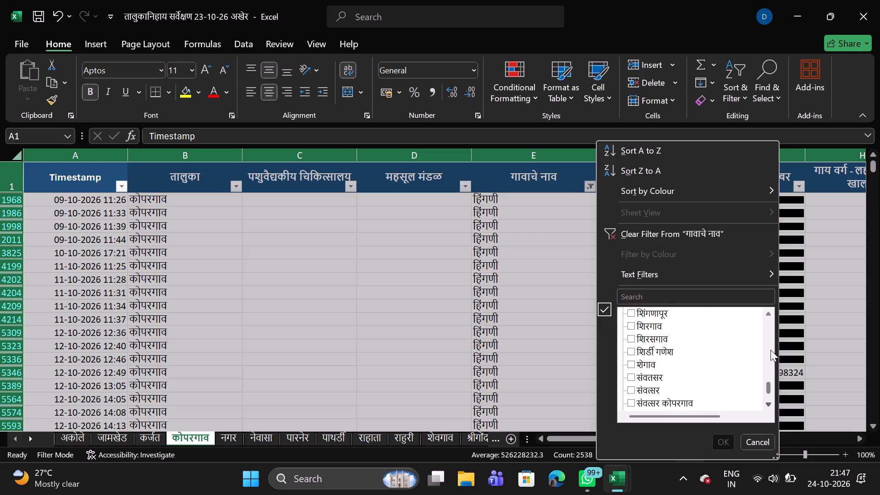
click(770, 350)
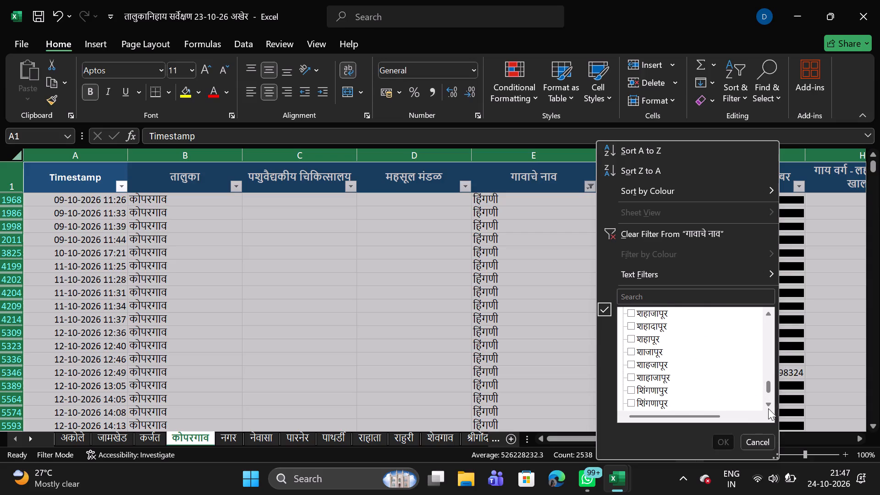
click(771, 402)
click(771, 402)
triple_click(771, 402)
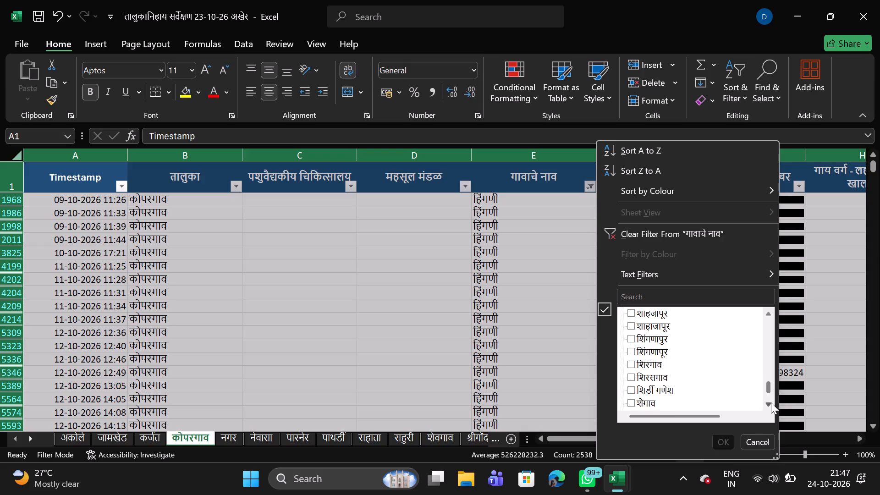
click(771, 402)
click(771, 402)
triple_click(771, 402)
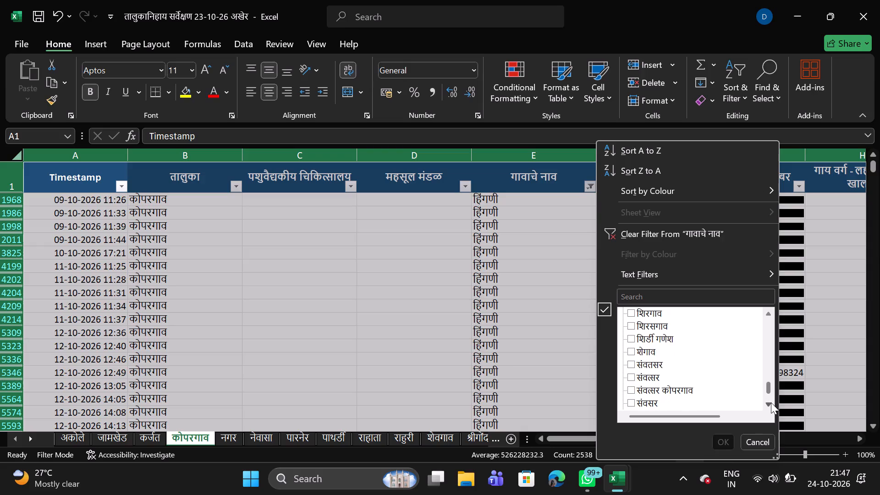
triple_click(771, 402)
triple_click(771, 402)
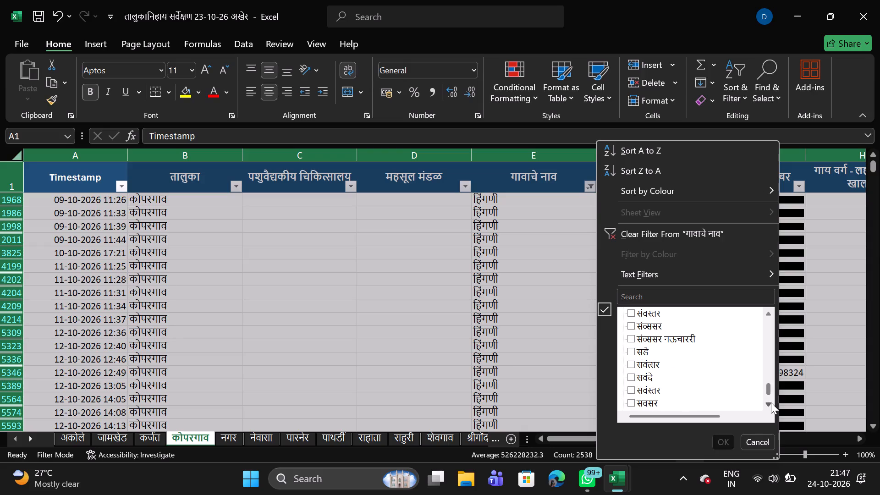
triple_click(771, 402)
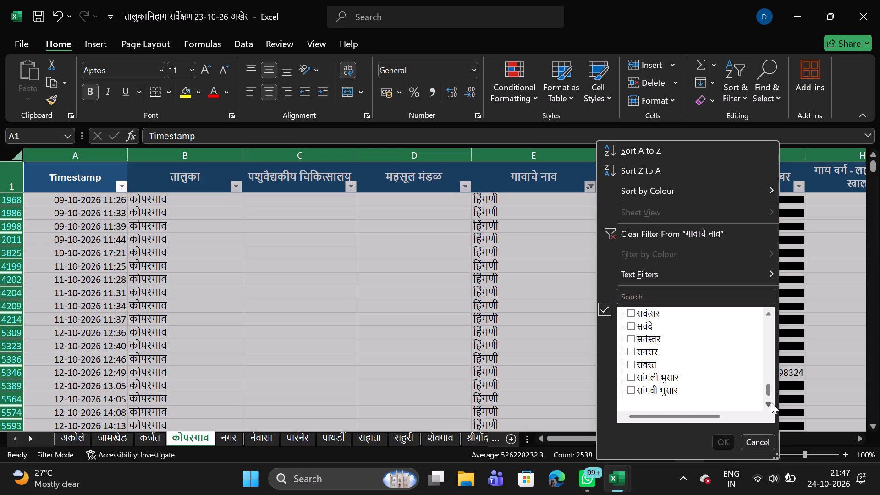
triple_click(771, 402)
triple_click(771, 402)
triple_click(771, 402)
triple_click(771, 402)
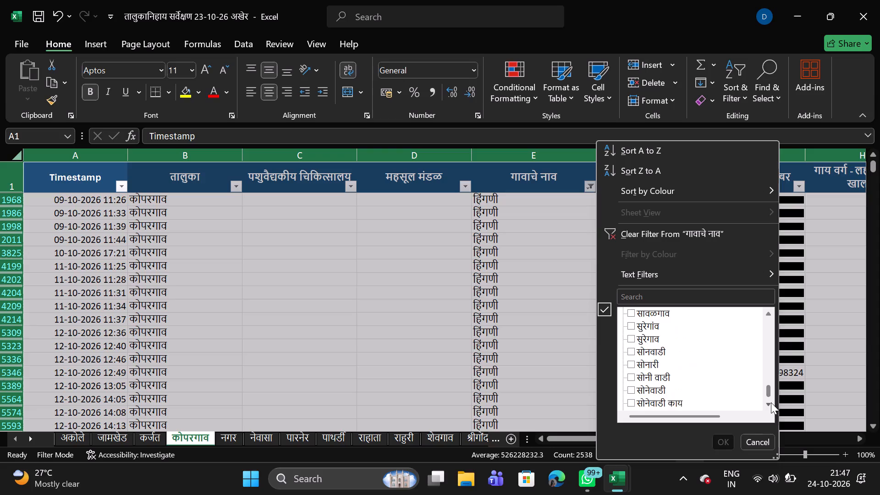
triple_click(771, 402)
triple_click(771, 402)
click(771, 402)
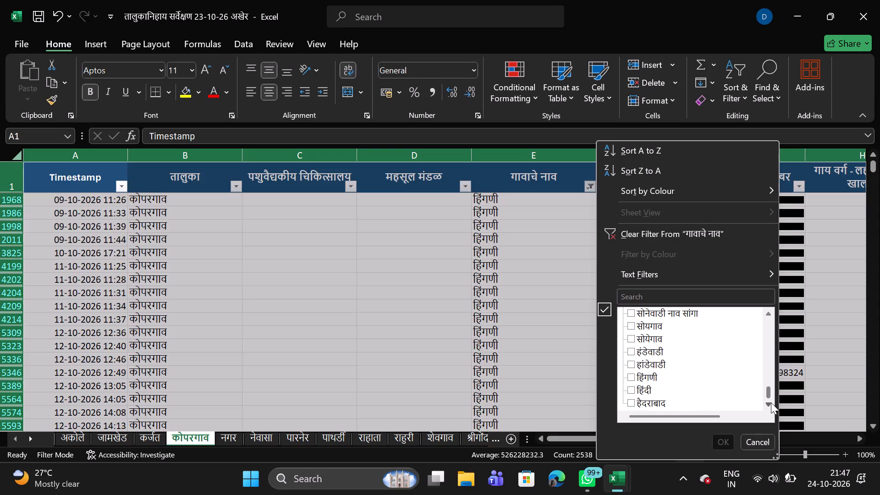
double_click(771, 402)
Look back through the village names in the गावाचे नाव filter list, from हैदराबाद up to the पोहेगाव spellings.
triple_click(767, 361)
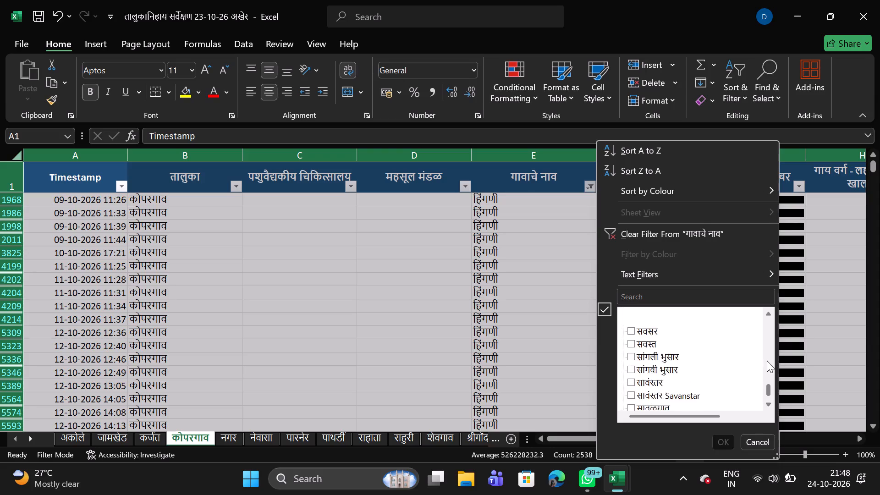
click(767, 361)
double_click(767, 361)
click(767, 361)
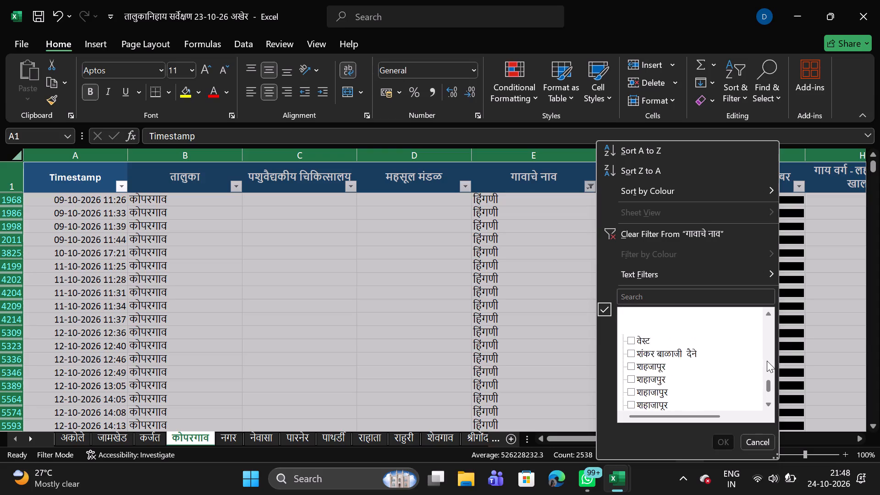
click(767, 361)
click(767, 361)
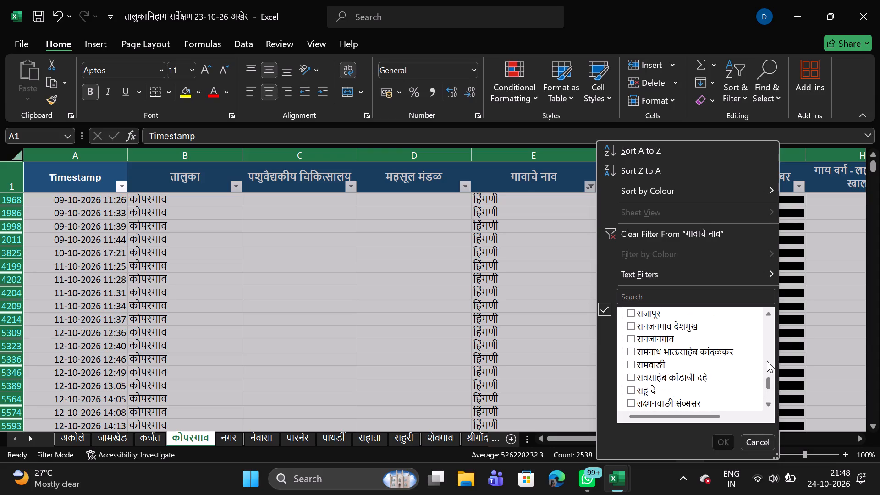
click(767, 361)
click(767, 361)
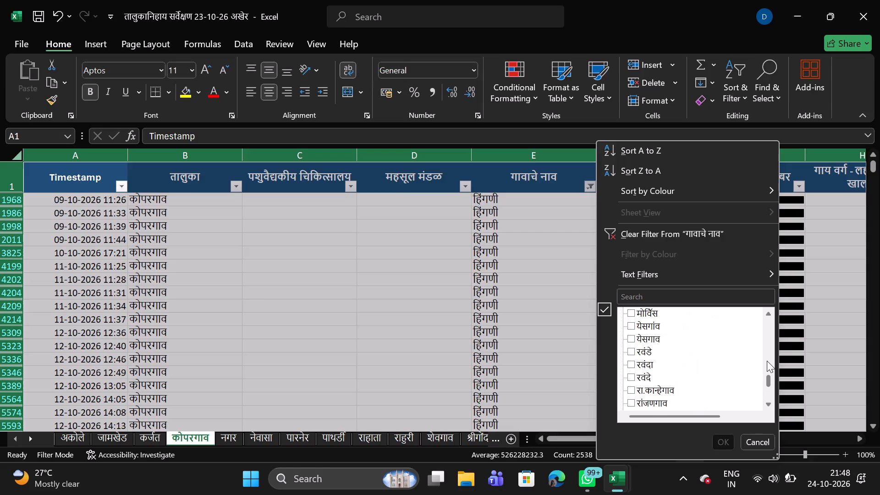
click(767, 361)
double_click(767, 361)
triple_click(767, 361)
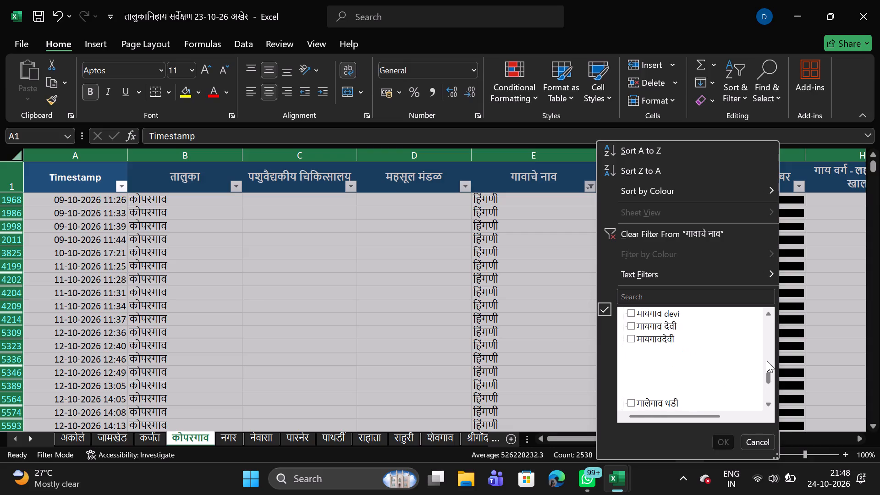
double_click(767, 361)
triple_click(767, 361)
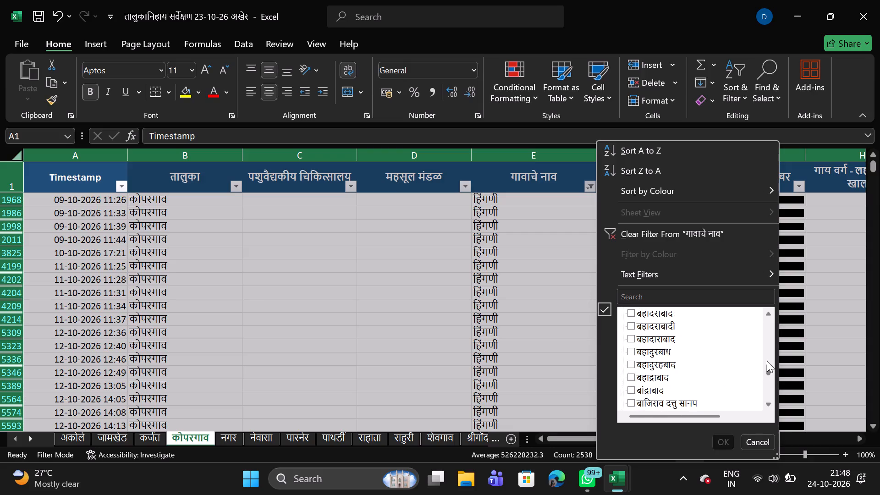
triple_click(767, 361)
click(767, 361)
click(767, 361)
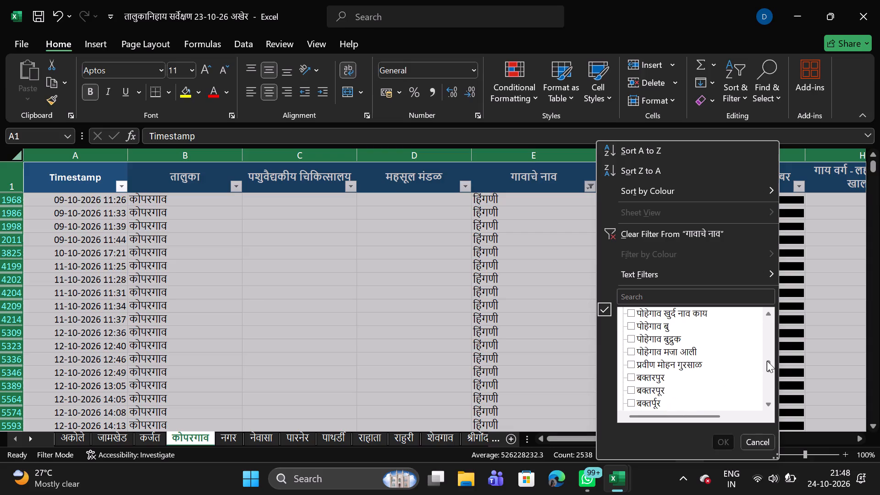
click(767, 361)
Look further back through the village names in the filter list, from the पढेगाव spellings up to the कोकमठाण and कोपरगाव entries.
click(771, 347)
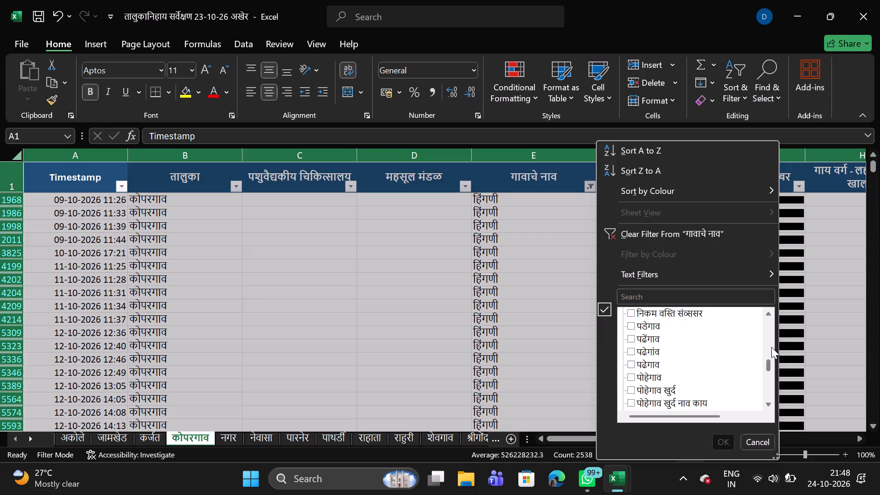
click(771, 347)
triple_click(771, 347)
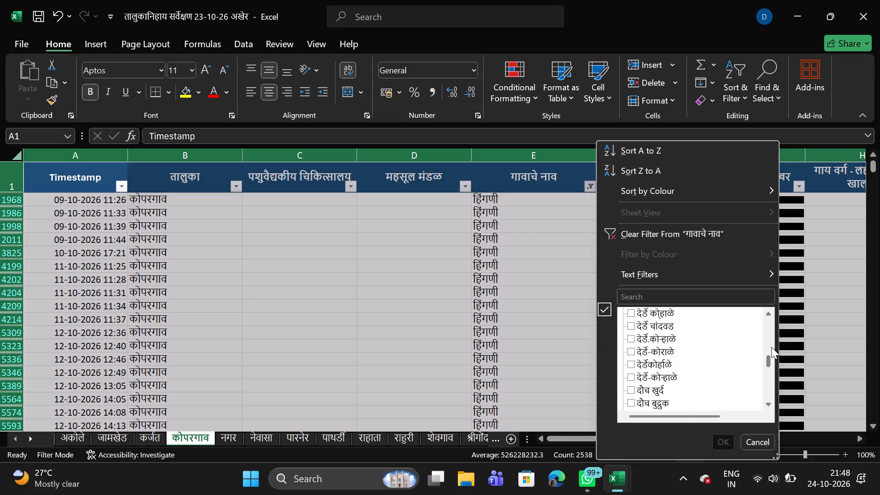
click(771, 347)
double_click(771, 347)
triple_click(771, 347)
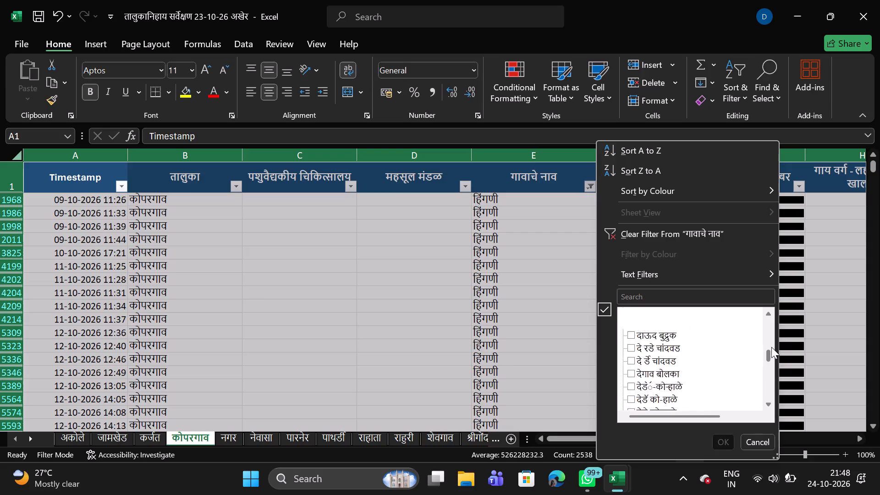
triple_click(771, 347)
click(771, 347)
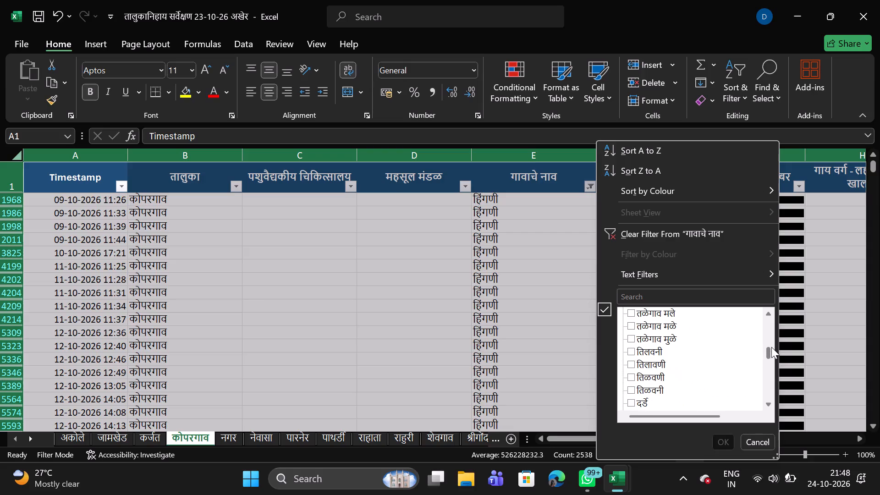
click(772, 339)
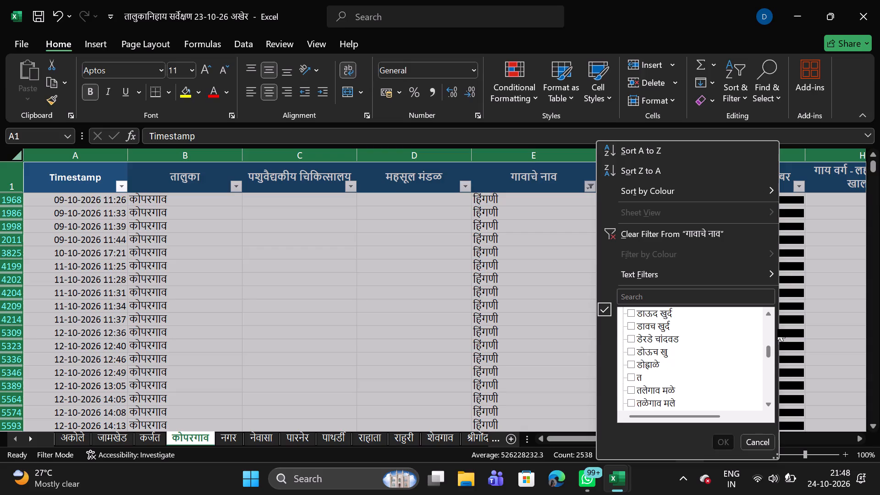
click(771, 334)
triple_click(771, 334)
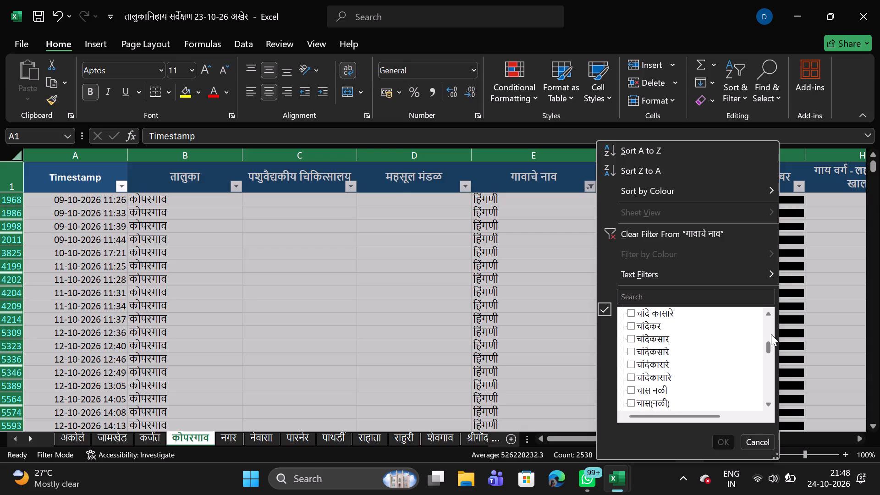
double_click(771, 334)
triple_click(771, 334)
click(771, 334)
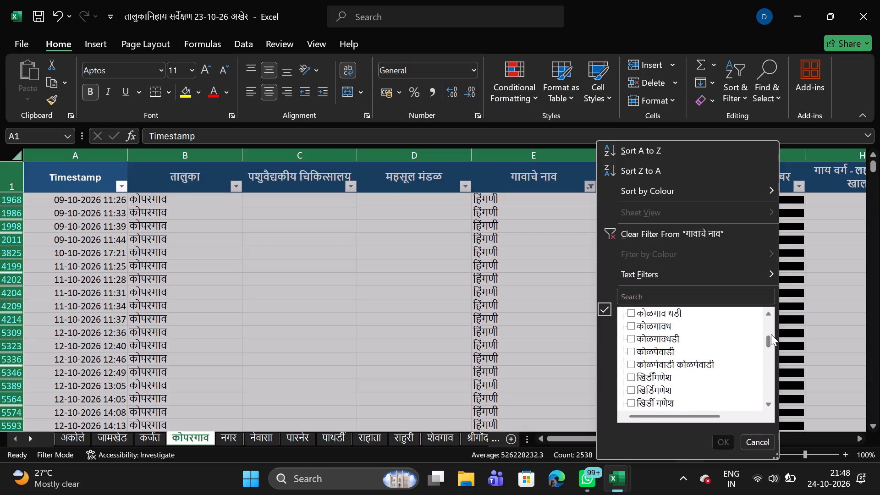
click(771, 334)
click(771, 334)
double_click(771, 334)
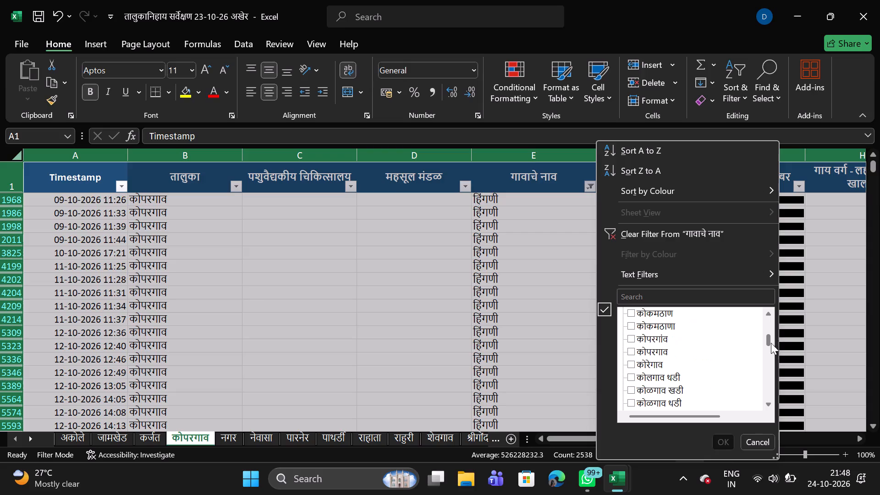
triple_click(764, 404)
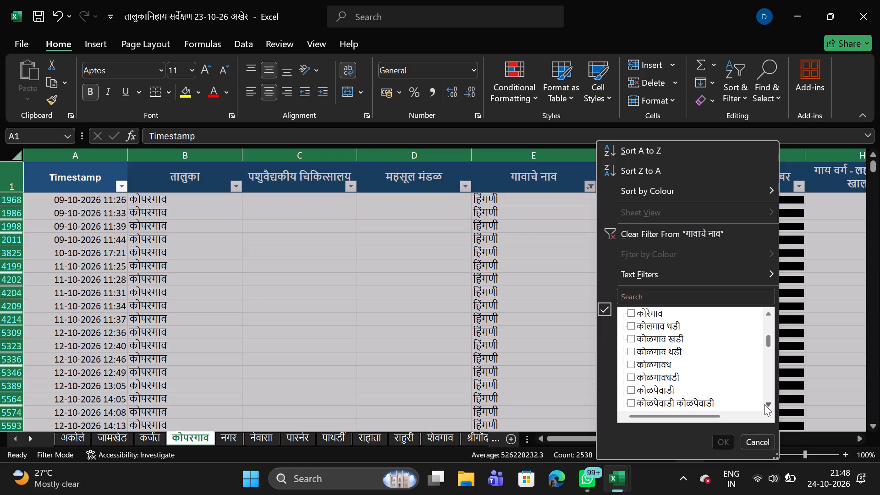
Search the गावाचे नाव filter list for TAK, clear the search text and close the filter without applying it.
click(638, 296)
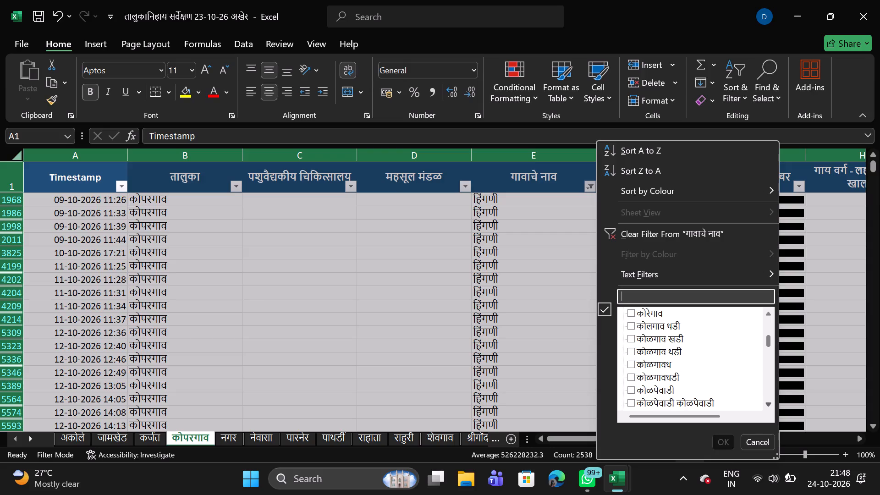
text(TAK)
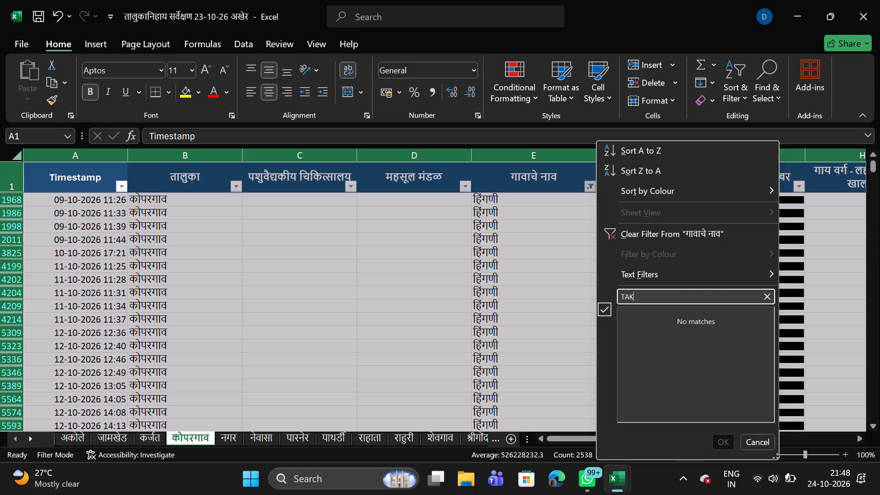
key(BackSpace)
key(BackSpace)
key(BackSpace)
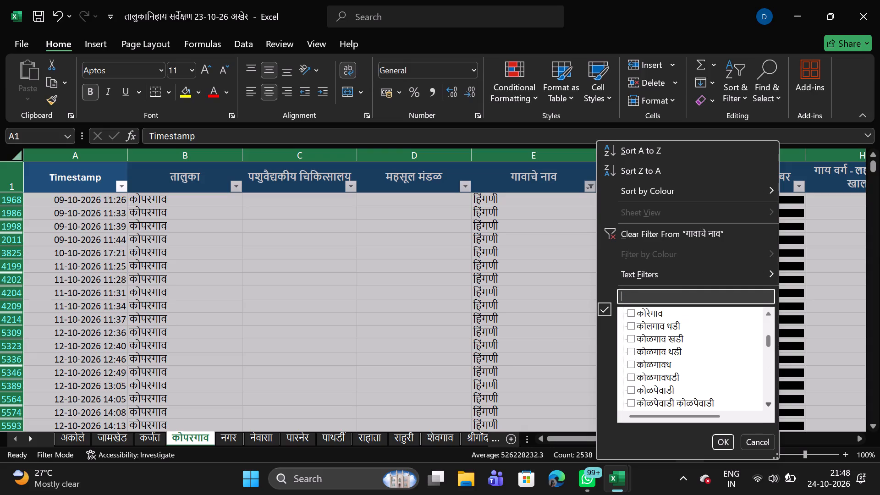
click(557, 334)
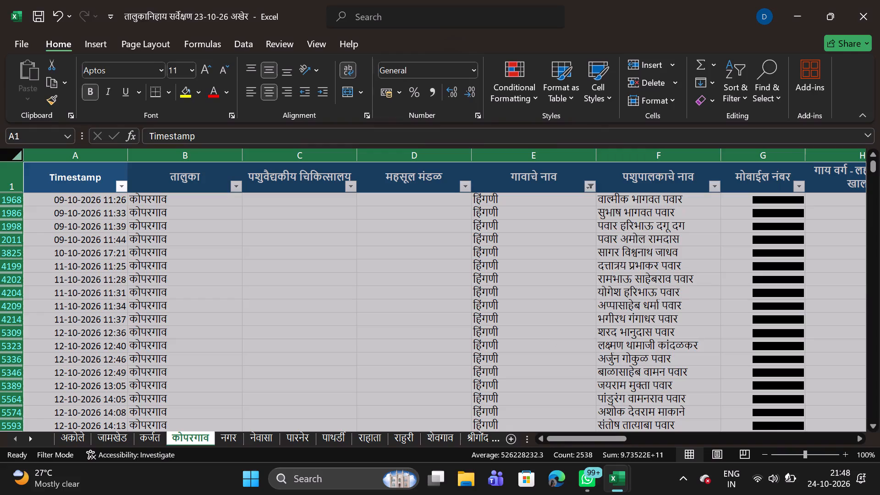
Reopen the गावाचे नाव filter on the कोपरगाव sheet and deselect all its values.
click(592, 192)
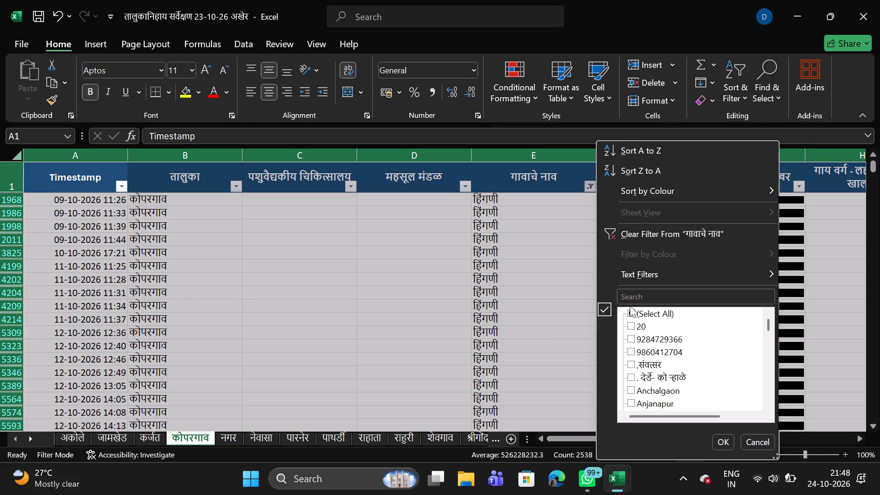
click(633, 312)
click(633, 312)
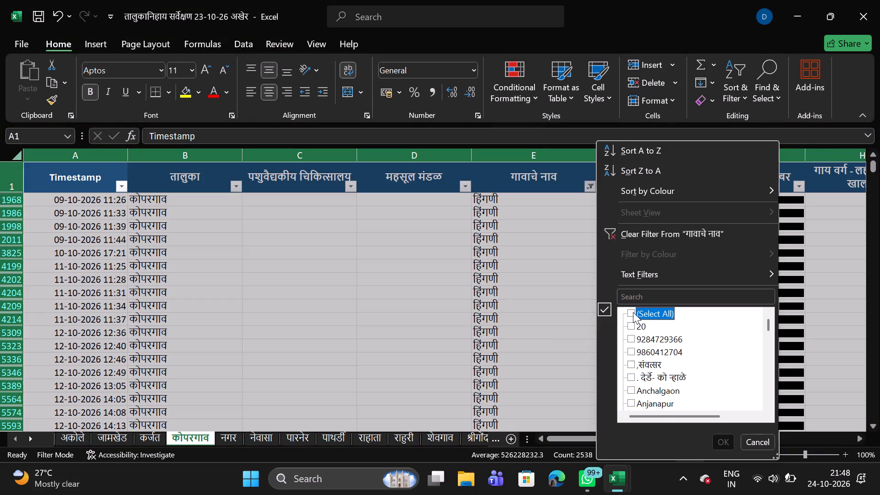
Skim the filter list's village names from the beginning down to the मढी बुद्रुक spellings for villages still needing extraction.
triple_click(767, 379)
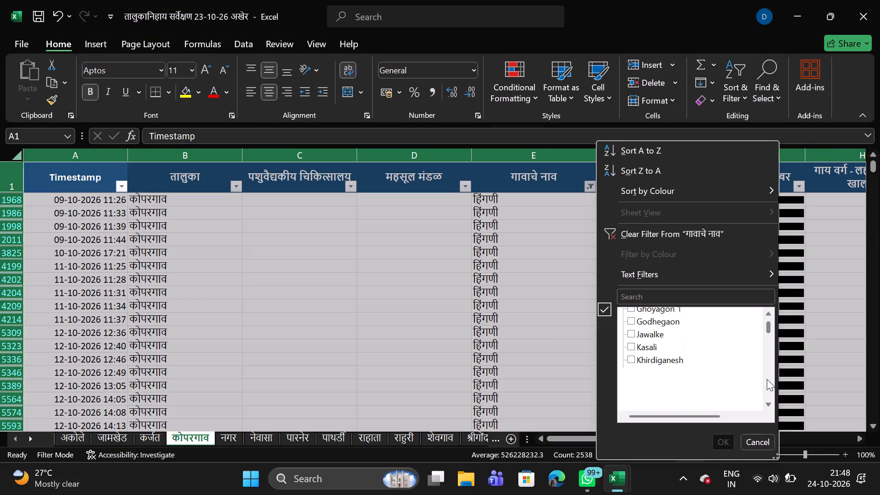
triple_click(767, 379)
triple_click(767, 379)
triple_click(767, 379)
double_click(767, 379)
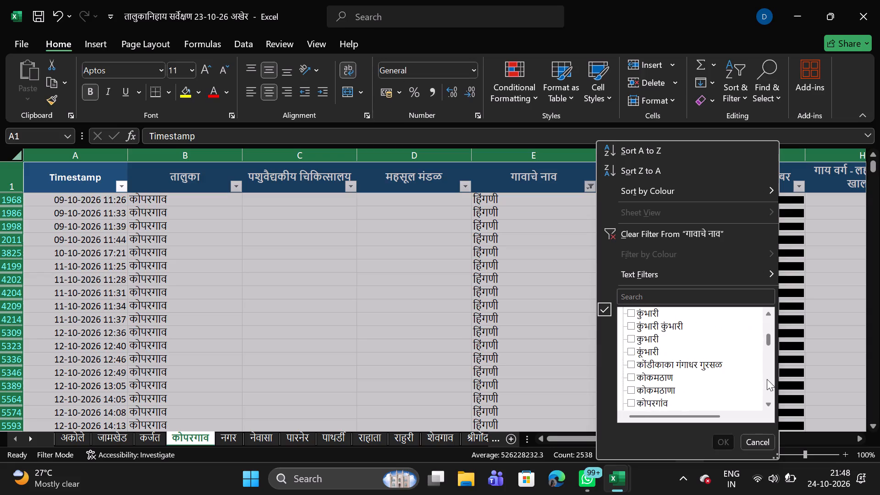
triple_click(767, 379)
triple_click(767, 379)
triple_click(767, 379)
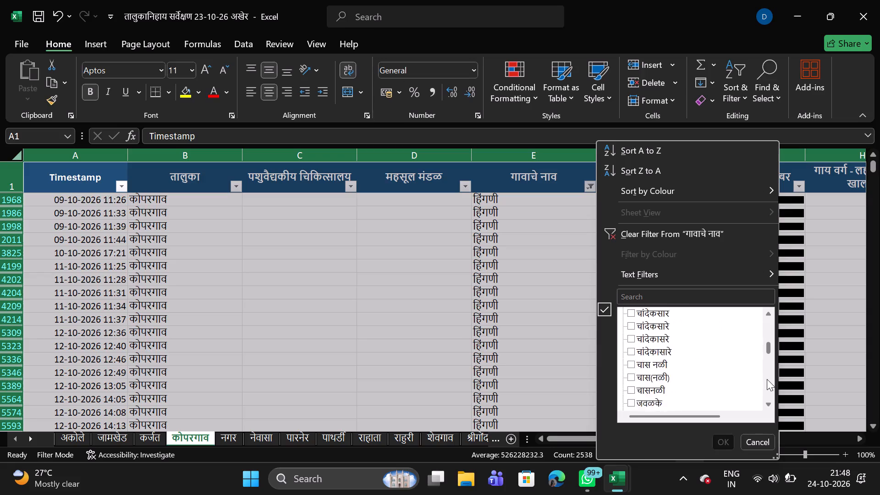
triple_click(767, 379)
click(767, 379)
triple_click(767, 379)
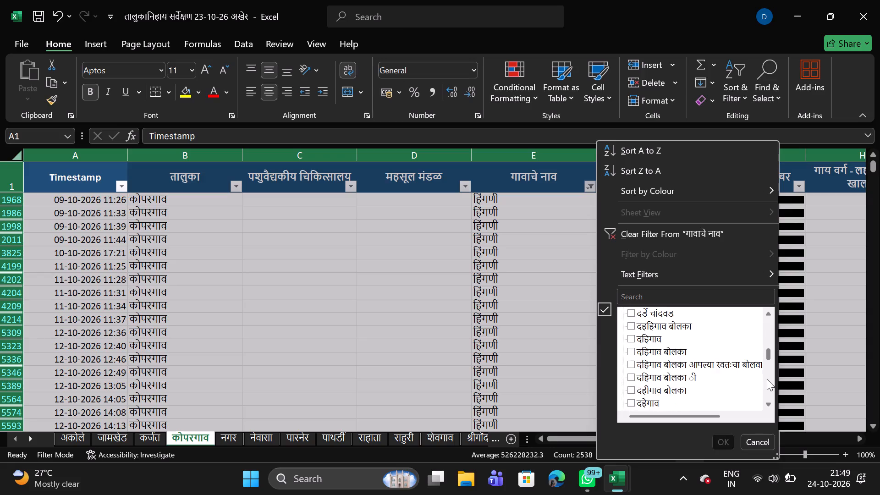
double_click(767, 379)
double_click(767, 379)
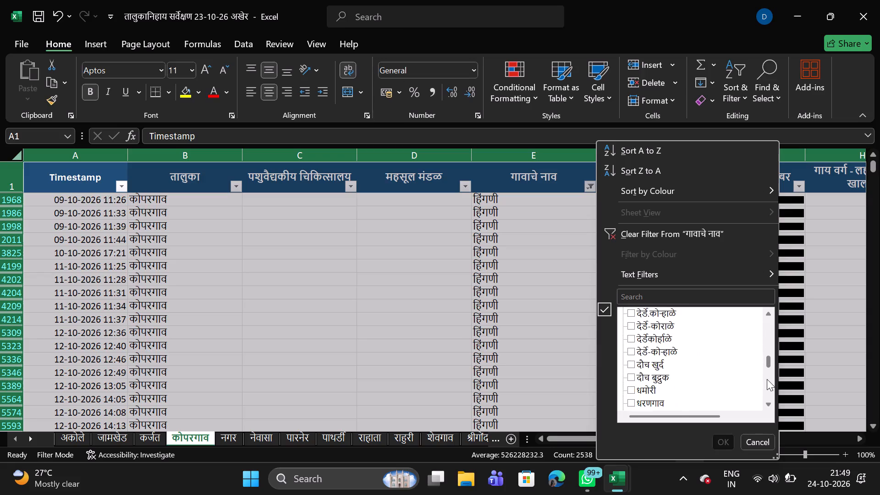
click(767, 379)
double_click(767, 379)
click(767, 379)
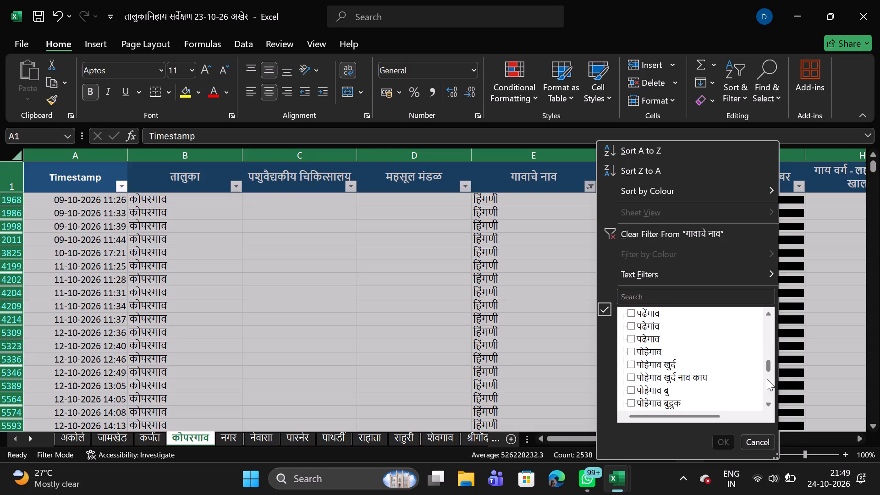
click(767, 379)
click(767, 379)
click(767, 379)
triple_click(767, 379)
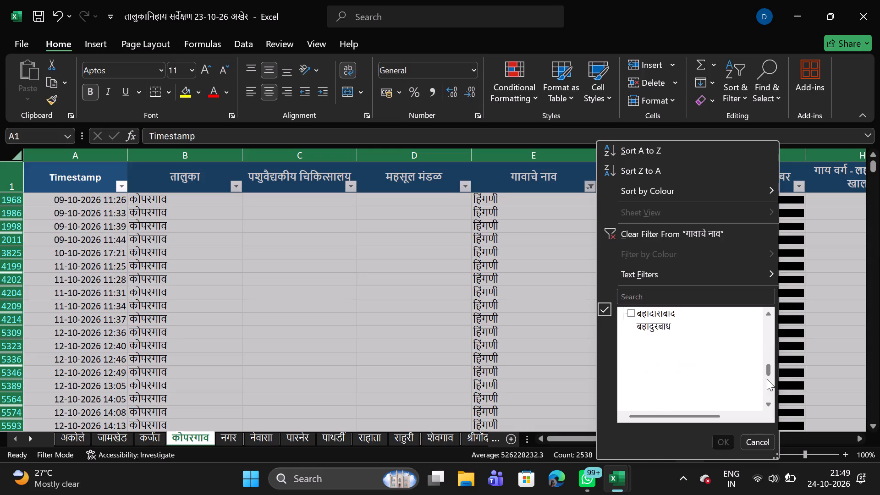
double_click(767, 379)
double_click(767, 379)
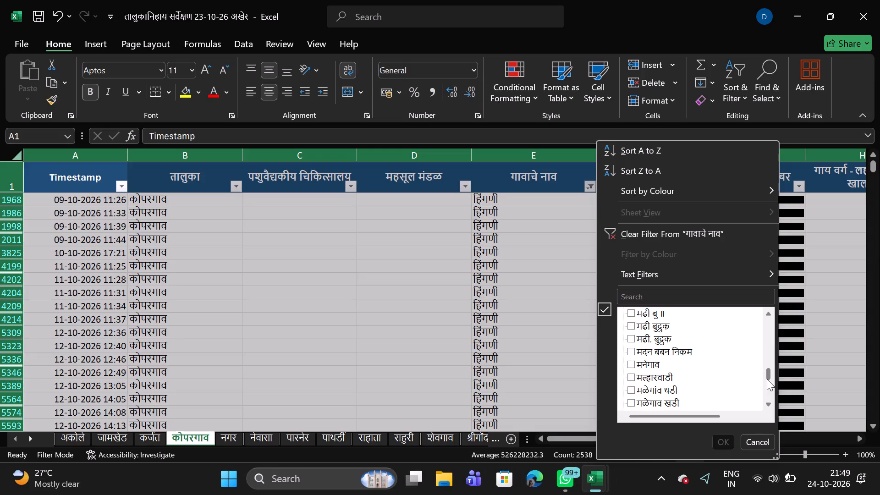
Read on through the गावाचे नाव filter list from the मढी बुद्रुक spellings to its last entry, हेदराबाद, for villages still needing extraction.
click(766, 404)
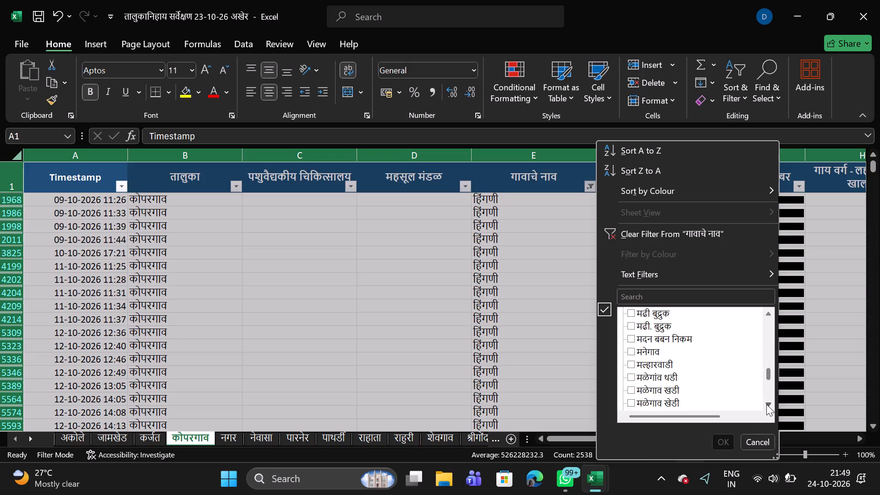
double_click(766, 404)
triple_click(766, 404)
triple_click(766, 404)
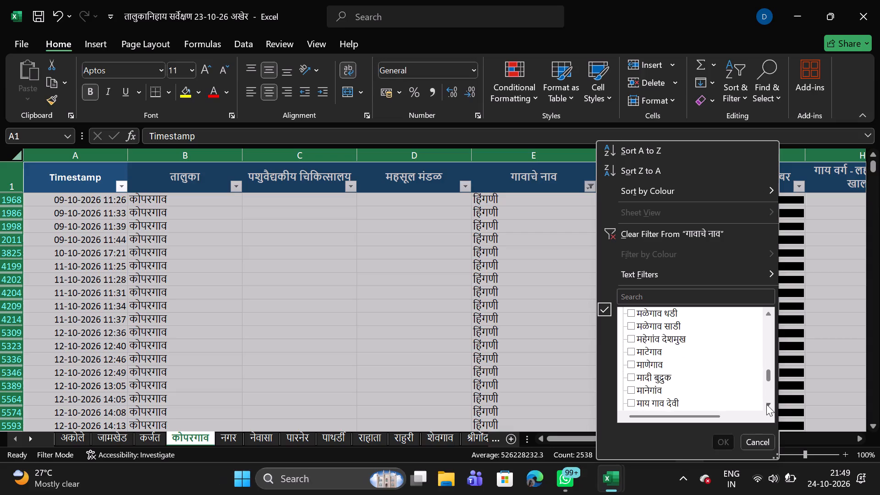
triple_click(766, 404)
triple_click(766, 404)
triple_click(766, 404)
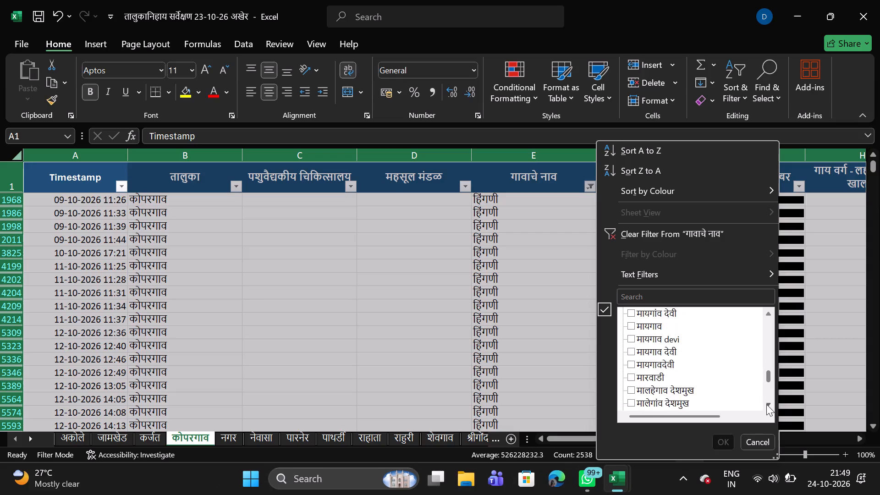
triple_click(766, 404)
click(766, 404)
triple_click(766, 404)
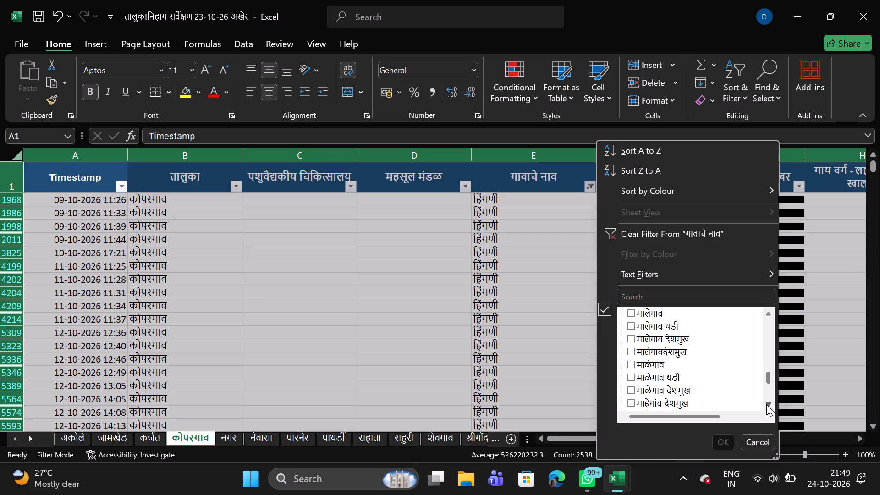
triple_click(766, 404)
triple_click(766, 404)
double_click(766, 404)
double_click(766, 404)
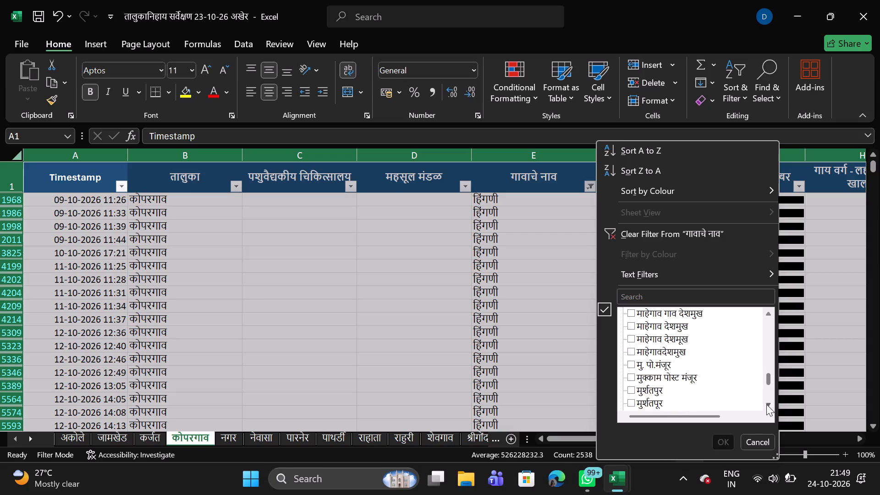
triple_click(766, 404)
triple_click(766, 404)
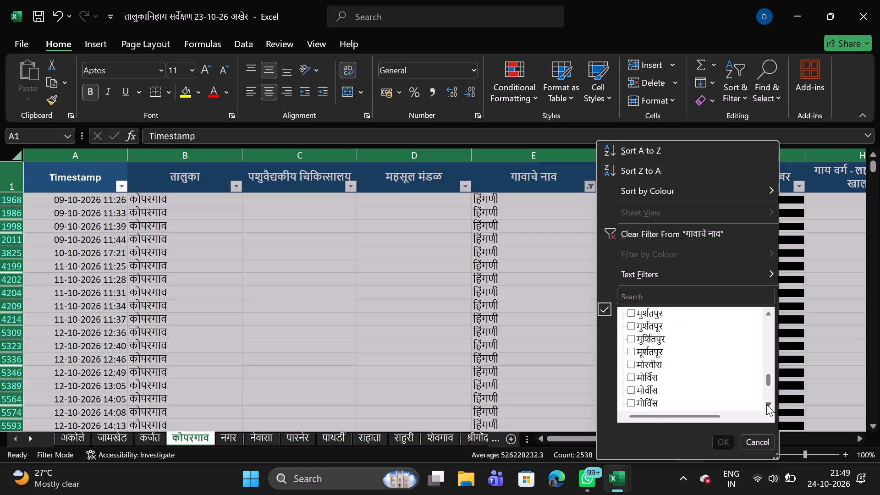
triple_click(766, 404)
triple_click(766, 404)
click(766, 404)
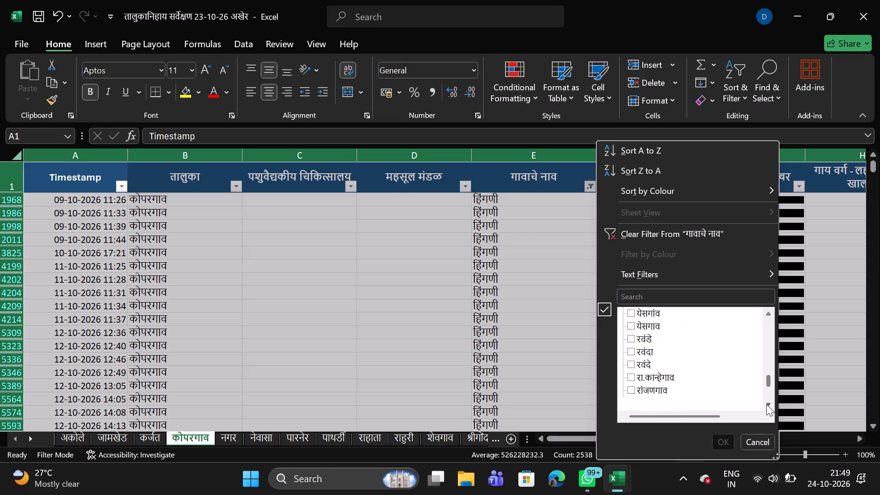
triple_click(766, 404)
triple_click(766, 404)
double_click(766, 404)
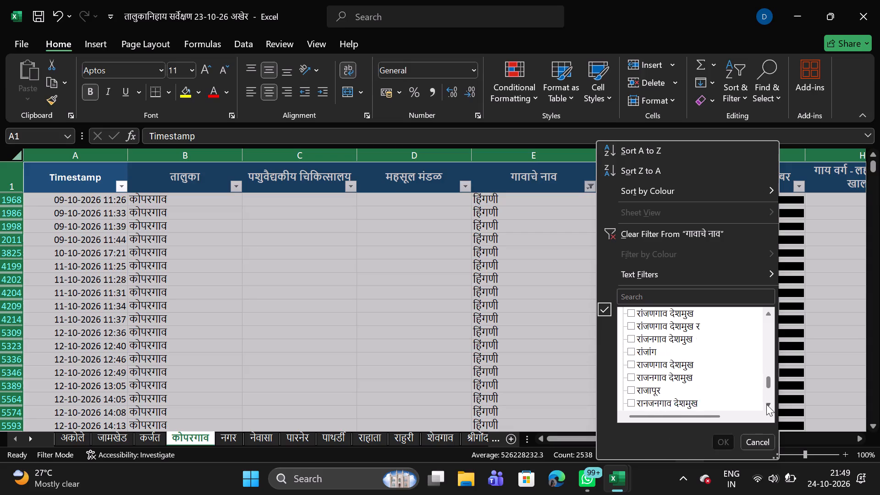
double_click(766, 404)
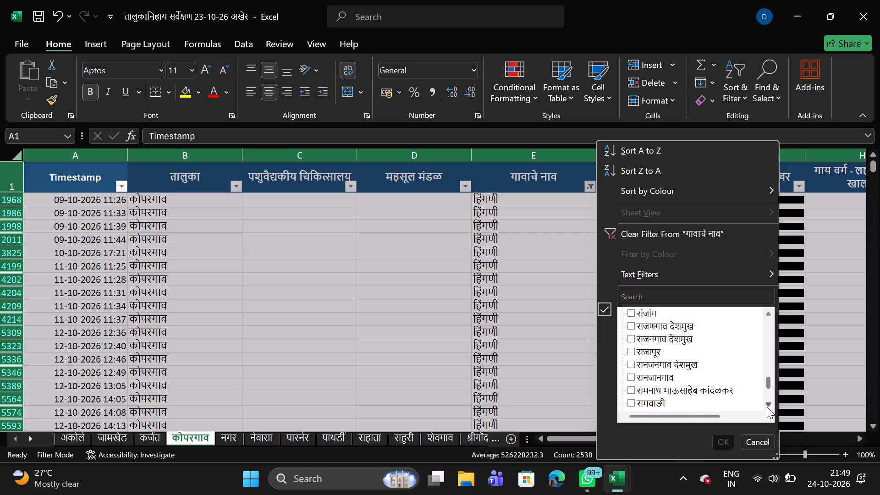
triple_click(767, 404)
triple_click(767, 404)
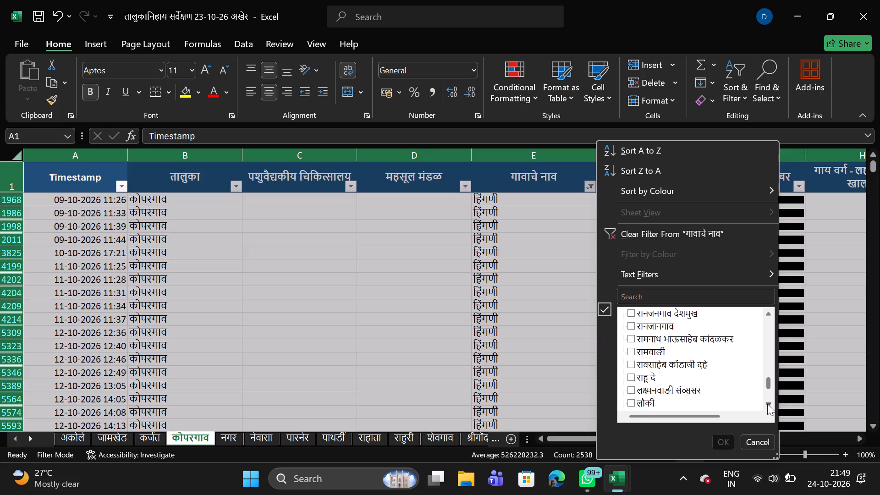
triple_click(767, 404)
triple_click(767, 404)
triple_click(767, 404)
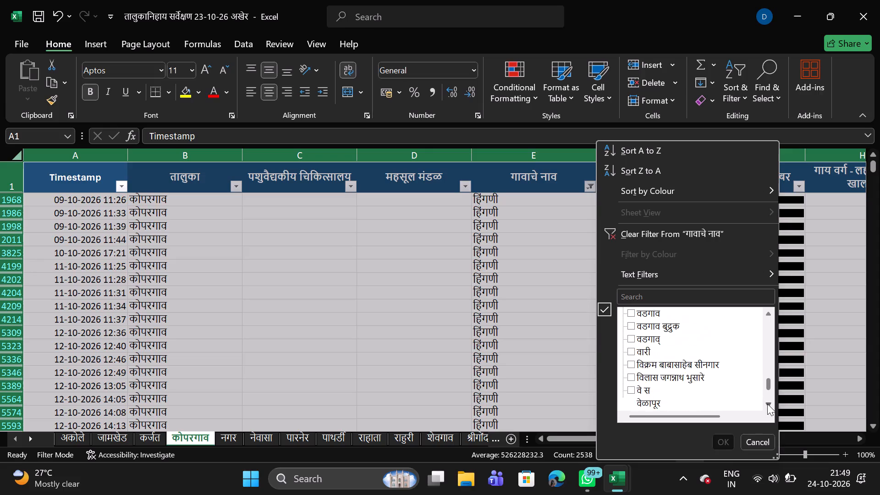
triple_click(767, 404)
triple_click(767, 404)
triple_click(767, 404)
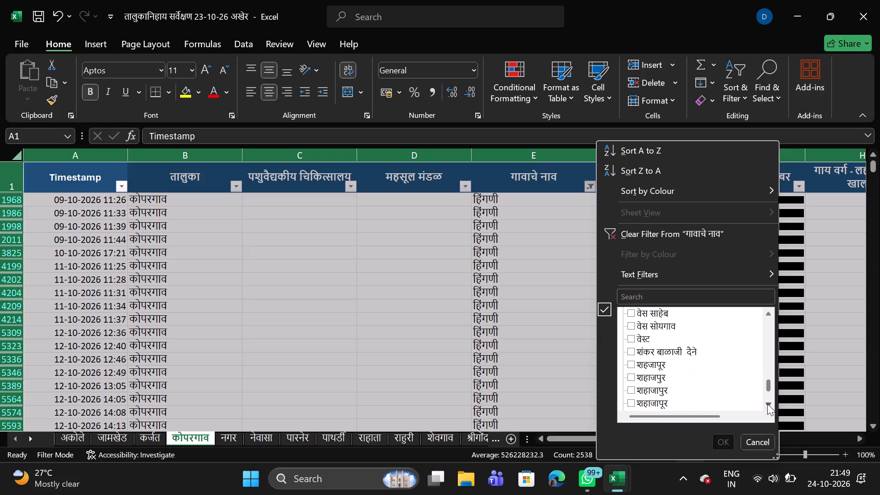
triple_click(767, 404)
triple_click(767, 404)
triple_click(767, 404)
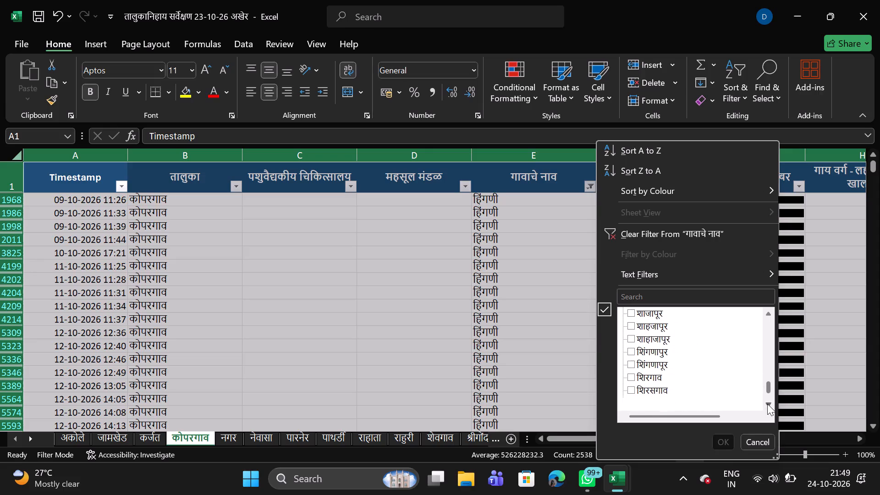
triple_click(767, 404)
triple_click(767, 404)
triple_click(767, 404)
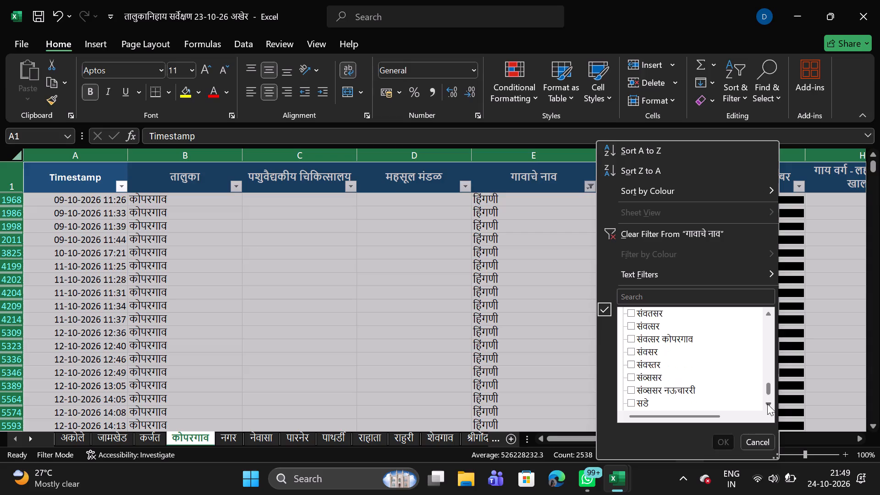
triple_click(767, 404)
triple_click(767, 404)
triple_click(767, 404)
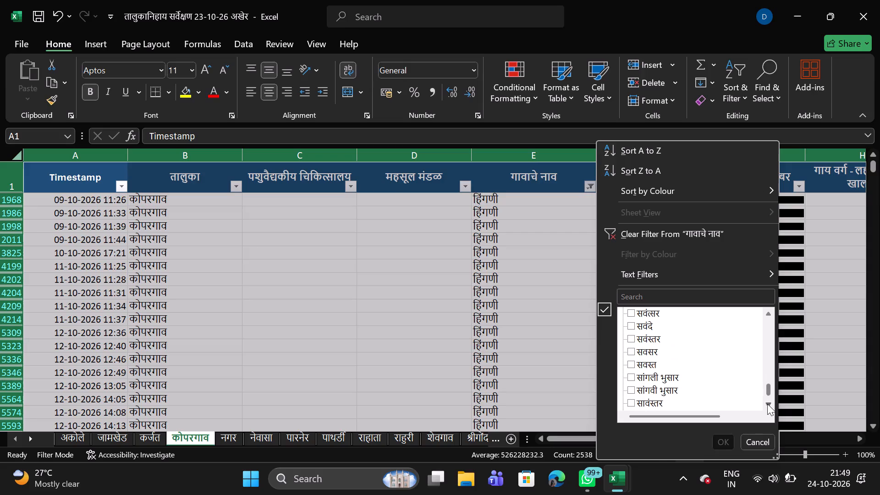
triple_click(767, 404)
triple_click(767, 404)
double_click(767, 404)
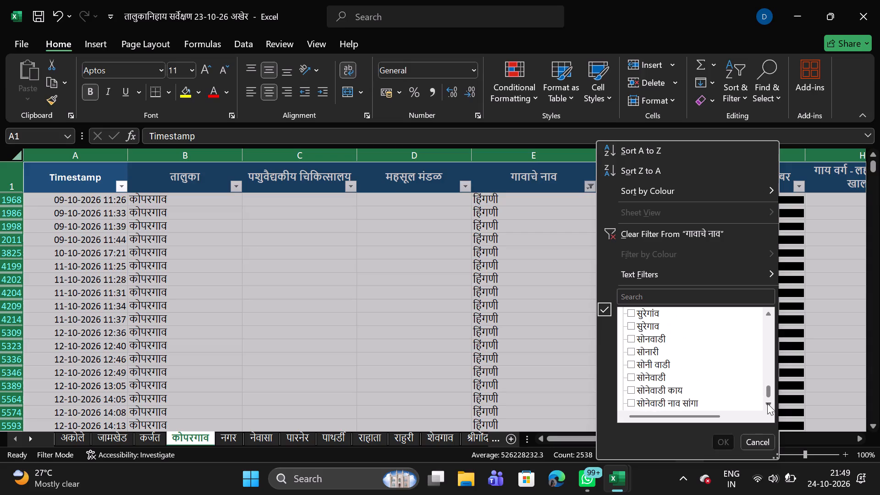
triple_click(767, 403)
triple_click(767, 403)
click(767, 403)
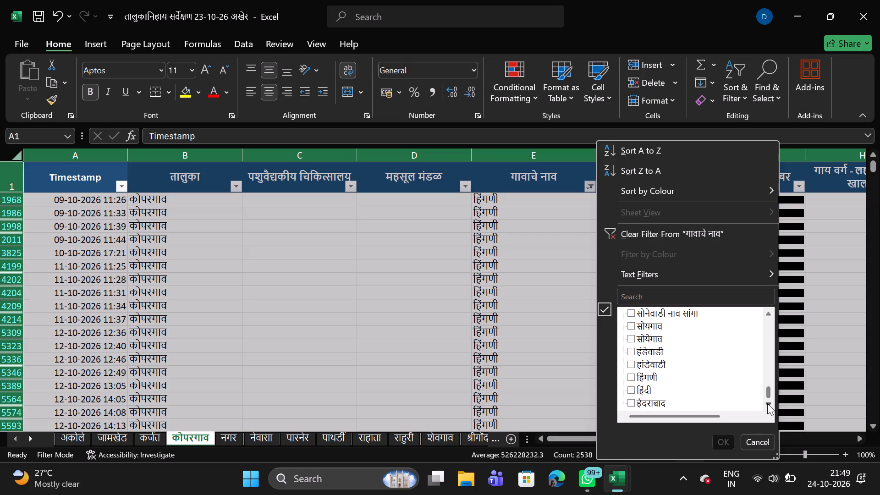
double_click(767, 403)
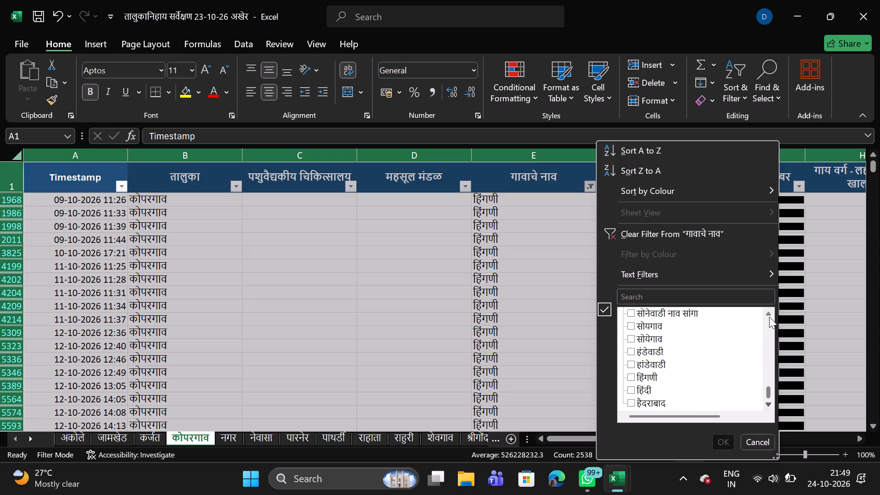
Review the गावाचे नाव filter list backwards from हेदराबाद to the मढी spellings for the next village to extract.
click(769, 317)
triple_click(769, 317)
triple_click(769, 317)
triple_click(769, 317)
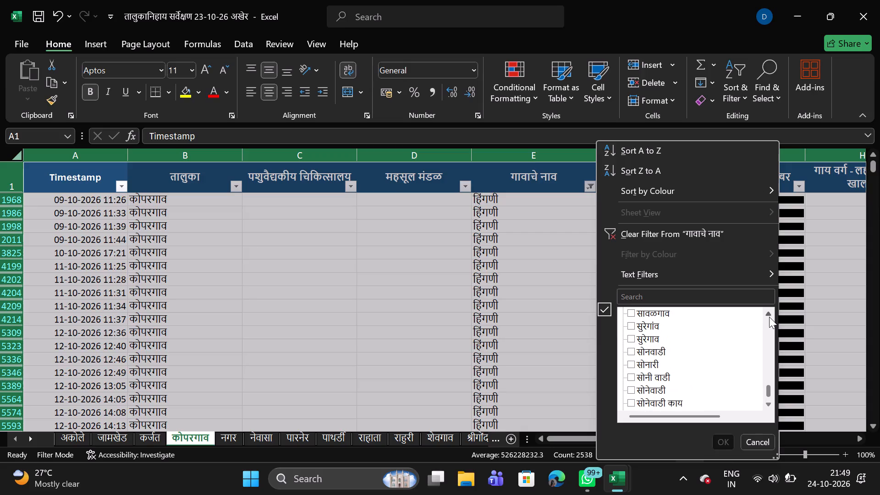
triple_click(769, 317)
triple_click(769, 317)
triple_click(769, 317)
triple_click(769, 317)
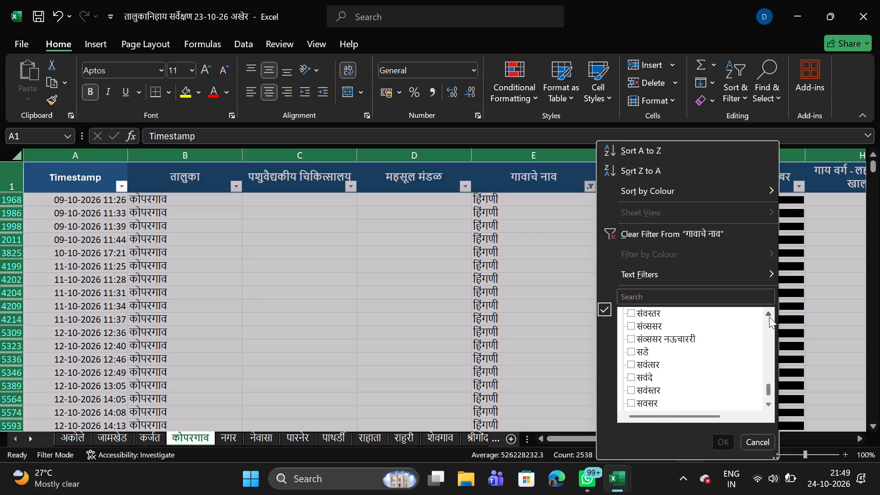
triple_click(769, 317)
triple_click(769, 317)
triple_click(769, 317)
triple_click(769, 317)
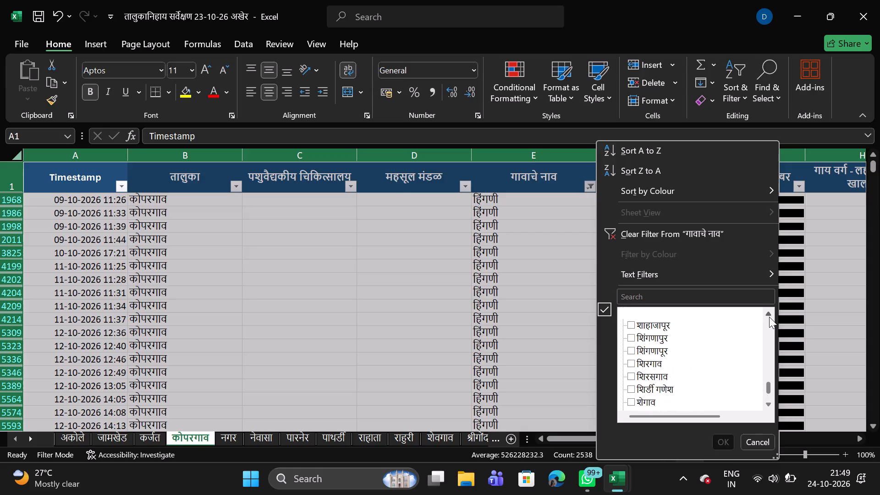
triple_click(769, 317)
triple_click(769, 317)
triple_click(769, 317)
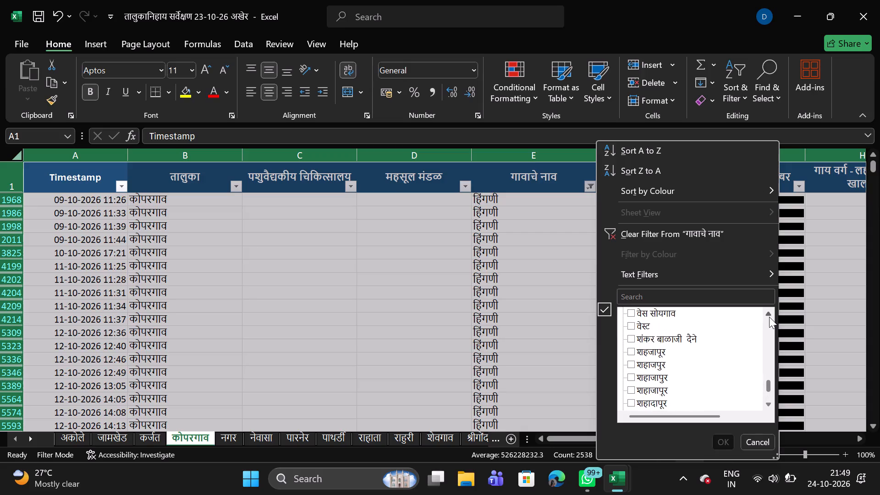
triple_click(769, 317)
triple_click(769, 317)
triple_click(769, 317)
triple_click(769, 317)
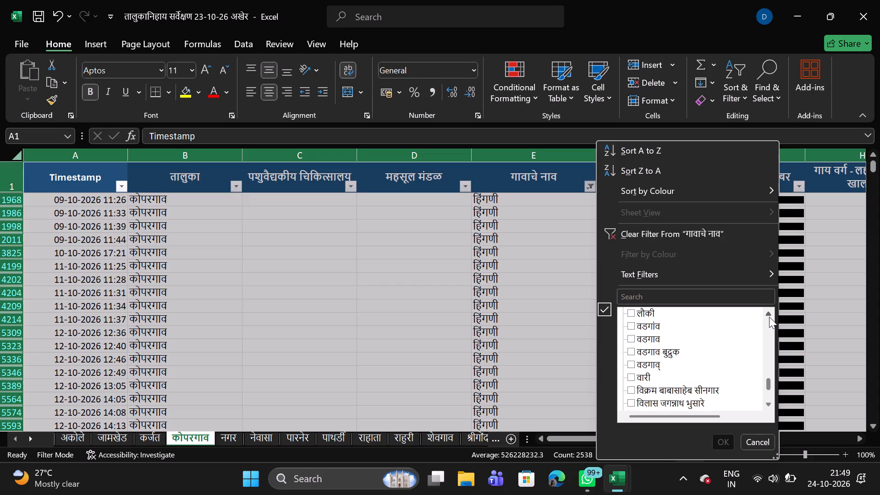
triple_click(769, 317)
triple_click(769, 317)
triple_click(769, 317)
triple_click(769, 317)
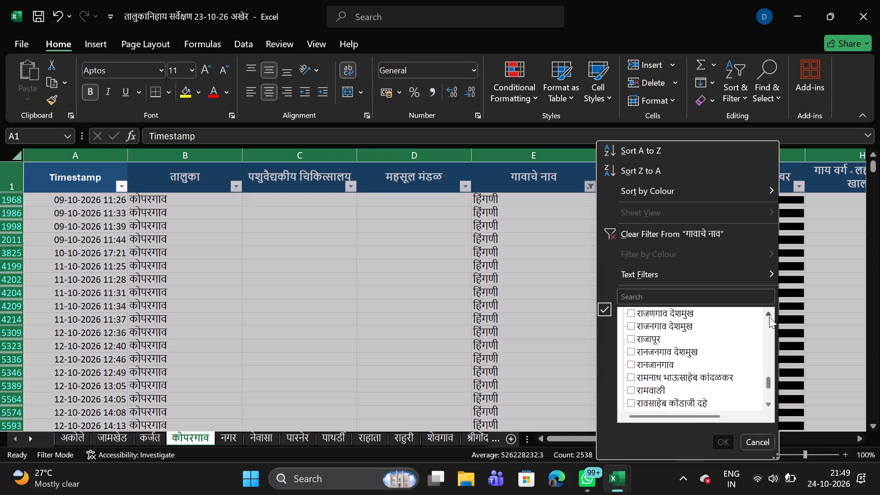
triple_click(769, 317)
triple_click(769, 317)
triple_click(769, 317)
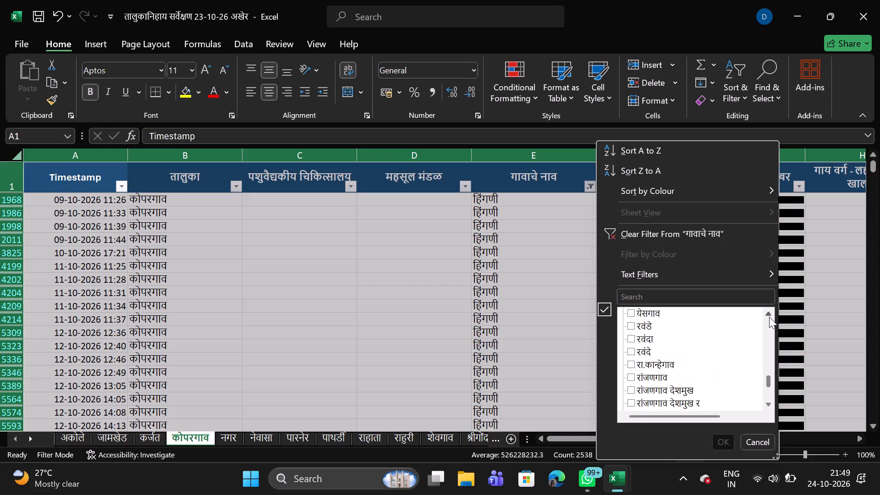
triple_click(769, 317)
triple_click(769, 317)
triple_click(769, 317)
triple_click(769, 317)
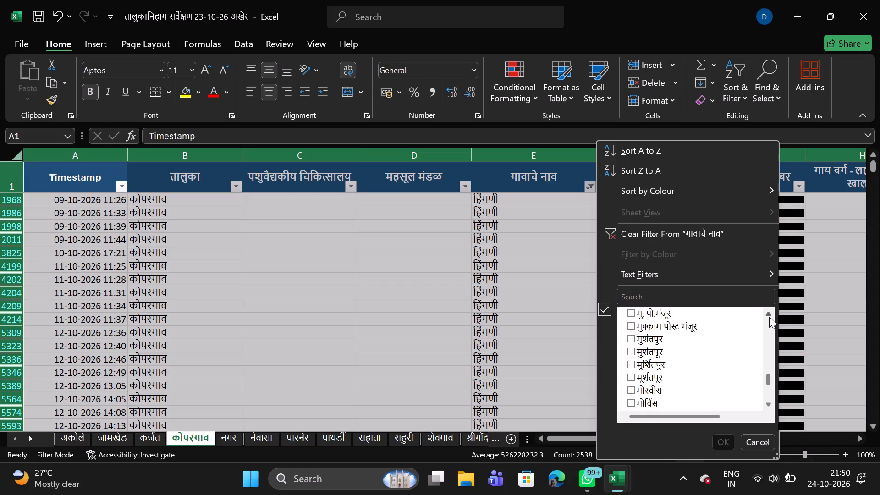
triple_click(769, 317)
triple_click(769, 317)
triple_click(769, 317)
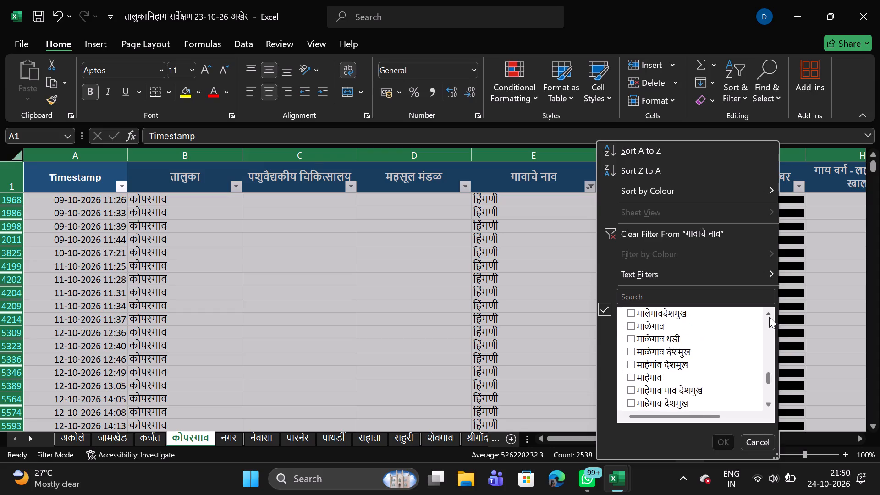
triple_click(769, 317)
triple_click(769, 317)
triple_click(769, 317)
triple_click(769, 317)
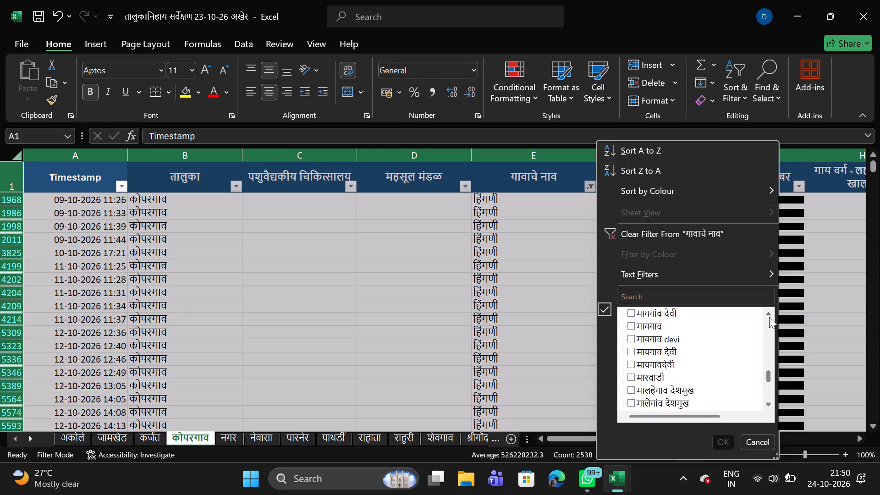
triple_click(769, 317)
triple_click(769, 317)
triple_click(769, 317)
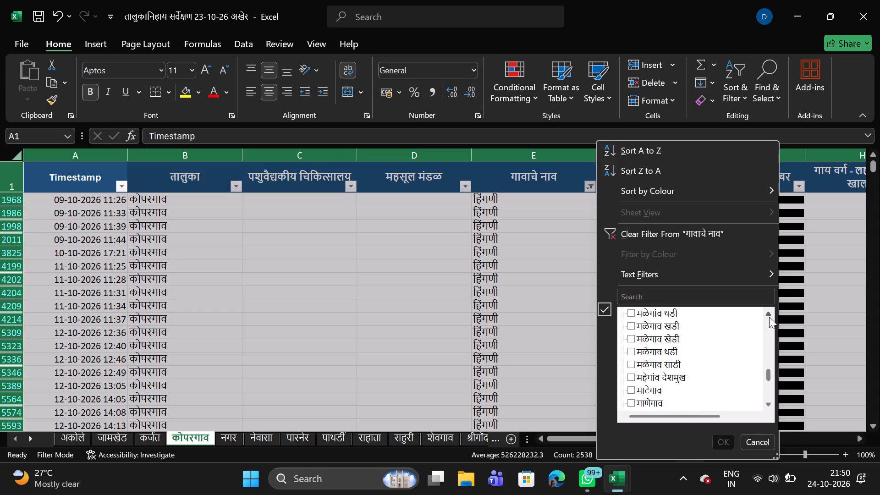
triple_click(769, 317)
triple_click(769, 317)
triple_click(769, 317)
triple_click(769, 317)
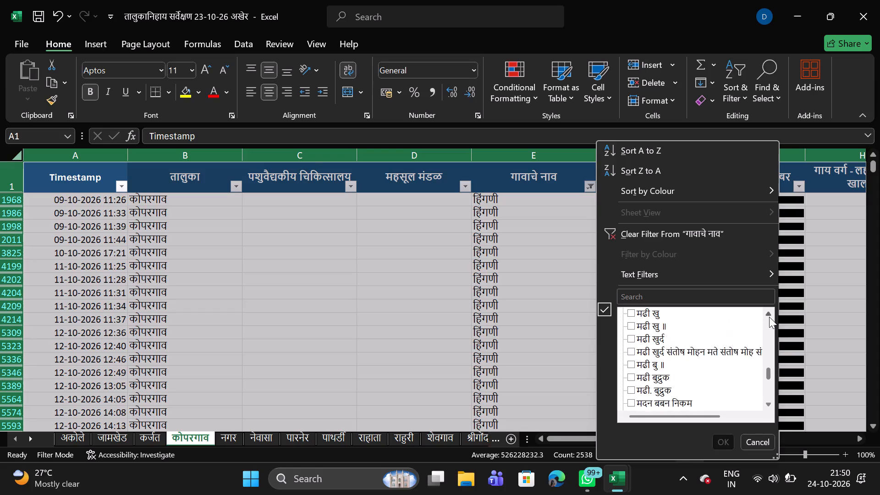
Continue reviewing the village filter list backwards from the मढी spellings to the तळेगाव entries.
triple_click(769, 317)
triple_click(769, 317)
triple_click(769, 317)
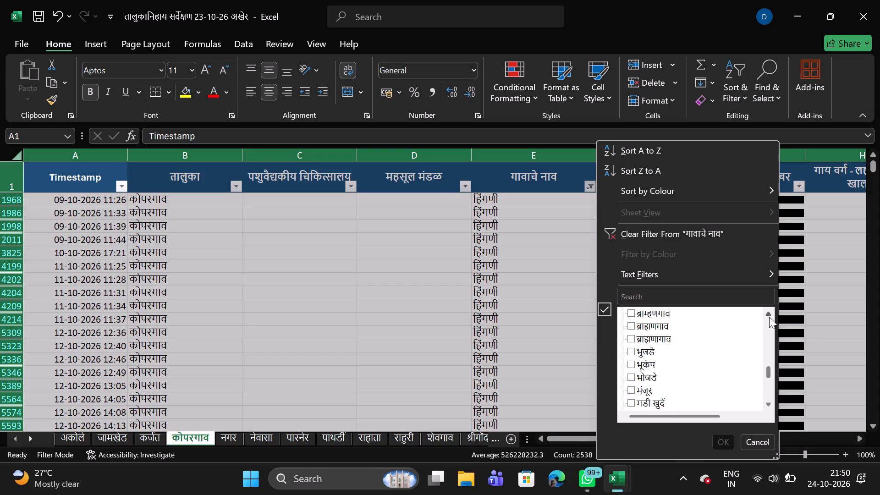
triple_click(769, 317)
triple_click(769, 317)
triple_click(769, 317)
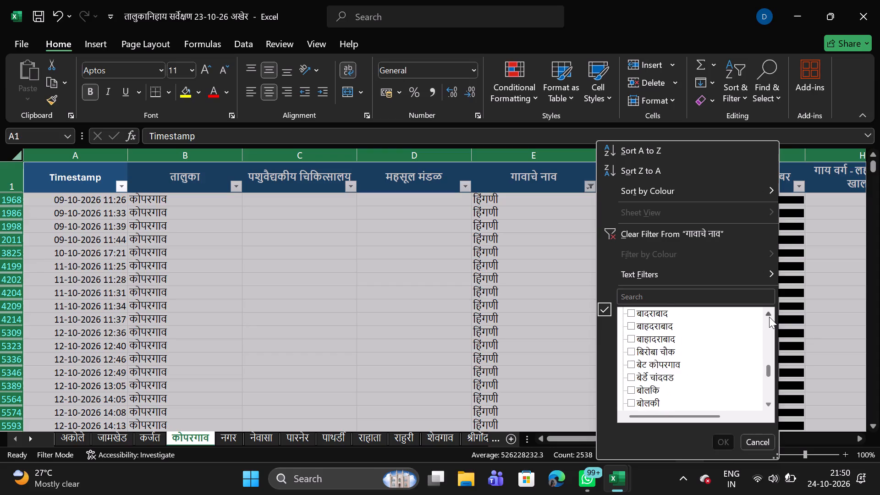
triple_click(769, 317)
triple_click(769, 317)
triple_click(769, 317)
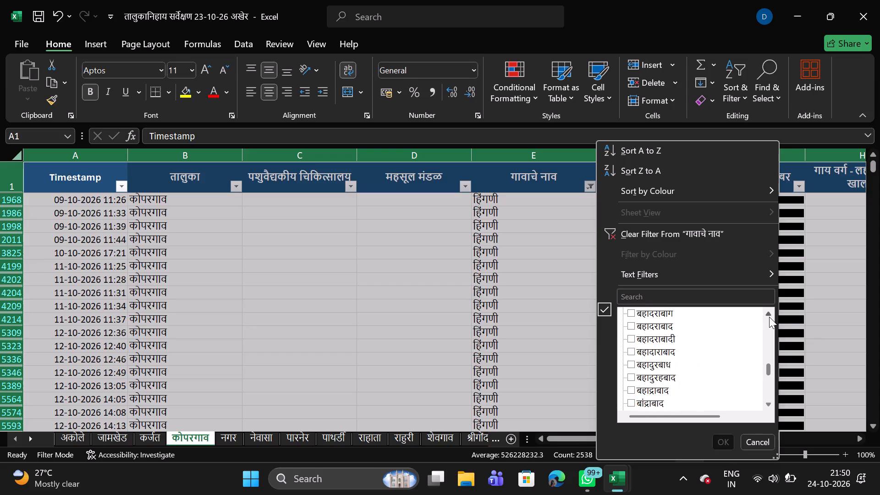
triple_click(769, 317)
click(769, 317)
triple_click(769, 317)
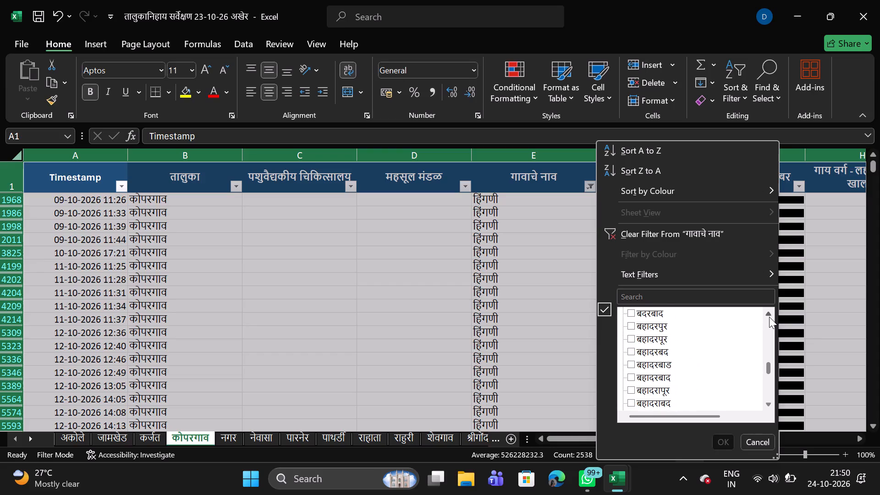
triple_click(769, 317)
triple_click(769, 317)
triple_click(769, 317)
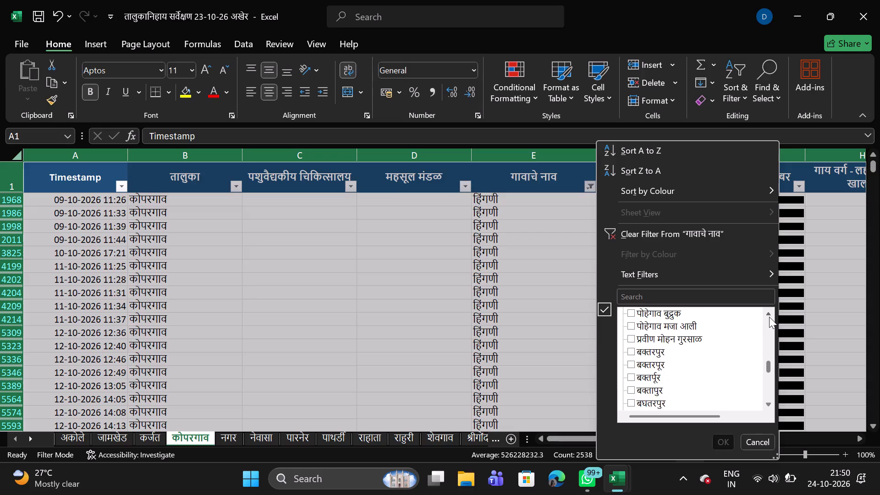
triple_click(769, 317)
triple_click(769, 317)
triple_click(769, 317)
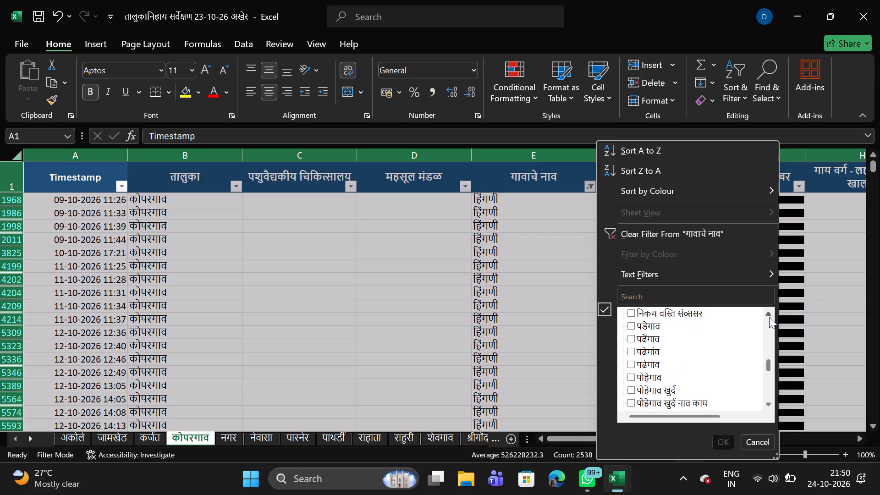
triple_click(769, 317)
triple_click(769, 317)
triple_click(769, 317)
triple_click(769, 317)
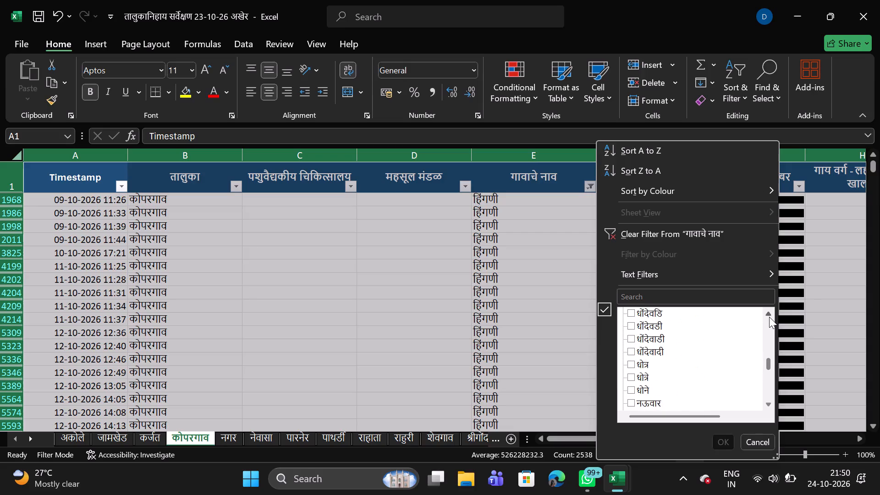
triple_click(769, 317)
triple_click(769, 317)
triple_click(769, 317)
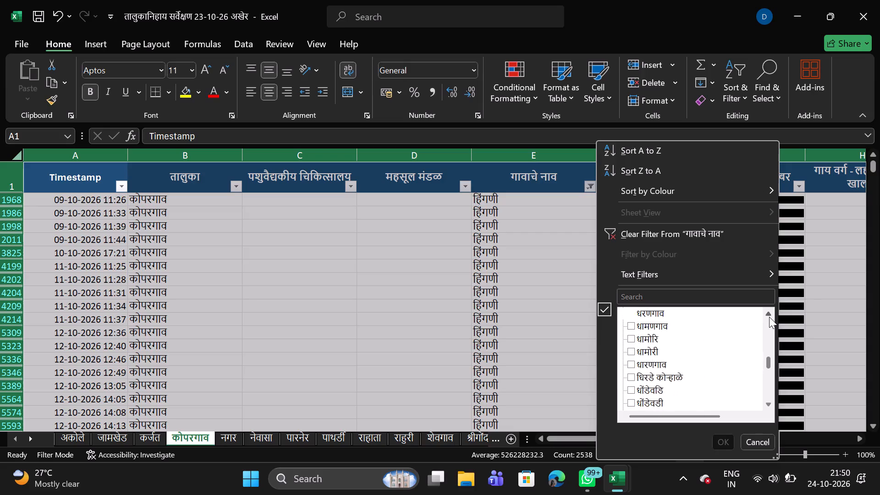
triple_click(769, 317)
triple_click(769, 317)
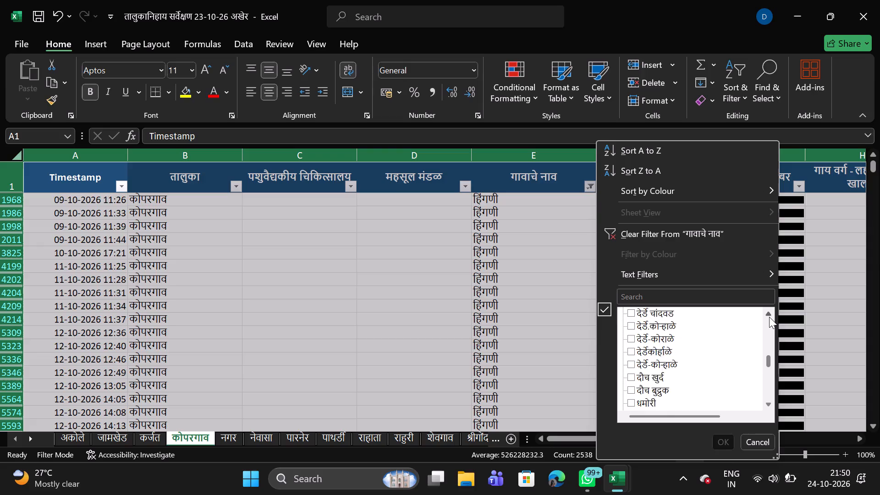
triple_click(769, 317)
triple_click(769, 317)
triple_click(769, 317)
triple_click(769, 317)
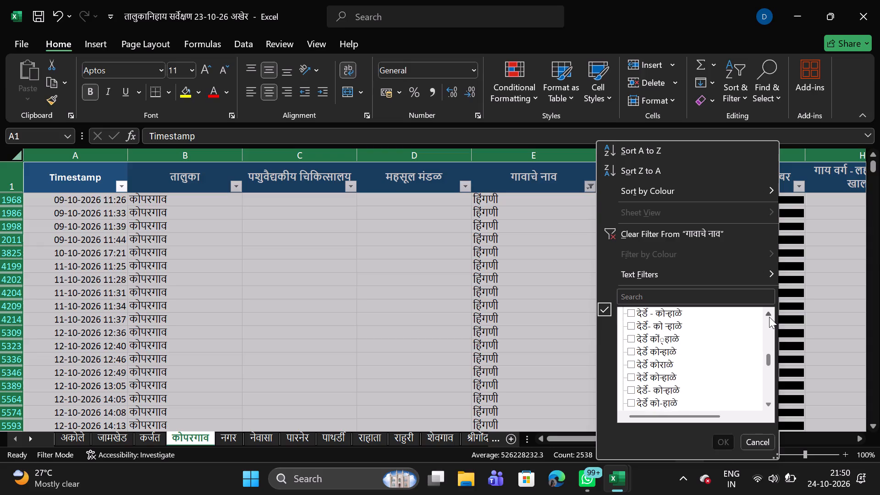
triple_click(769, 317)
triple_click(769, 317)
triple_click(769, 317)
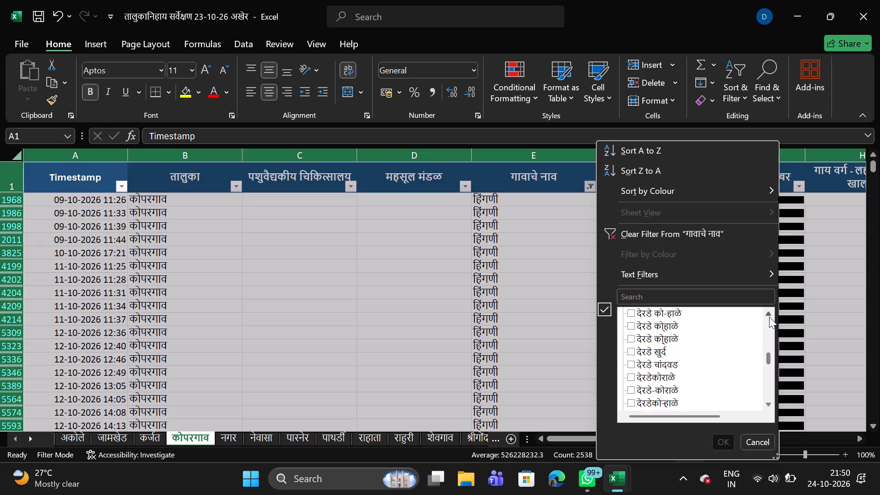
triple_click(769, 317)
triple_click(769, 317)
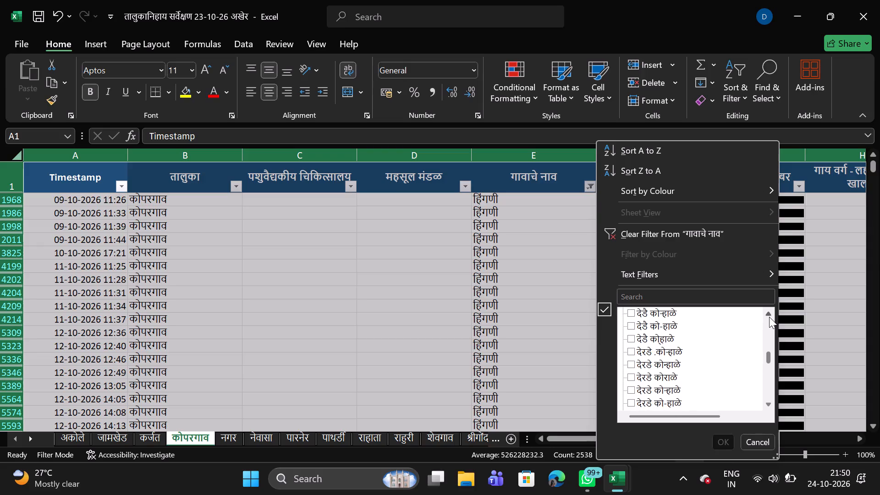
triple_click(769, 317)
triple_click(769, 317)
triple_click(769, 317)
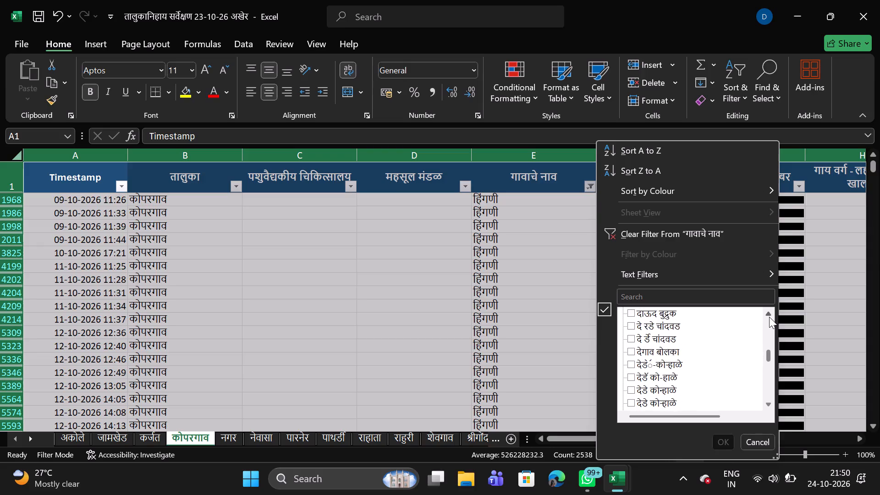
triple_click(769, 317)
triple_click(769, 317)
triple_click(769, 317)
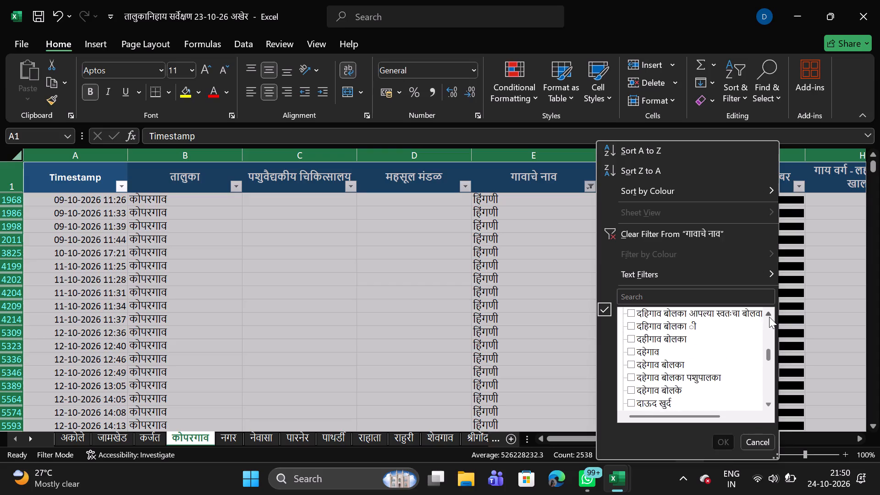
triple_click(769, 317)
triple_click(769, 317)
triple_click(769, 317)
click(769, 317)
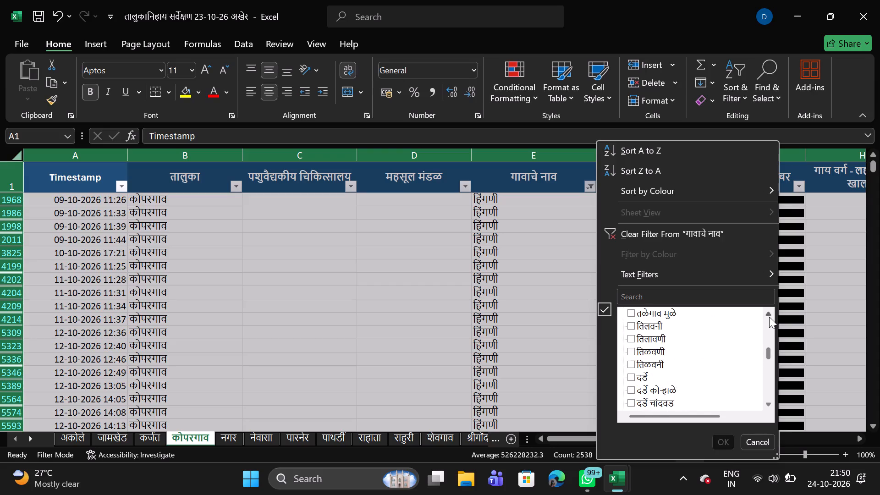
Filter the गावाचे नाव column on the कोपरगाव sheet to show only टाकळी.
triple_click(769, 317)
click(769, 317)
double_click(769, 317)
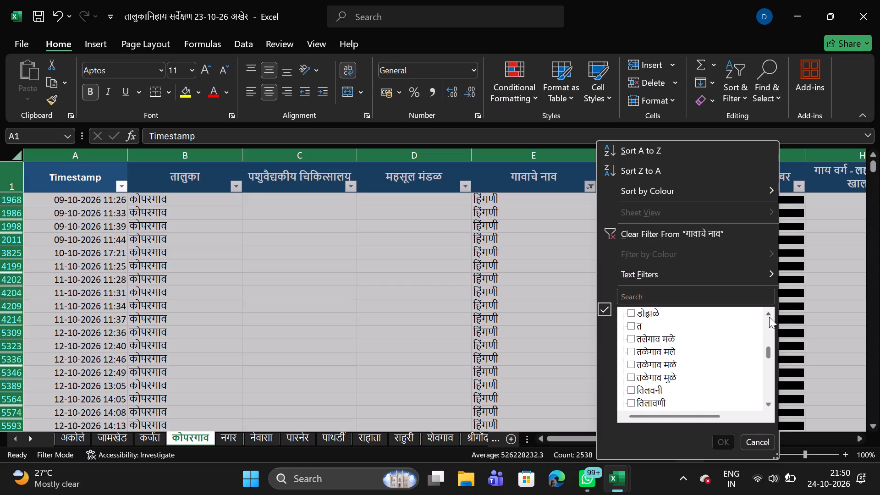
double_click(769, 317)
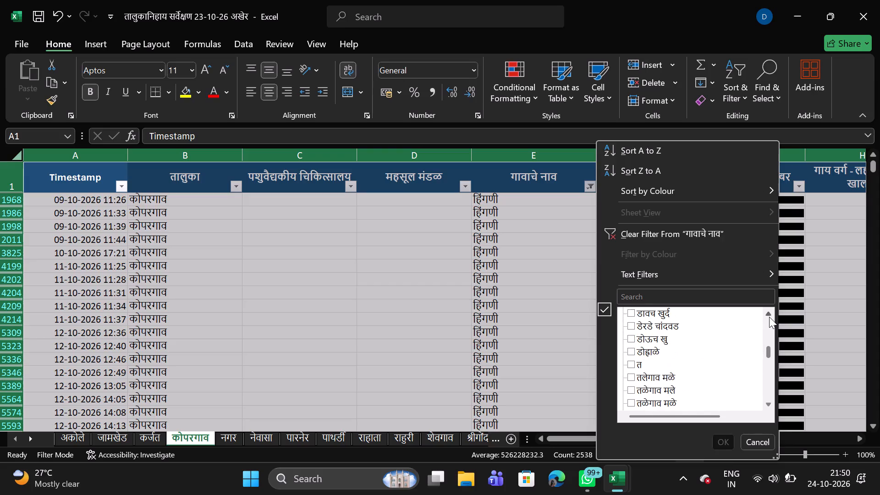
triple_click(769, 317)
triple_click(769, 317)
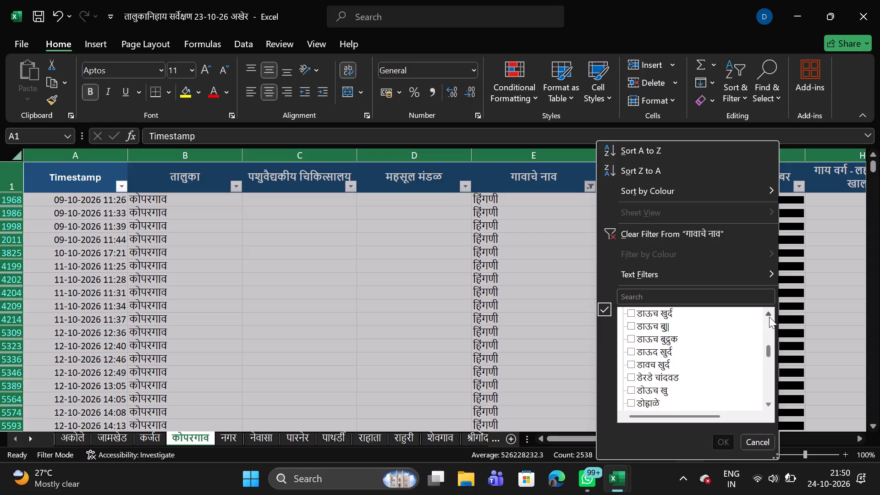
triple_click(769, 317)
triple_click(769, 317)
double_click(769, 317)
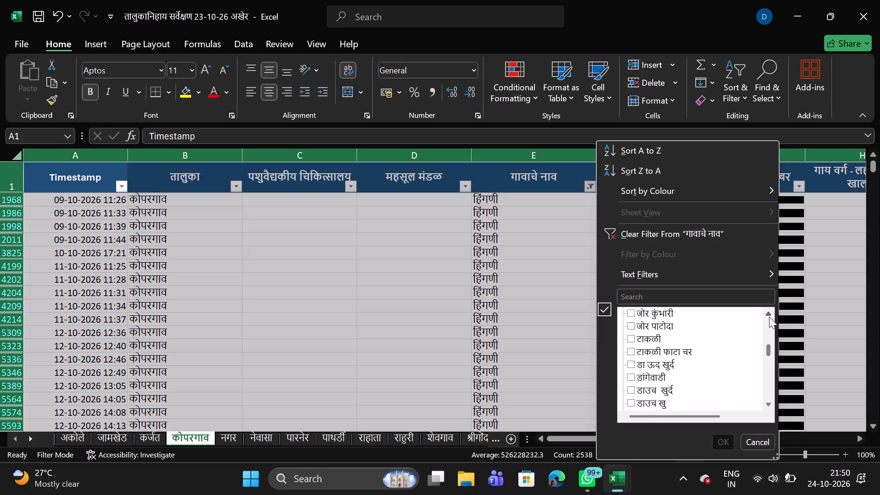
click(632, 335)
click(725, 437)
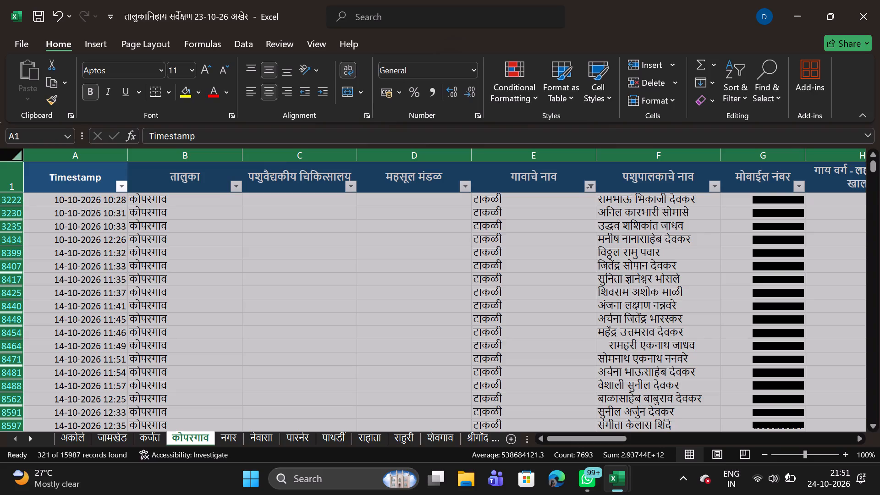
Look over the first screens of filtered टाकळी records and return to the start of the list.
triple_click(872, 422)
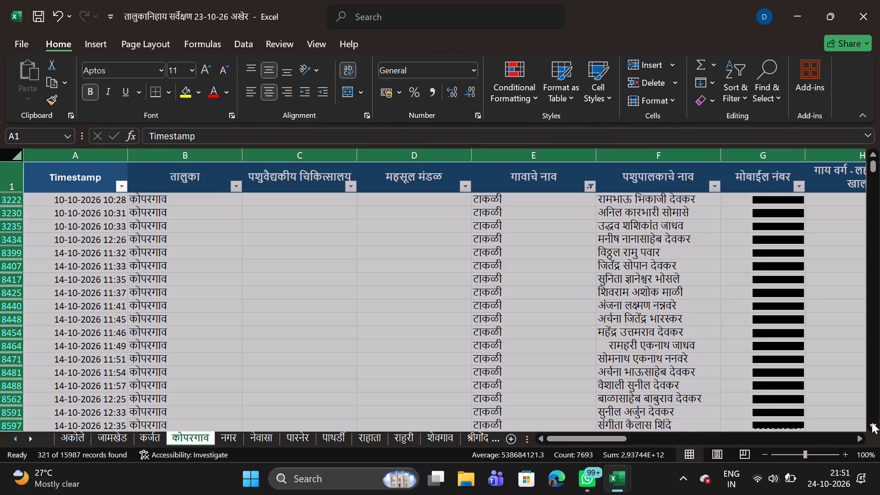
triple_click(872, 422)
triple_click(872, 422)
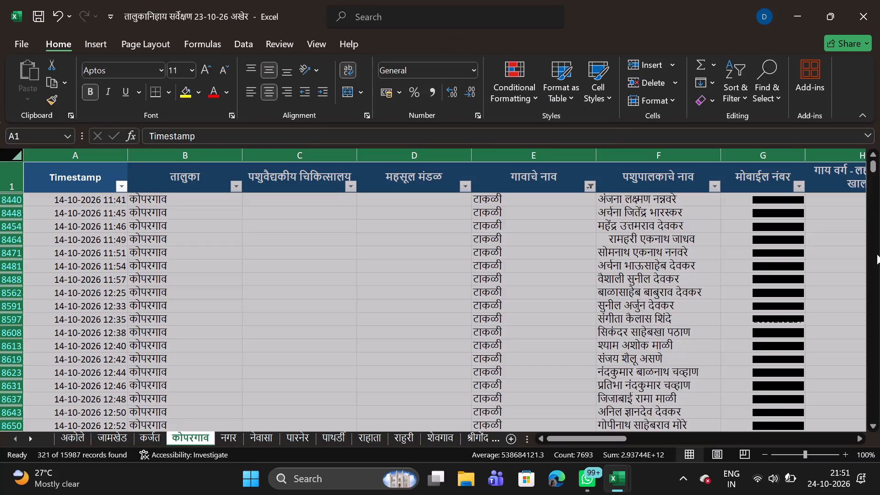
triple_click(872, 154)
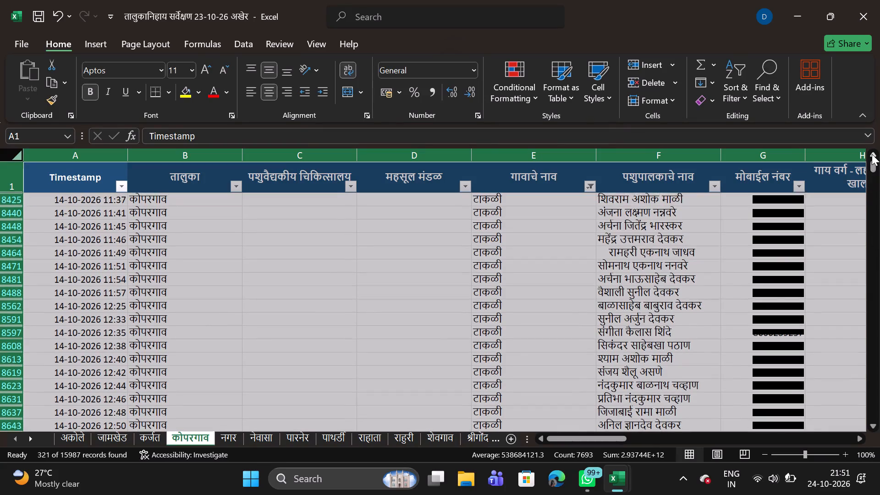
triple_click(872, 154)
triple_click(872, 154)
triple_click(872, 154)
click(872, 154)
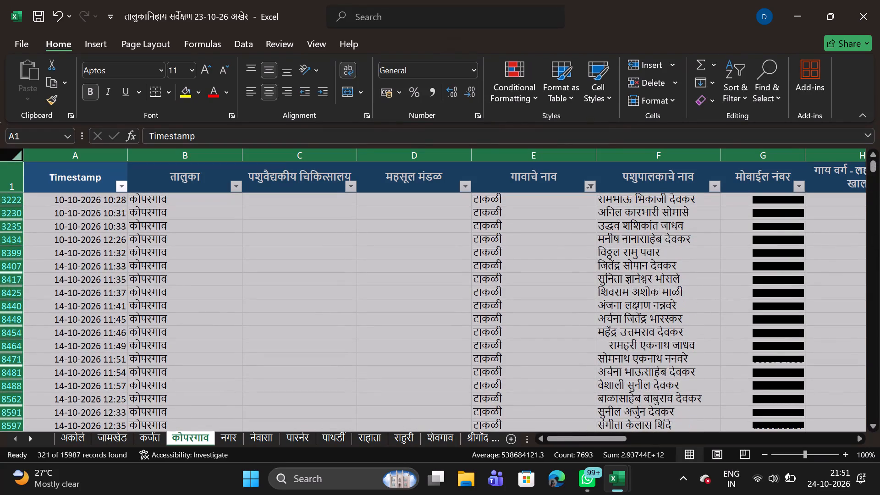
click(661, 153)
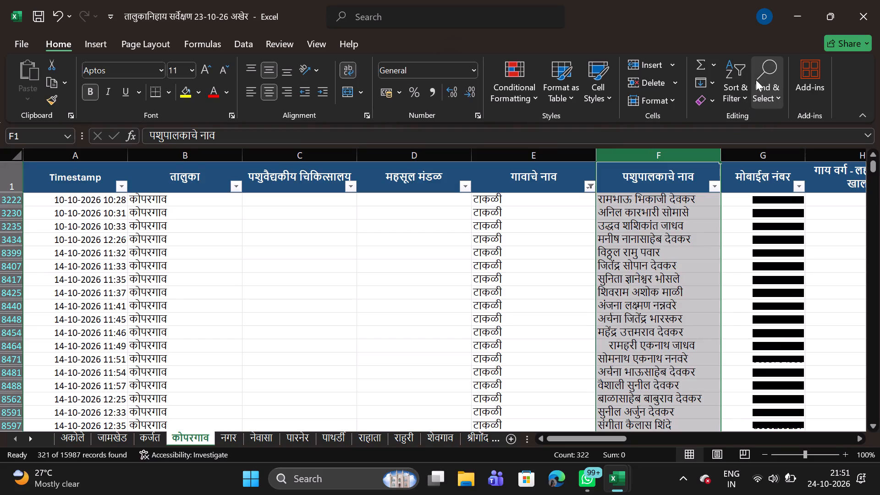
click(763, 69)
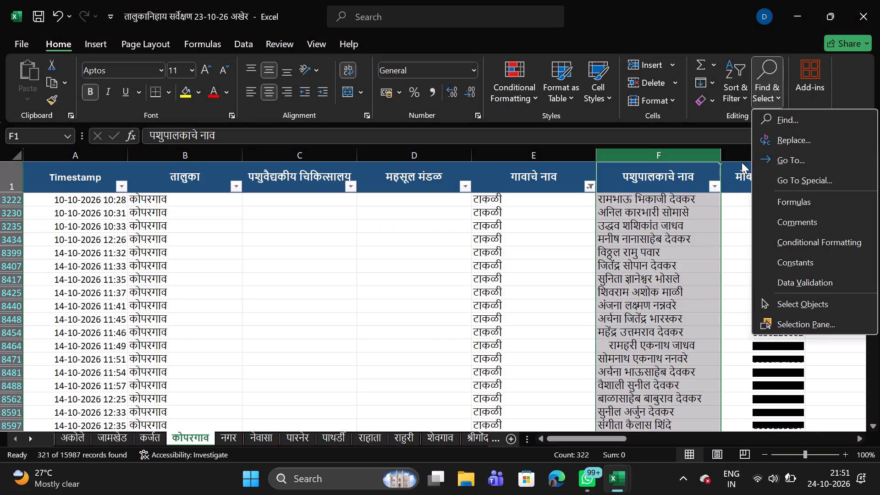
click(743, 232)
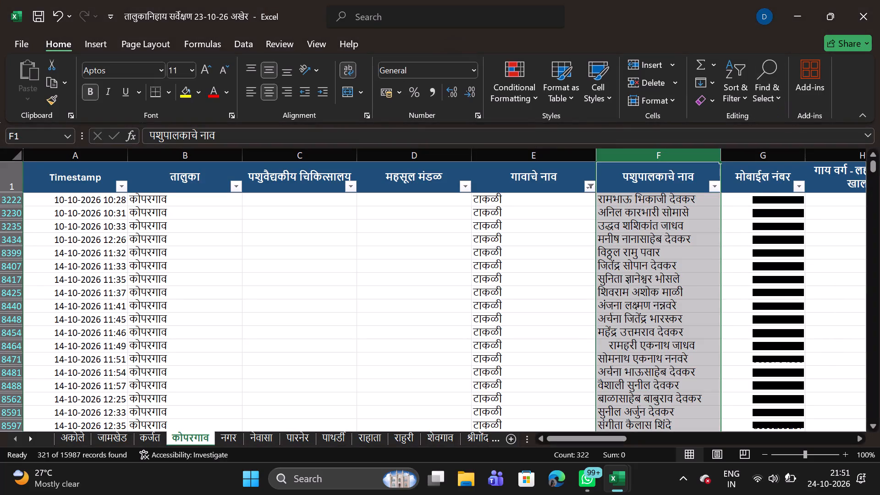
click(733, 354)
Read down the पशुपालकाचे नाव column of the filtered टाकळी records from row 8481 to row 8770.
click(646, 377)
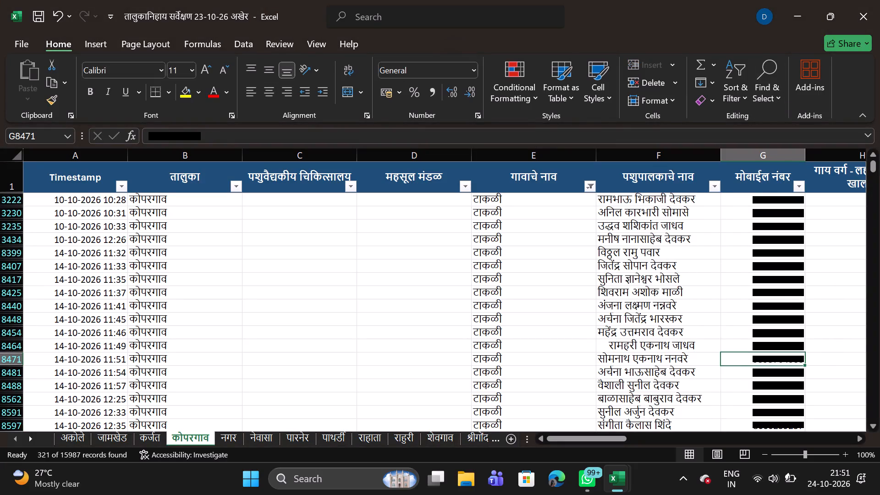
key(Down)
key(Down)
key(Down)
key(Down)
key(Down)
key(Down)
key(Down)
key(Down)
key(Down)
key(Down)
key(Down)
key(Down)
key(Down)
key(Down)
key(Down)
key(Down)
key(Down)
key(Down)
key(Down)
key(Down)
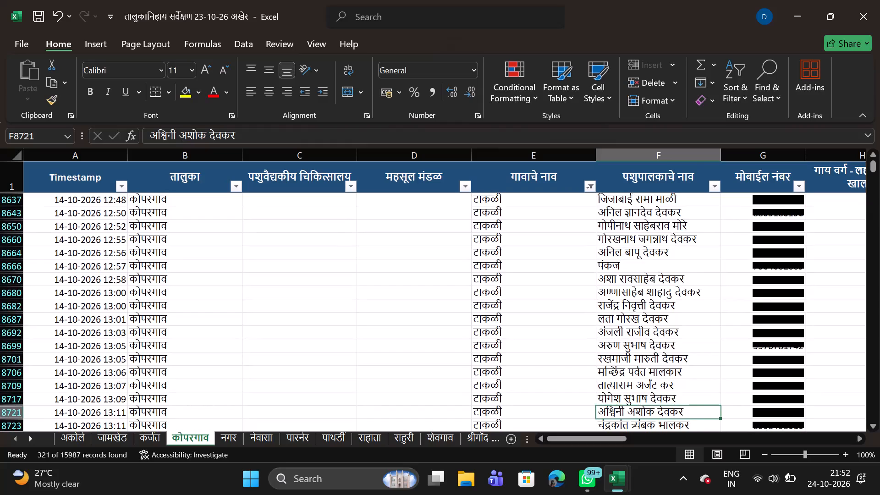
key(Down)
key(Down)
key(Down)
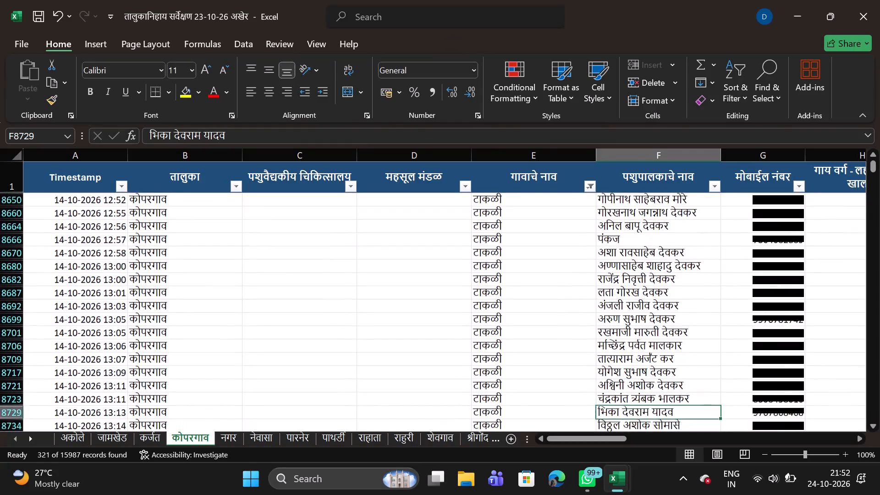
key(Down)
key(Down)
key(Down)
key(Down)
key(Down)
key(Down)
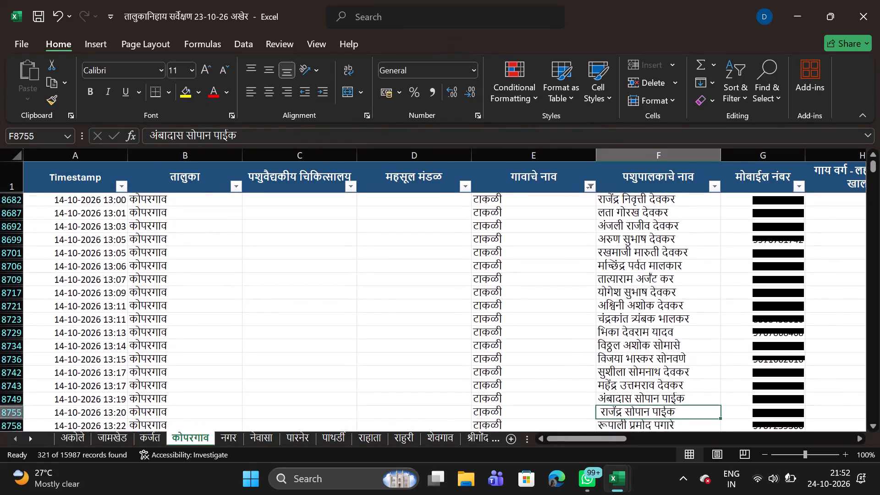
key(Down)
key(Down)
key(Down)
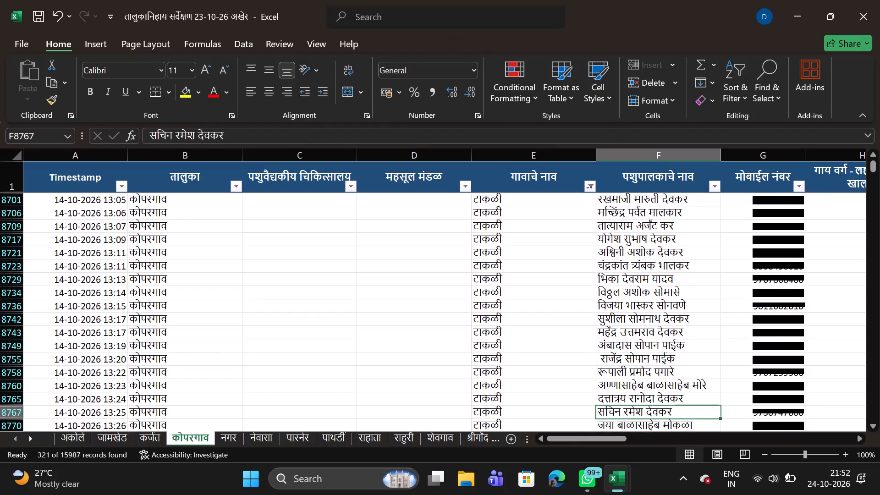
key(Down)
key(Down)
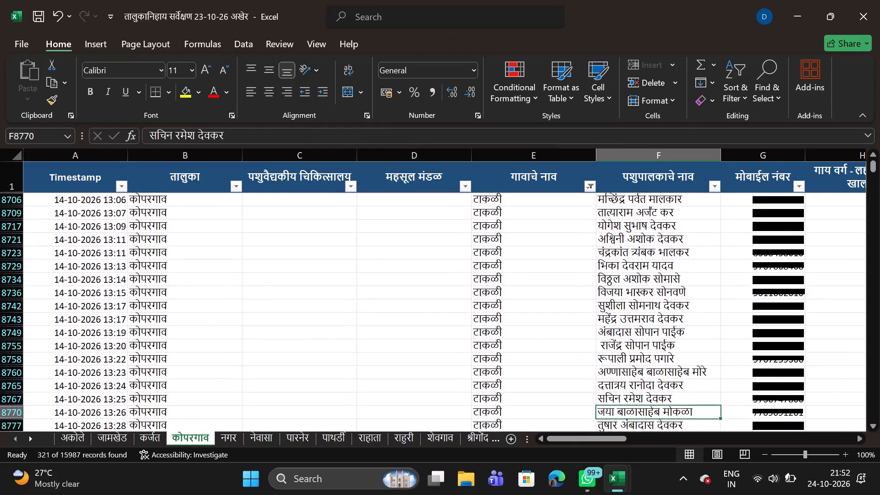
Continue reading the livestock owner names of the टाकळी records from row 8770 down to row 8981.
key(Down)
key(Down)
key(Down)
key(Down)
key(Down)
key(Down)
key(Down)
key(Down)
key(Down)
key(Down)
key(Down)
key(Down)
key(Down)
key(Down)
key(Down)
key(Down)
key(Down)
key(Down)
key(Down)
key(Down)
key(Down)
key(Down)
key(Down)
key(Down)
key(Down)
key(Down)
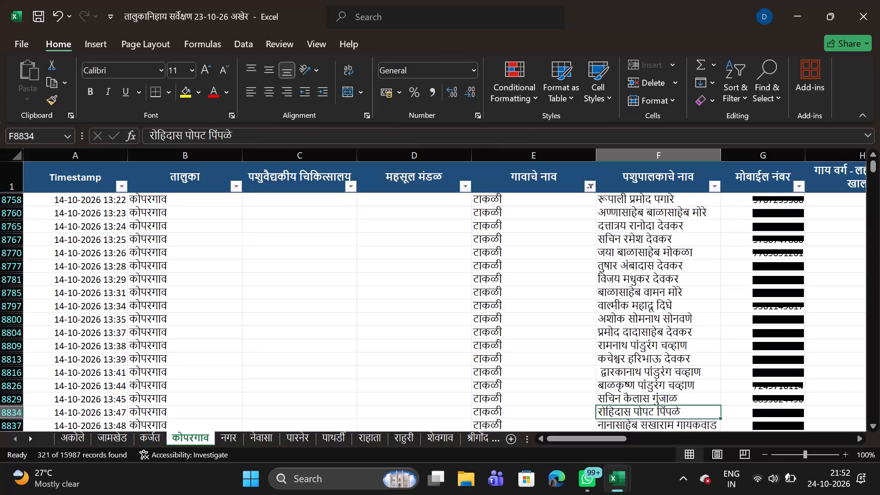
key(Down)
key(Down)
key(Down)
key(Down)
key(Down)
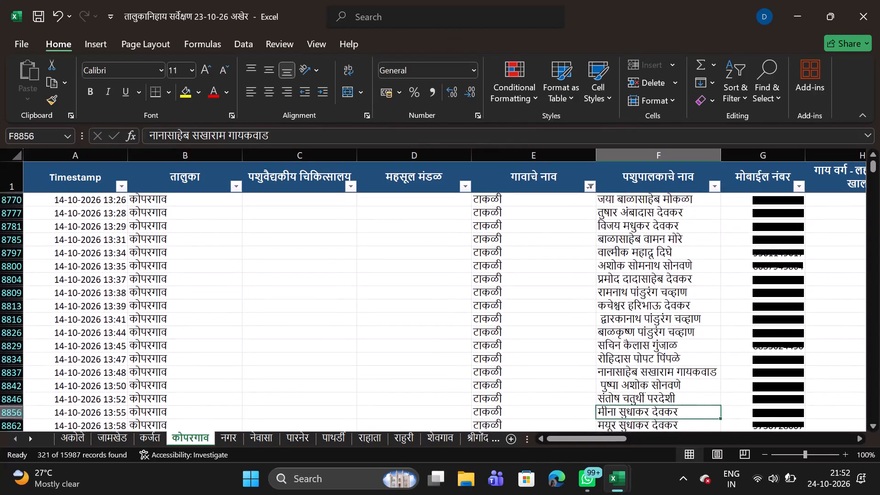
key(Down)
key(Down)
key(Down)
key(Down)
key(Down)
key(Down)
key(Down)
key(Down)
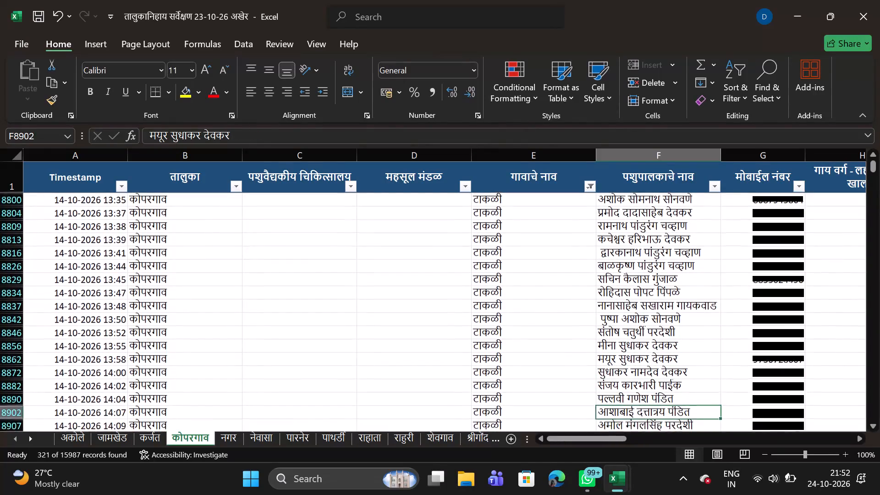
key(Down)
key(Down)
key(Down)
key(Down)
key(Down)
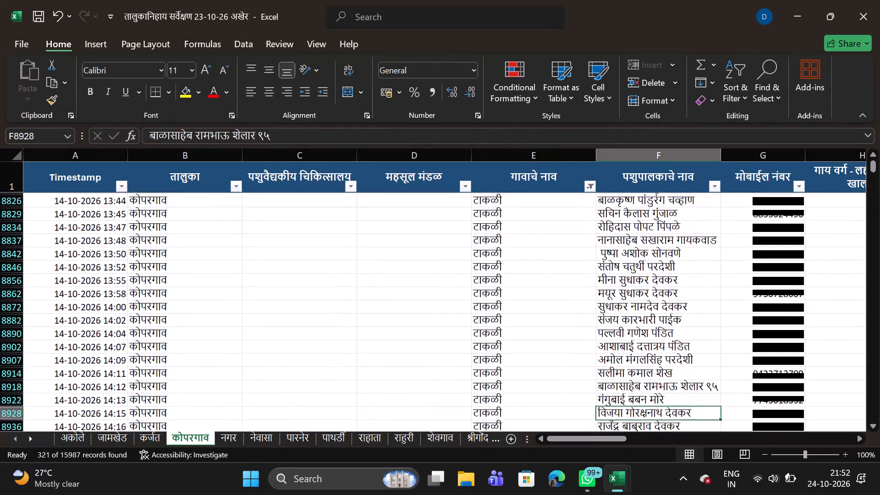
key(Down)
key(Down)
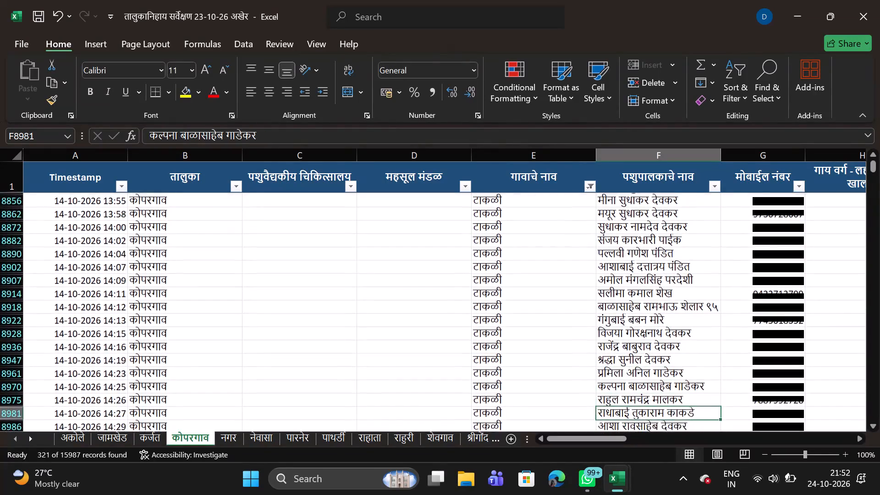
Read on through the remaining टाकळी owner records from row 8981 to the last record, row 14467.
key(Down)
key(Down)
key(Down)
key(Down)
key(Down)
key(Down)
key(Down)
key(Down)
key(Down)
key(Down)
key(Down)
key(Down)
key(Down)
key(Down)
key(Down)
key(Down)
key(Down)
key(Down)
key(Down)
key(Down)
key(Down)
key(Down)
key(Down)
key(Down)
key(Down)
key(Down)
key(Down)
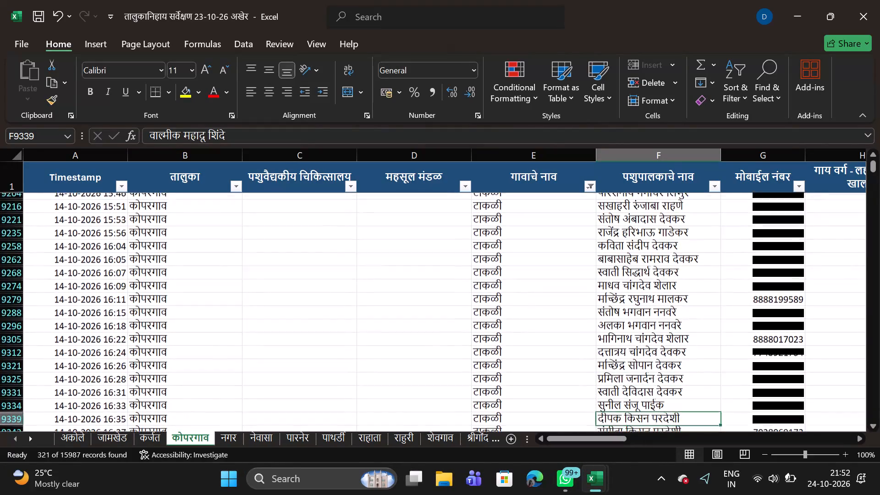
key(Down)
key(Down)
key(Down)
key(Down)
key(Down)
key(Down)
key(Down)
key(Down)
key(Down)
key(Down)
key(Down)
key(Down)
key(Down)
key(Down)
key(Down)
key(Down)
key(Down)
scroll(646, 377, down, 1)
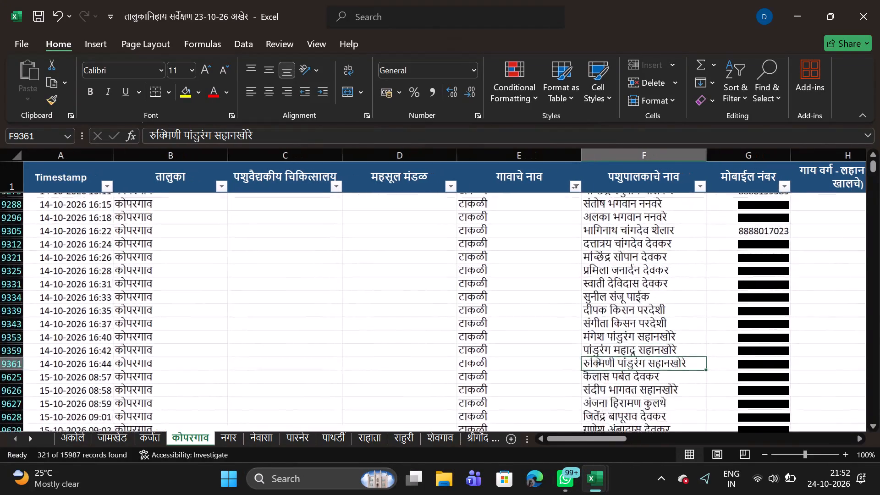
scroll(646, 377, down, 7)
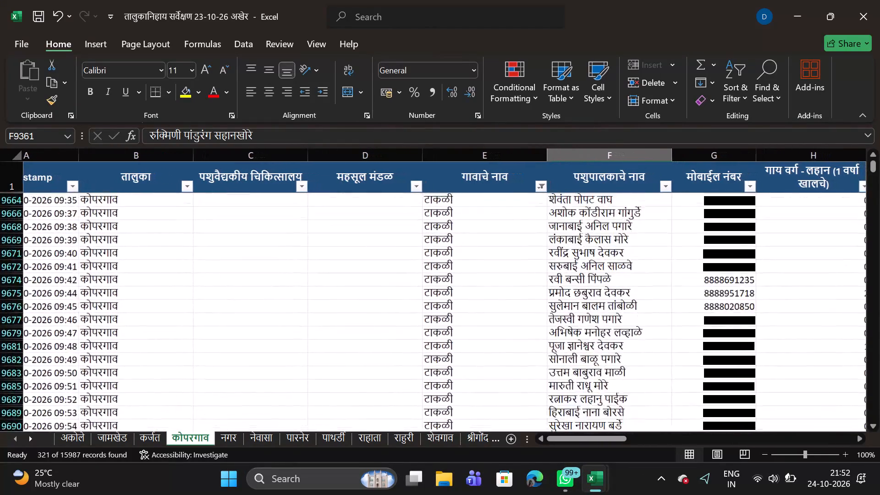
scroll(646, 377, down, 6)
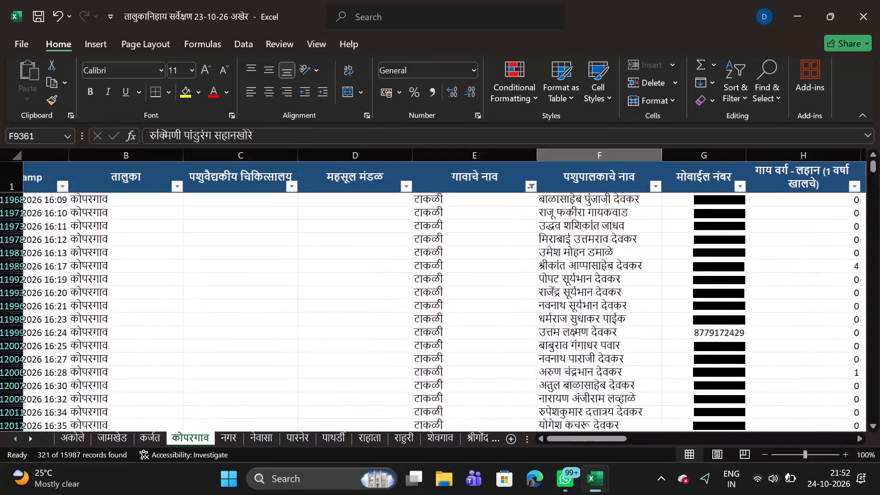
Look back up through the owner names of the filtered टाकळी records from row 14467 to row 11619.
scroll(646, 377, up, 1)
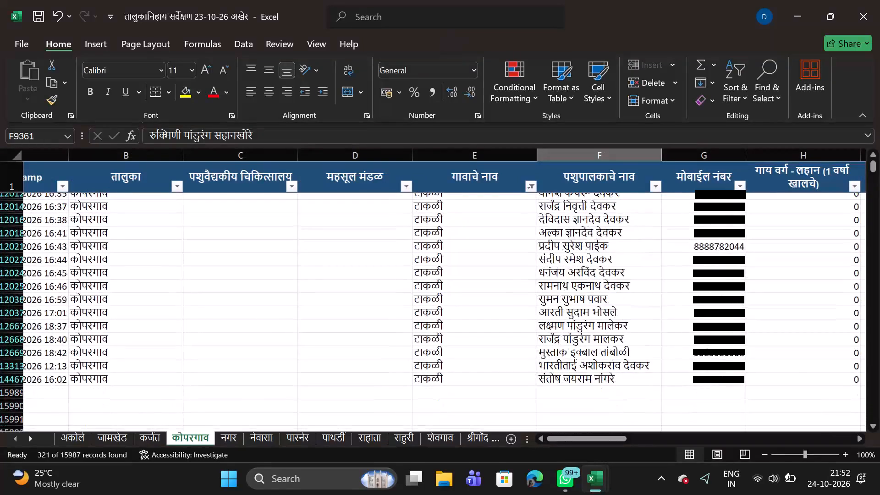
scroll(646, 377, up, 2)
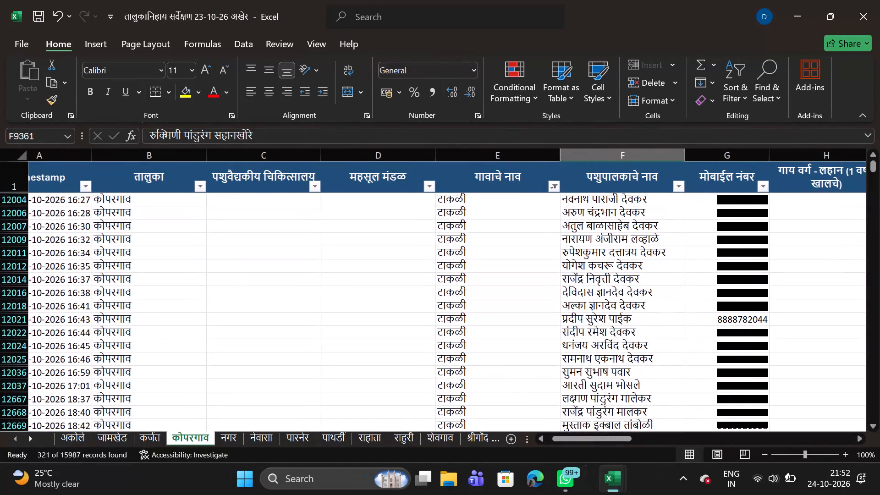
scroll(646, 377, up, 2)
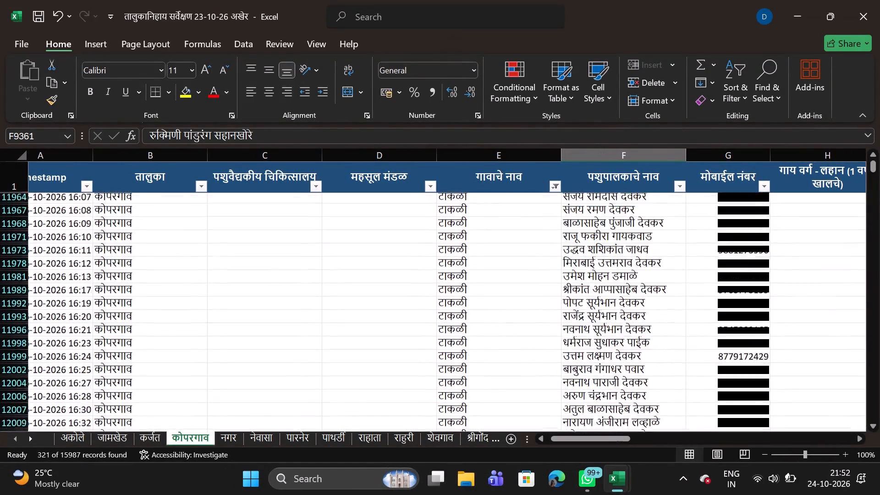
scroll(646, 377, up, 4)
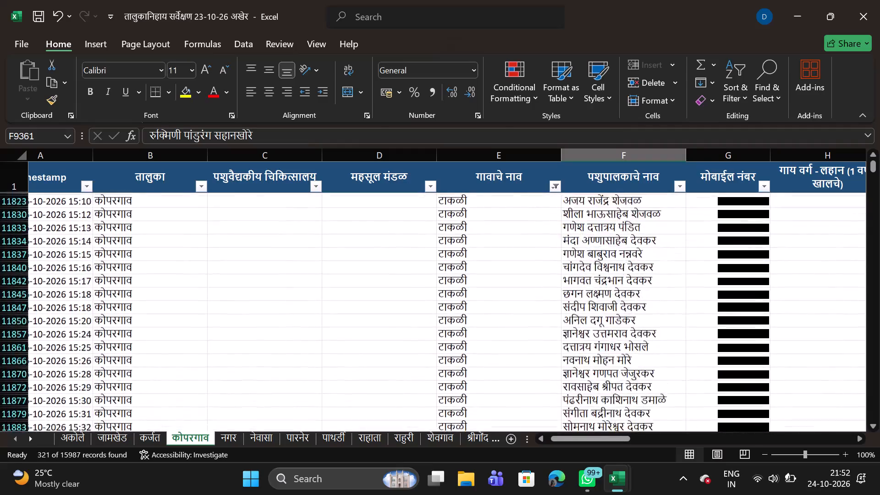
scroll(646, 377, up, 3)
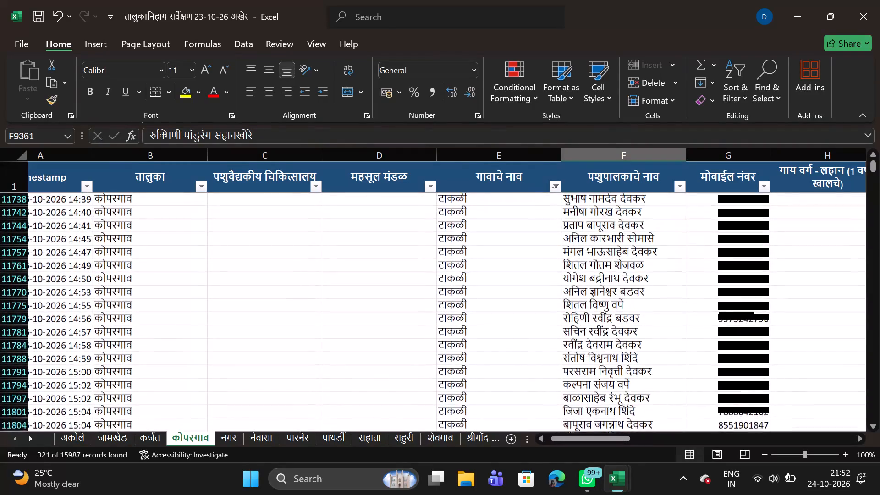
scroll(646, 377, up, 2)
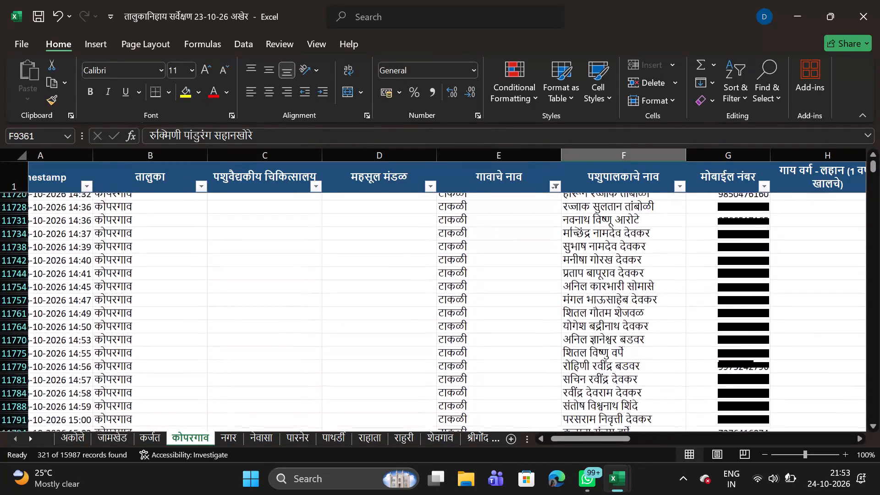
scroll(646, 377, up, 1)
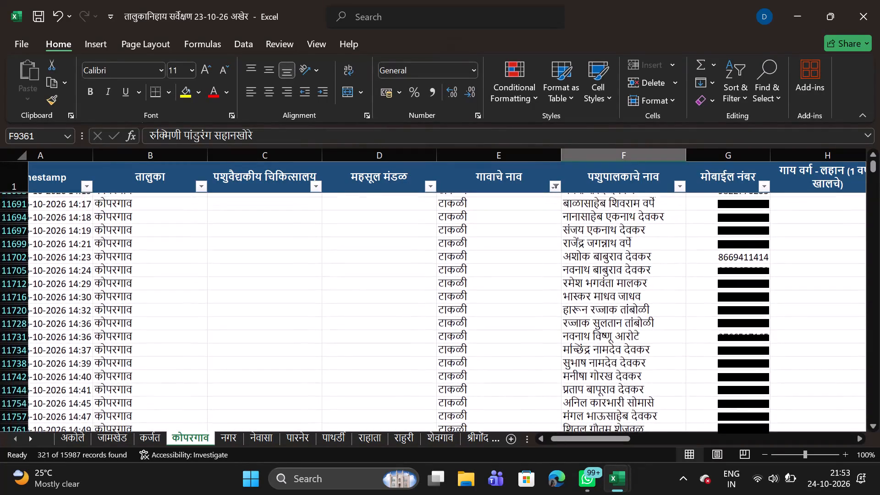
scroll(646, 377, up, 2)
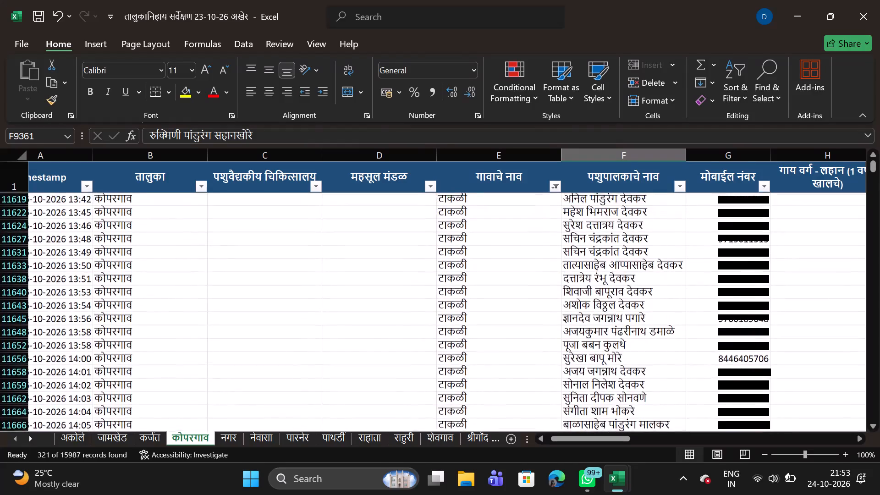
Continue looking back up the filtered टाकळी records from row 11619 to row 3222.
scroll(646, 377, up, 1)
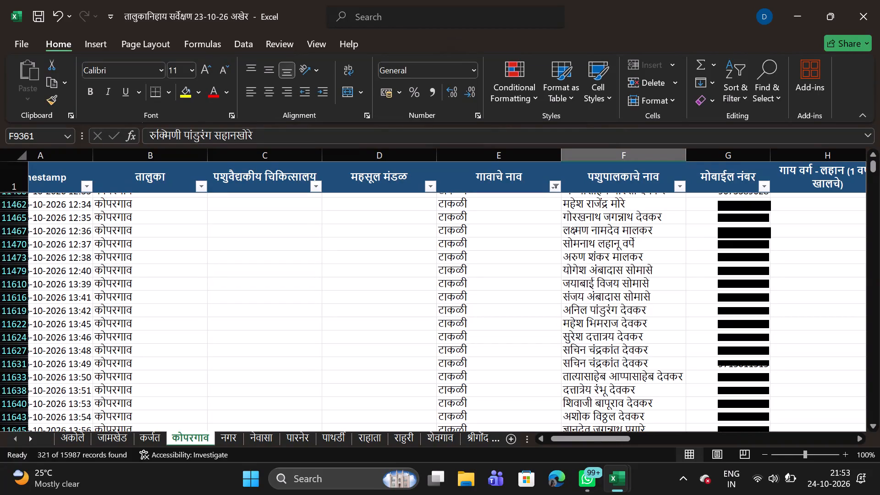
scroll(646, 377, up, 2)
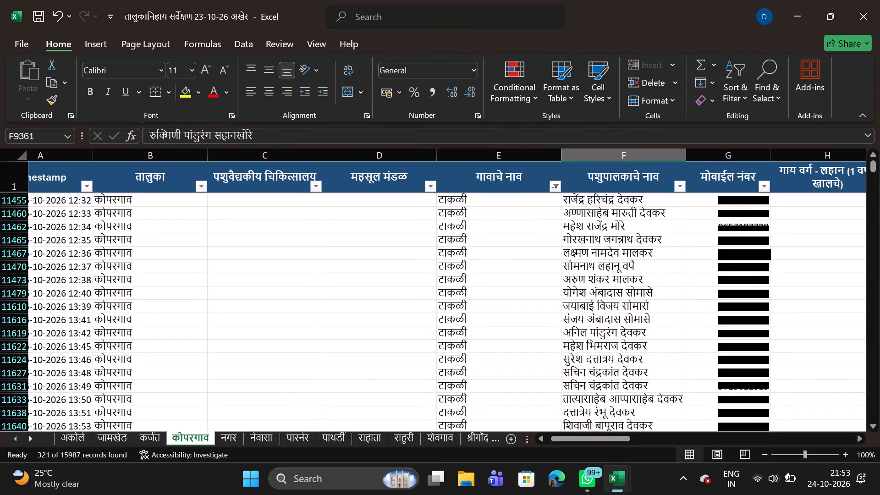
scroll(646, 377, up, 3)
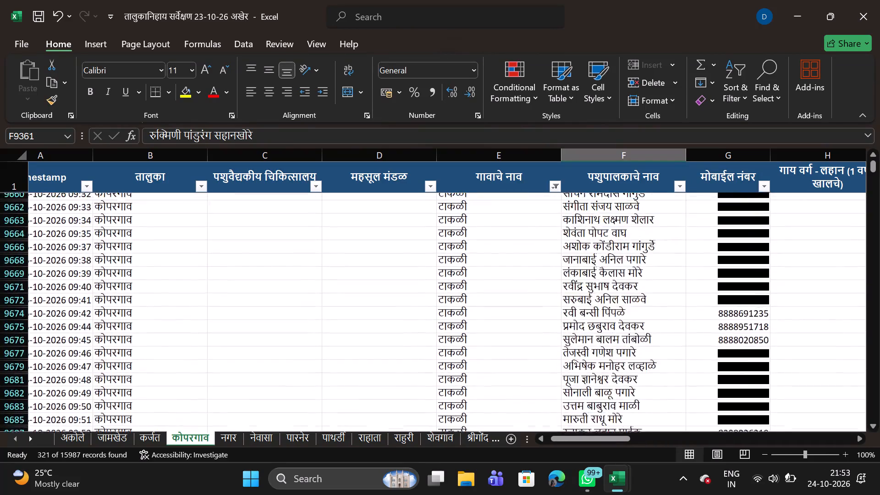
scroll(646, 377, up, 8)
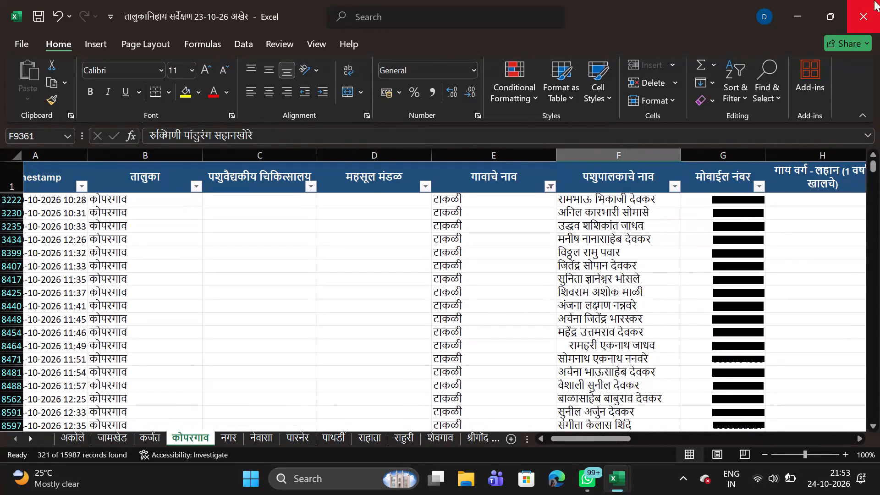
Close the तालुकानिहाय सर्वेक्षण 23-10-26 अखेर workbook without saving its changes.
click(864, 22)
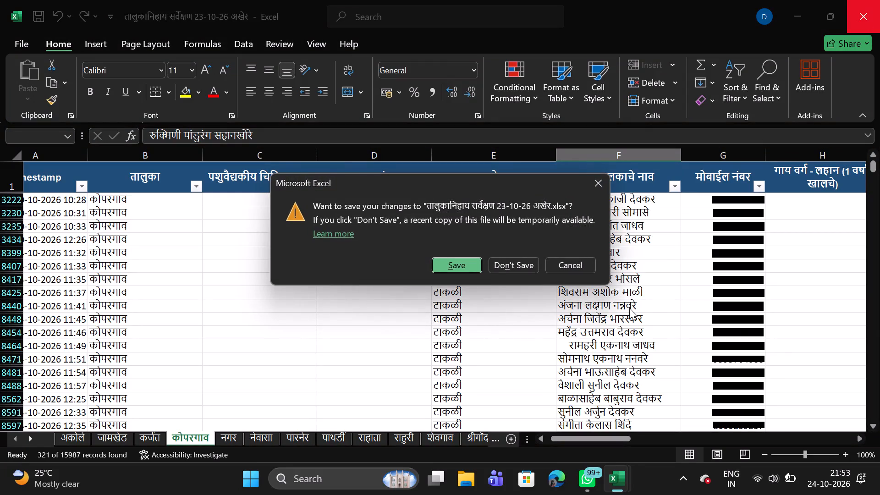
click(516, 269)
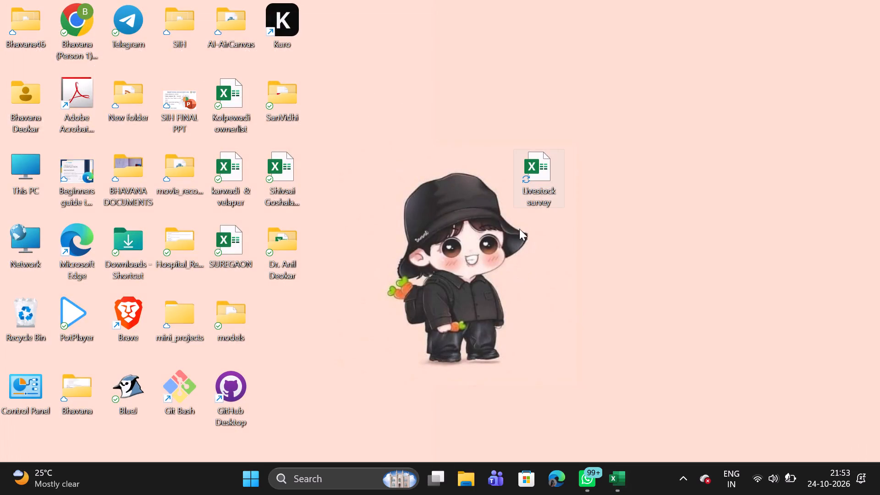
Open the Livestock survey workbook from the desktop for a brief check and close it again.
double_click(533, 184)
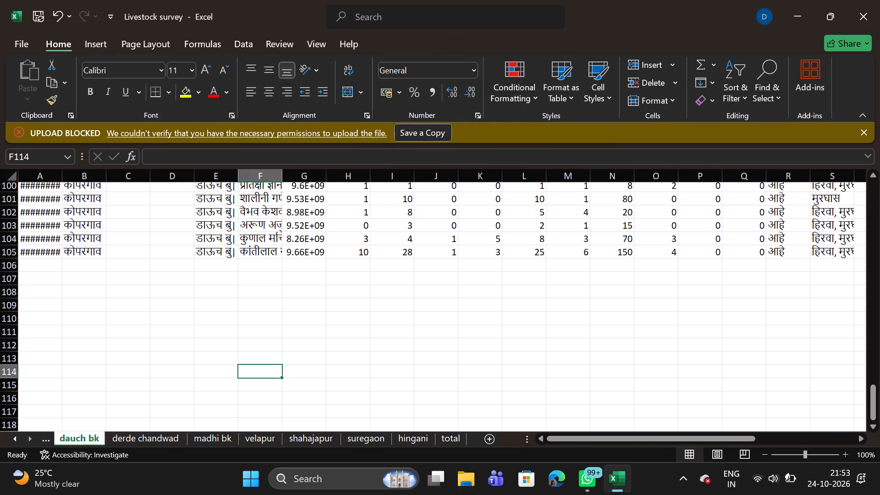
click(857, 11)
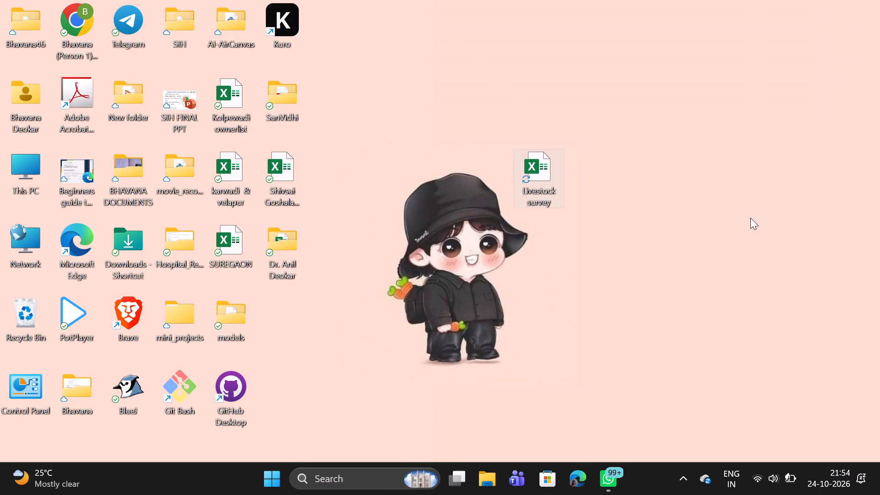
Rename the Livestock survey file on the desktop, adding KOLPE to the end of its name.
right_click(534, 197)
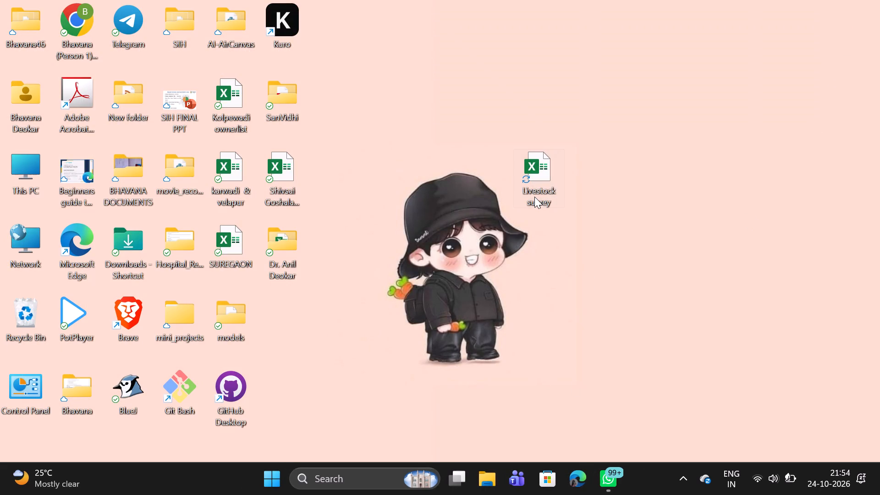
click(534, 197)
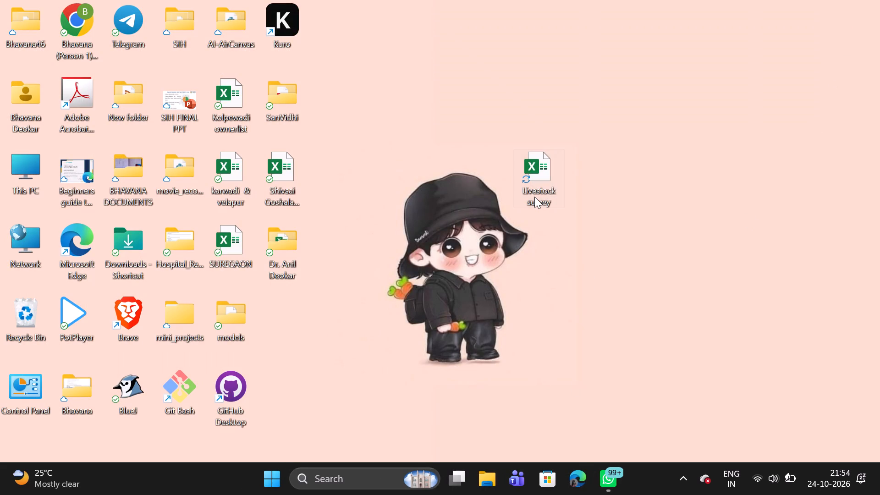
right_click(534, 197)
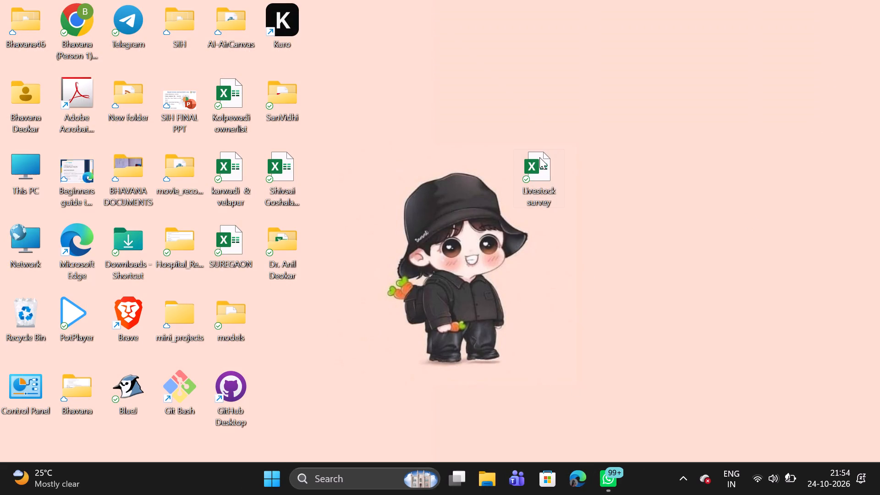
right_click(539, 157)
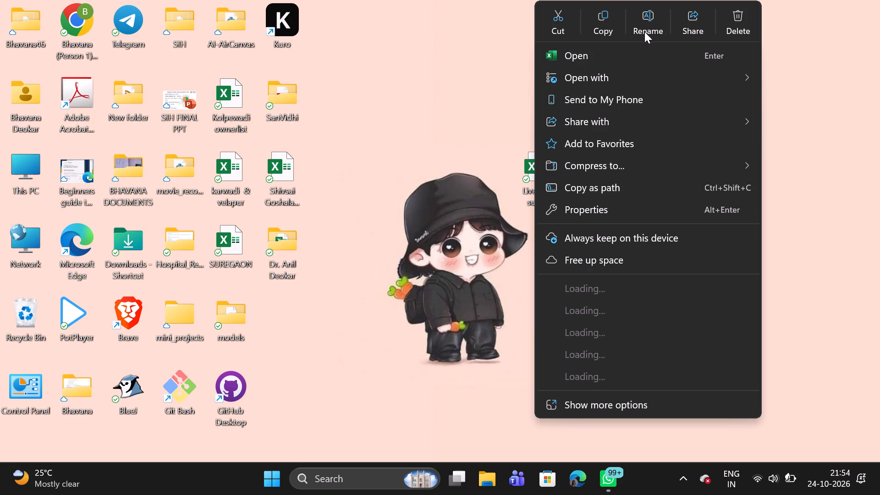
click(644, 30)
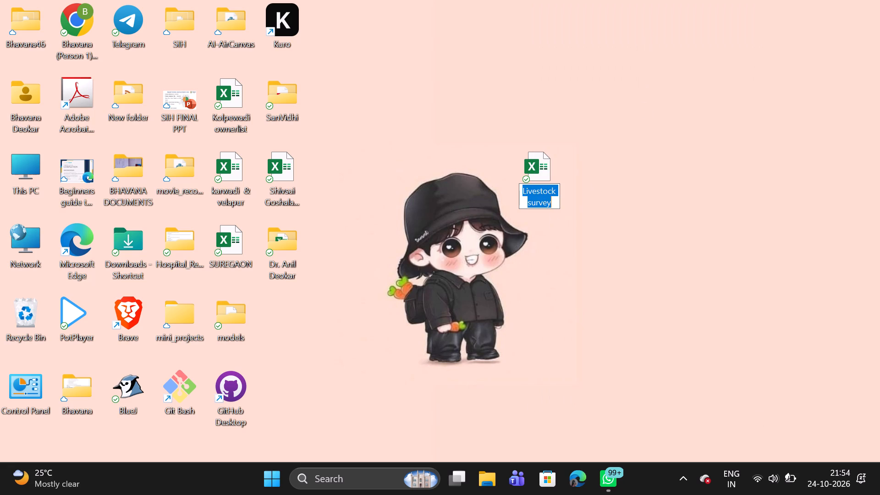
click(558, 201)
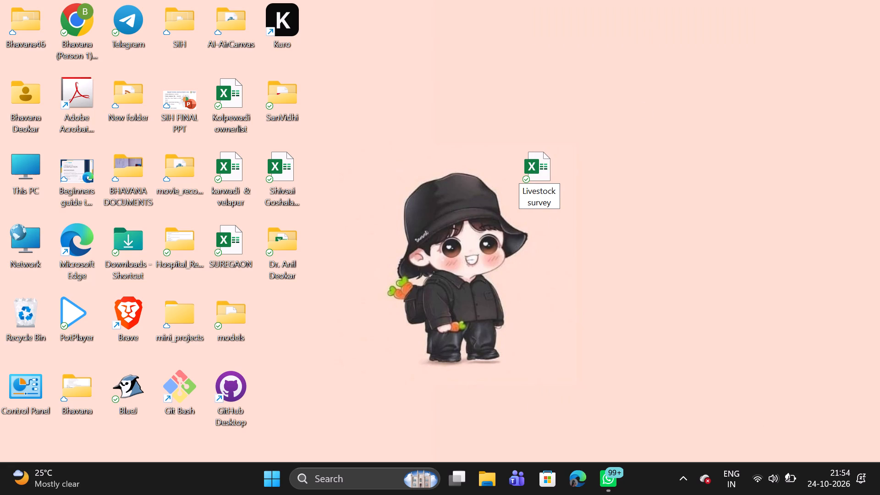
key(space)
key(k)
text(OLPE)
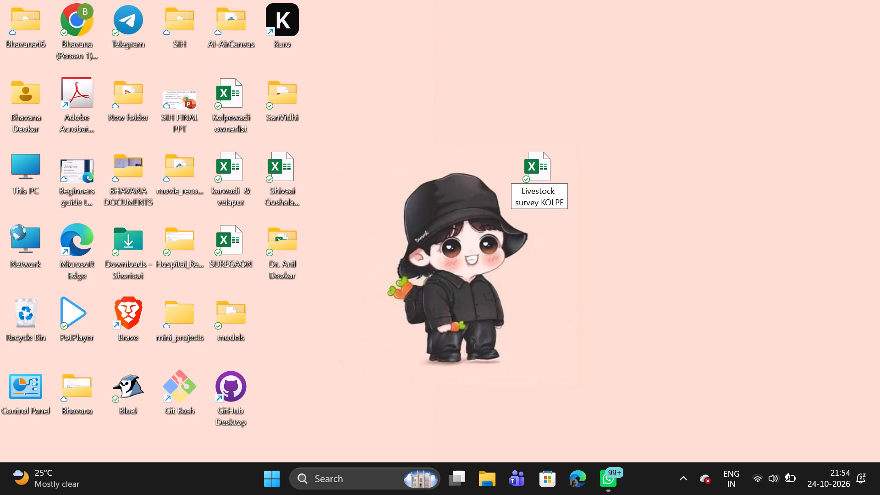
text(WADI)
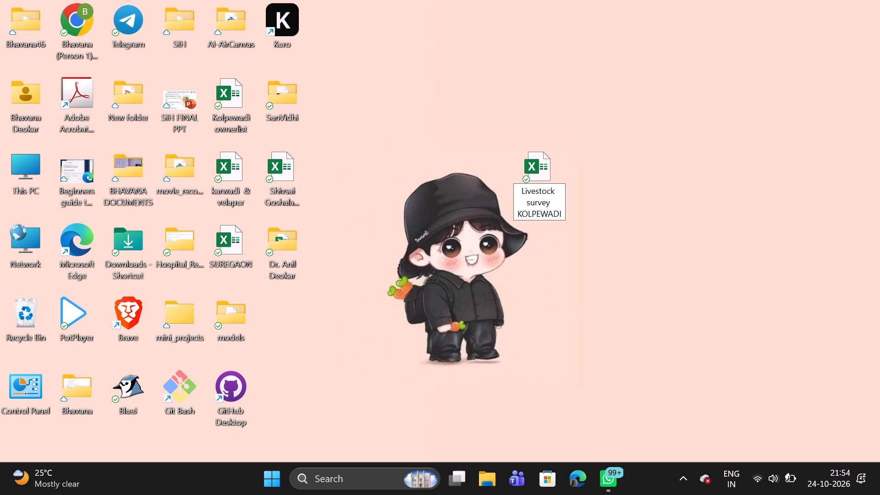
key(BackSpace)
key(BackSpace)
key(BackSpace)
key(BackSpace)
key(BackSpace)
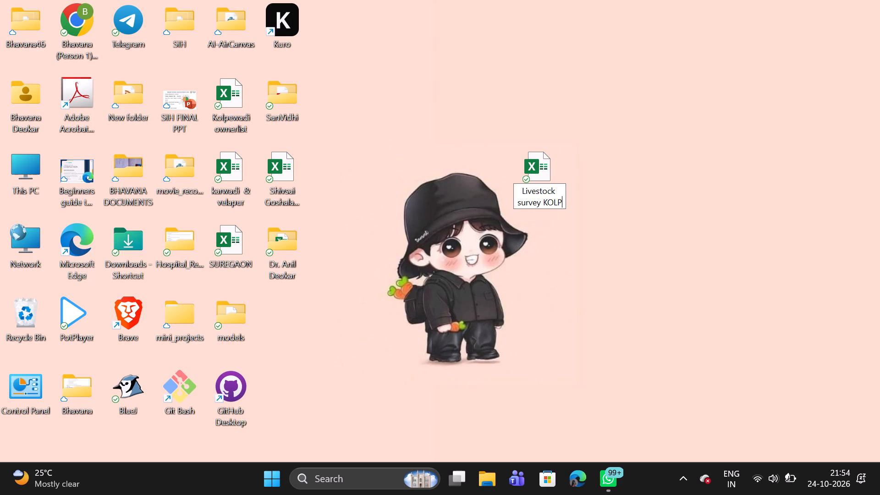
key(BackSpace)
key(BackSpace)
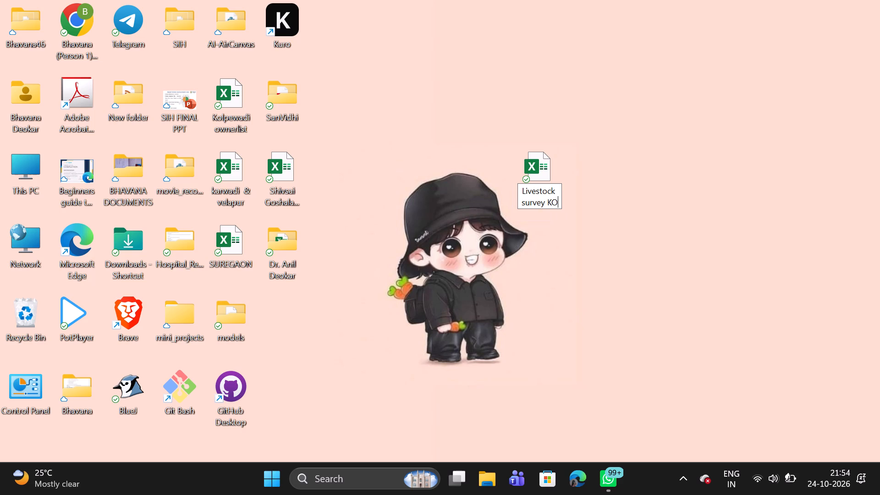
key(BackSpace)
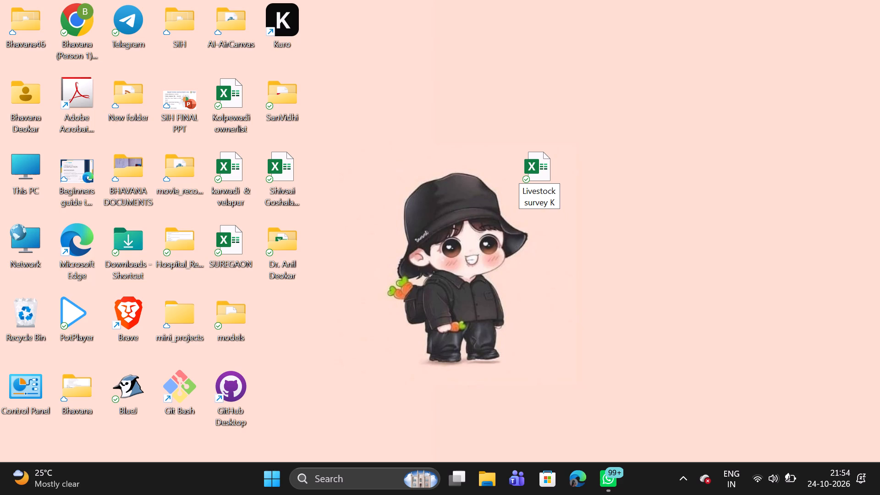